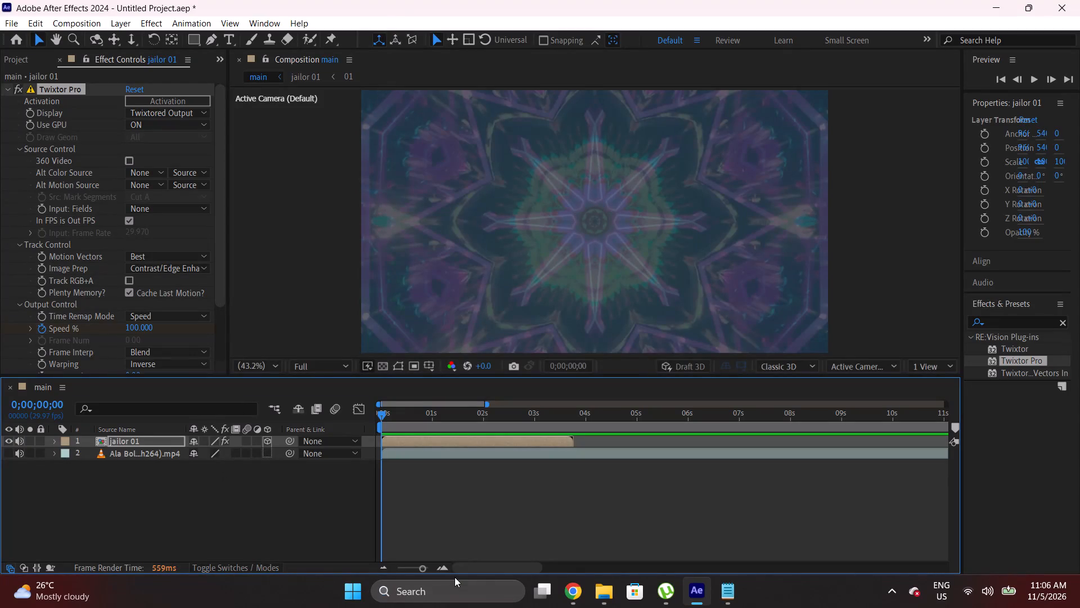
# Open the Ala Bolelo lyric video in the footage viewer and scrub to about 0:00:08:18.
pyautogui.moveTo(422, 568); pyautogui.dragTo(350, 593)
pyautogui.moveTo(415, 567); pyautogui.dragTo(397, 573)
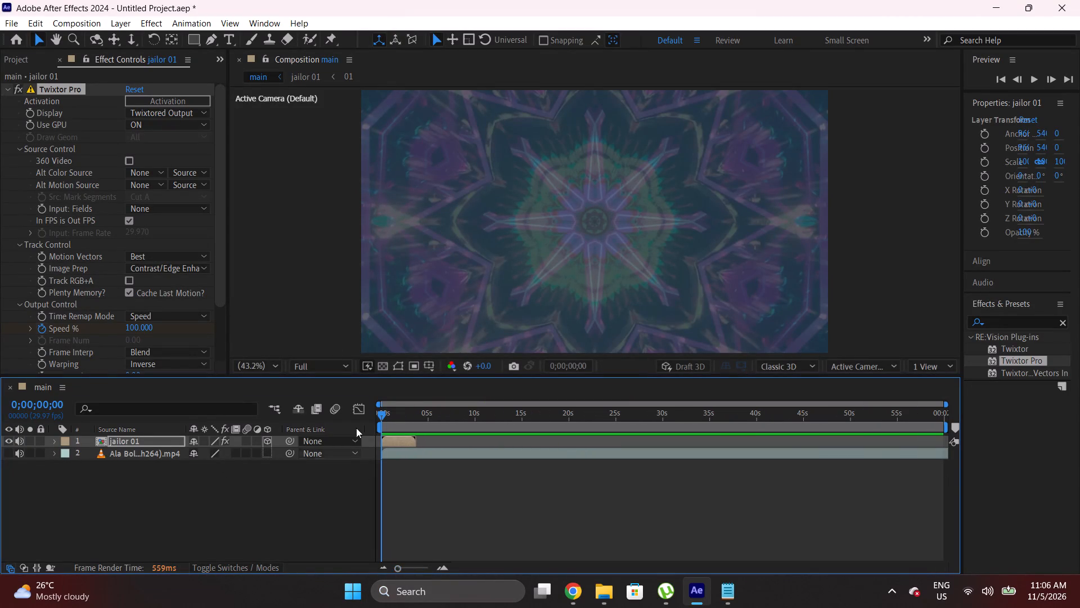
pyautogui.click(22, 59)
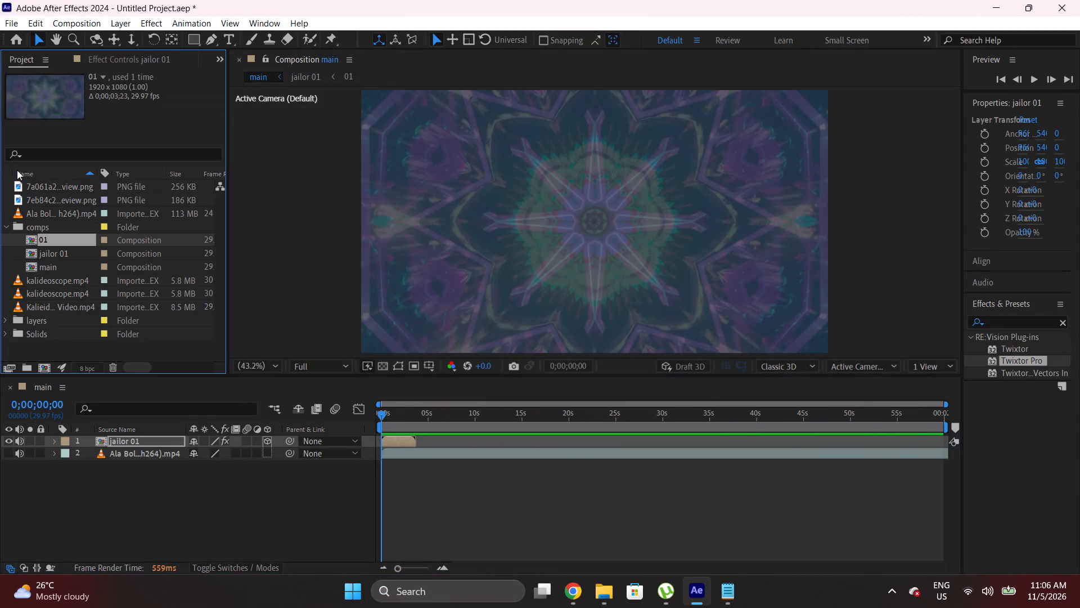
pyautogui.click(4, 227)
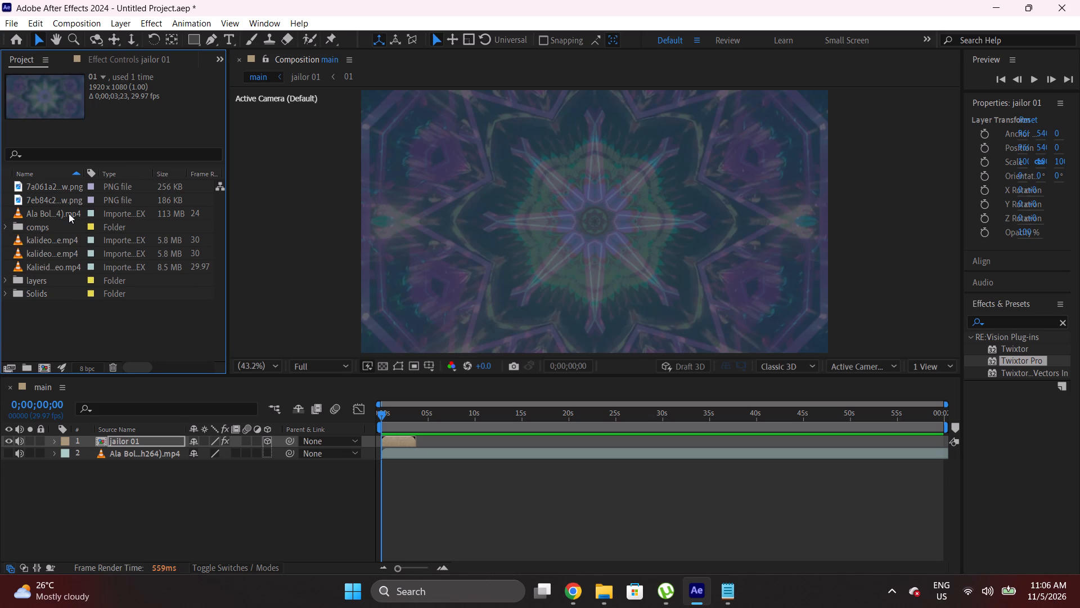
pyautogui.click(66, 211)
pyautogui.doubleClick(66, 211)
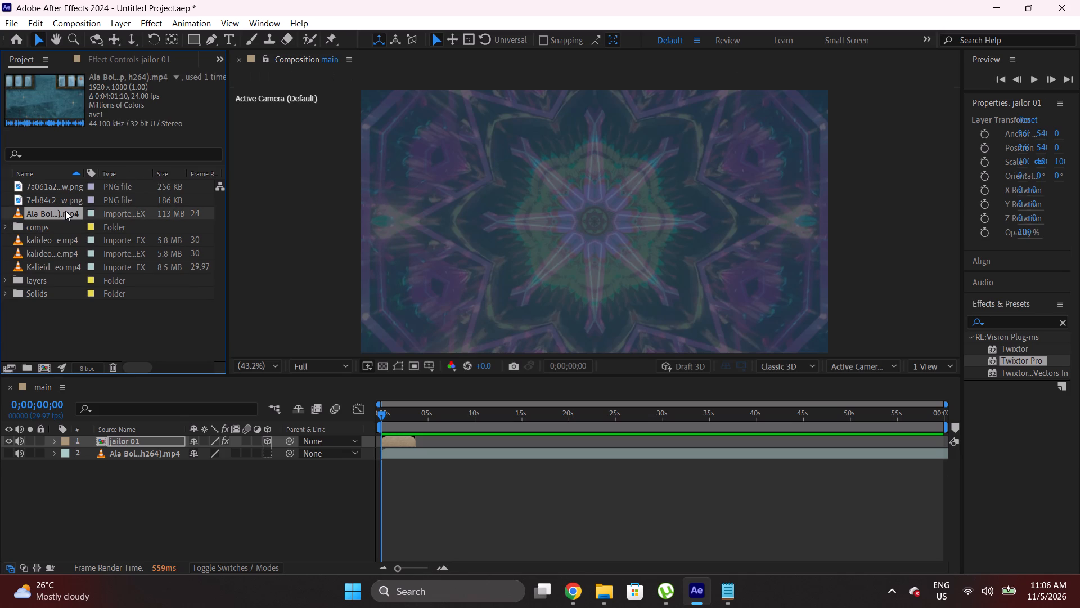
pyautogui.moveTo(245, 333); pyautogui.dragTo(248, 334)
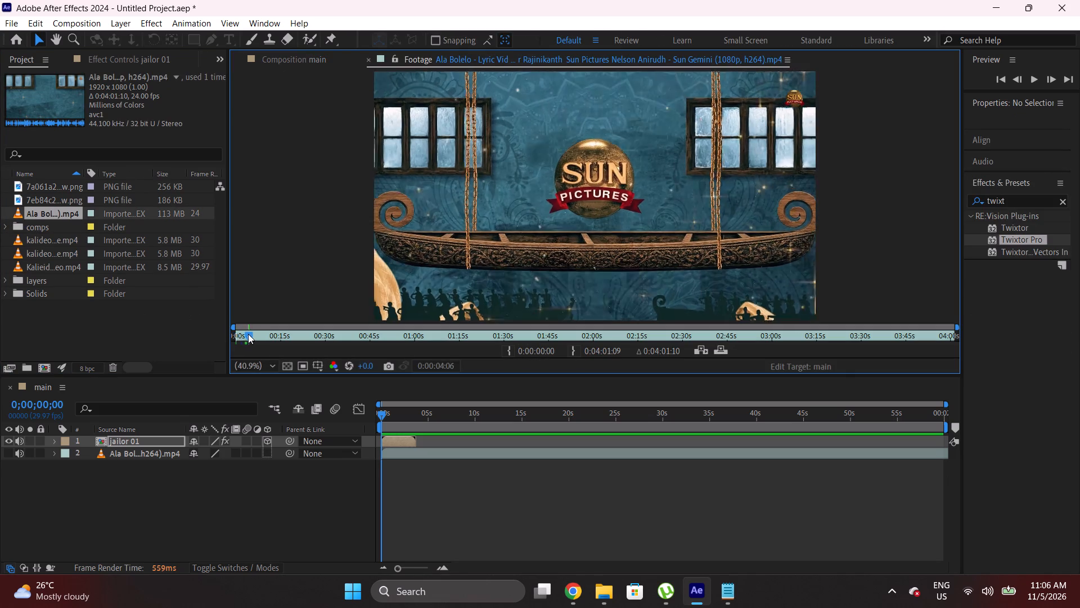
pyautogui.moveTo(248, 334); pyautogui.dragTo(262, 333)
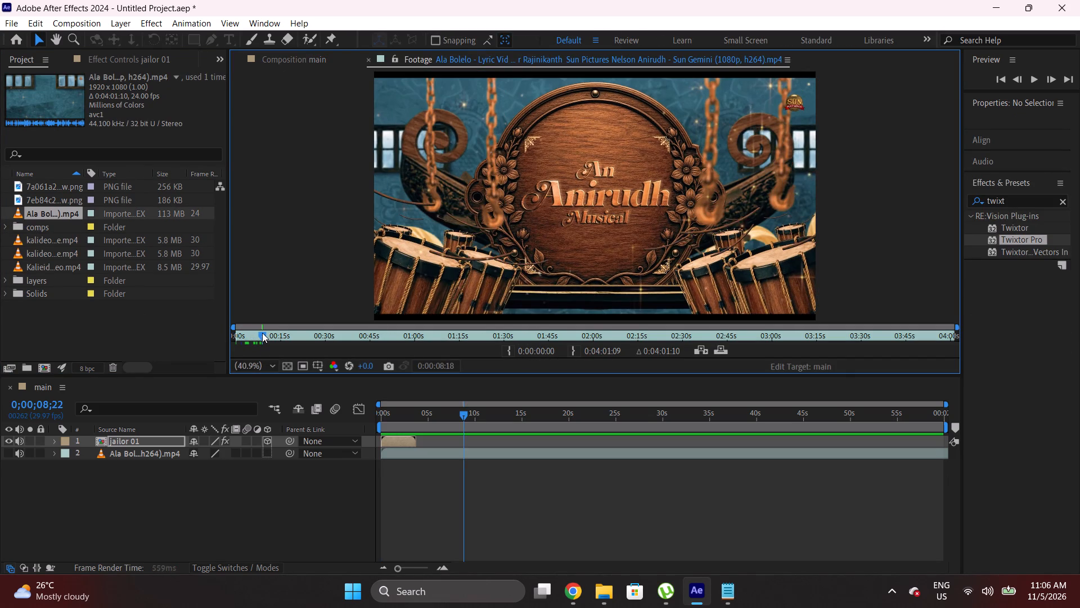
# Step through the footage frame by frame to the sharp "Kalanithi Maran Presents" title card at 0:00:07:02.
pyautogui.hotkey('ctrl', 'Left')
pyautogui.hotkey('ctrl', 'Left')
pyautogui.hotkey('ctrl', 'Left')
pyautogui.hotkey('ctrl', 'Left')
pyautogui.hotkey('ctrl', 'Left')
pyautogui.hotkey('ctrl', 'Left')
pyautogui.hotkey('ctrl', 'Left')
pyautogui.hotkey('ctrl', 'Left')
pyautogui.hotkey('ctrl', 'Left')
pyautogui.hotkey('ctrl', 'Left')
pyautogui.hotkey('ctrl', 'Left')
pyautogui.hotkey('ctrl', 'Left')
pyautogui.hotkey('ctrl', 'Left')
pyautogui.hotkey('ctrl', 'Left')
pyautogui.hotkey('ctrl', 'Left')
pyautogui.hotkey('ctrl', 'Left')
pyautogui.hotkey('ctrl', 'Left')
pyautogui.hotkey('ctrl', 'Left')
pyautogui.hotkey('ctrl', 'Left')
pyautogui.hotkey('ctrl', 'Left')
pyautogui.hotkey('ctrl', 'Left')
pyautogui.hotkey('ctrl', 'Left')
pyautogui.hotkey('ctrl', 'Left')
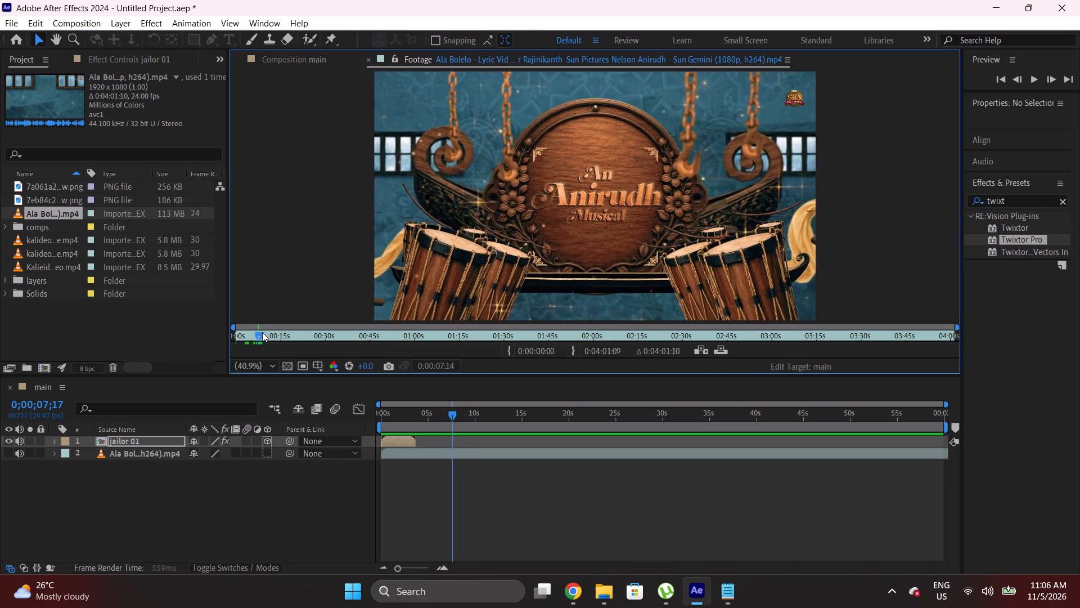
pyautogui.hotkey('ctrl', 'Left')
pyautogui.hotkey('ctrl', 'Left')
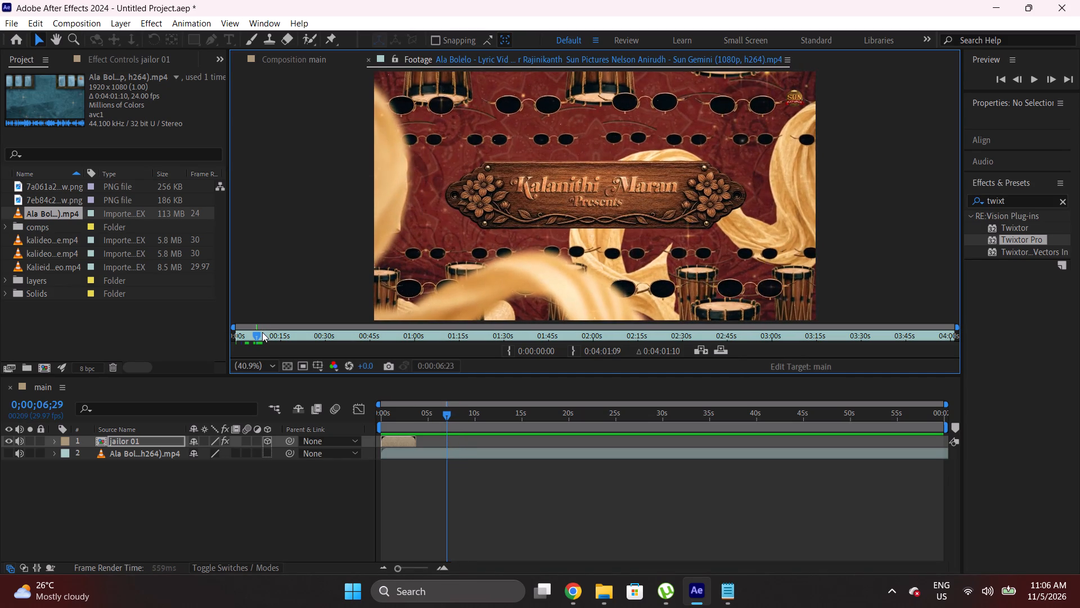
pyautogui.hotkey('ctrl', 'Left')
pyautogui.hotkey('ctrl', 'Left')
pyautogui.hotkey('ctrl', 'Right')
pyautogui.hotkey('ctrl', 'Right')
pyautogui.hotkey('ctrl', 'Right')
pyautogui.hotkey('ctrl', 'Right')
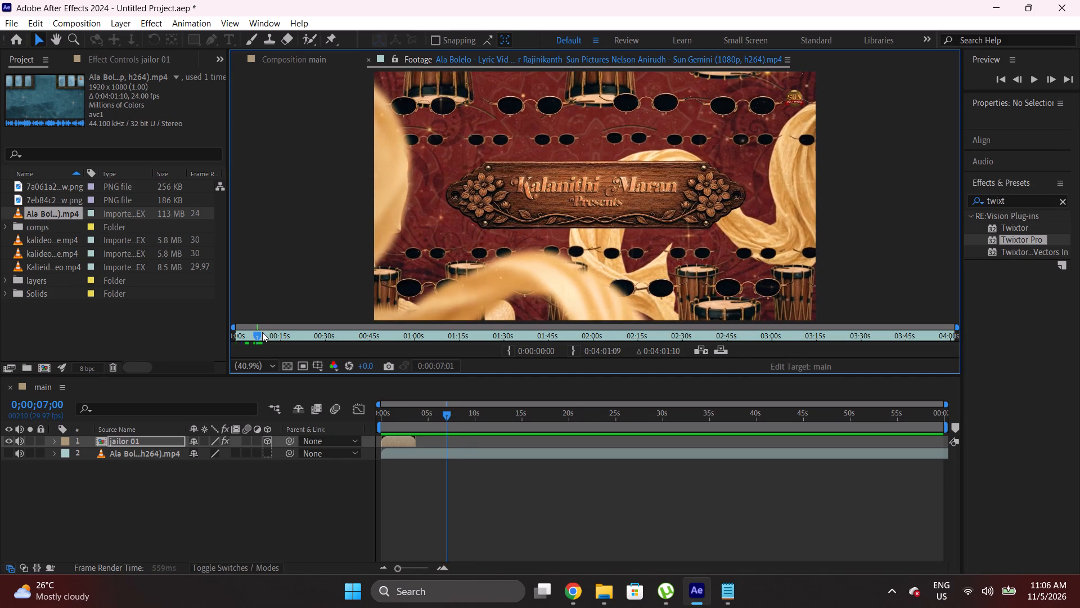
pyautogui.hotkey('ctrl', 'Right')
pyautogui.hotkey('ctrl', 'Right')
pyautogui.hotkey('ctrl', 'Right')
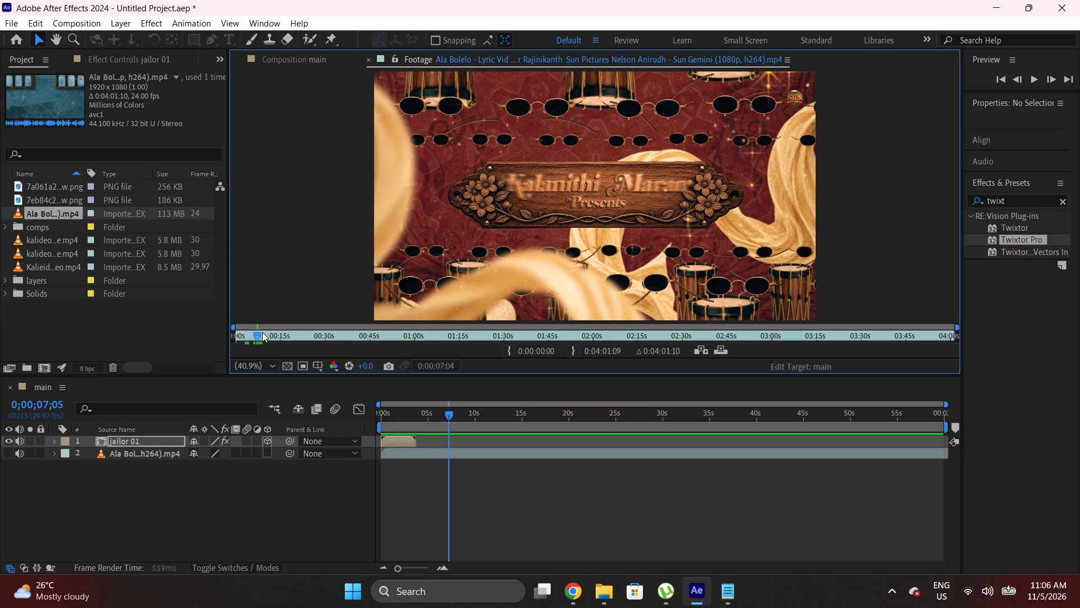
pyautogui.hotkey('ctrl', 'Right')
pyautogui.hotkey('ctrl', 'Right')
pyautogui.hotkey('ctrl', 'Right')
pyautogui.hotkey('ctrl', 'Left')
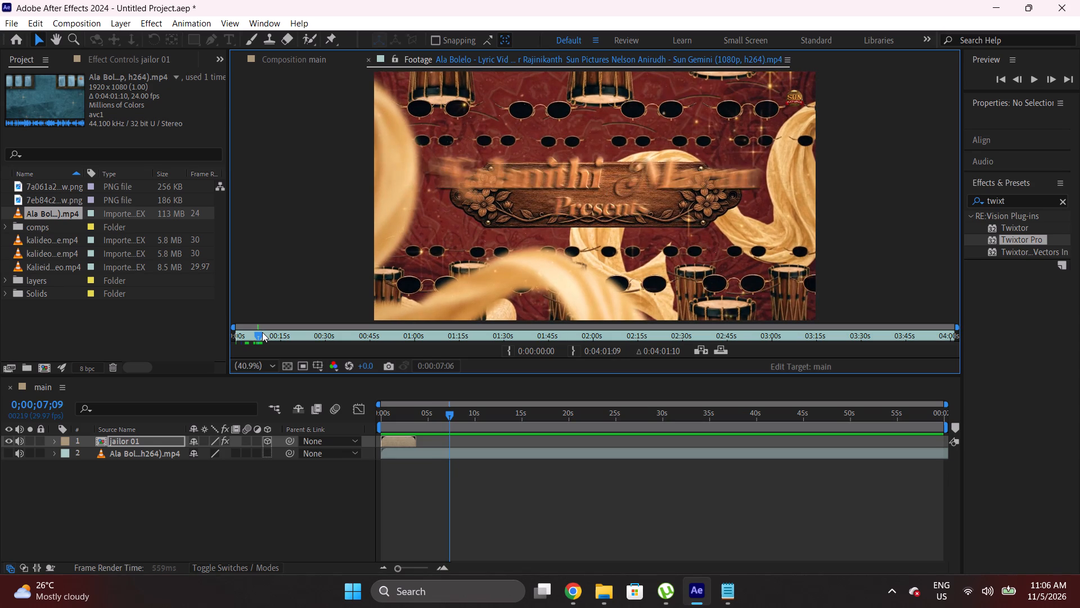
pyautogui.hotkey('ctrl', 'Left')
pyautogui.hotkey('ctrl', 'Left')
pyautogui.hotkey('ctrl', 'Left')
pyautogui.hotkey('ctrl', 'Left')
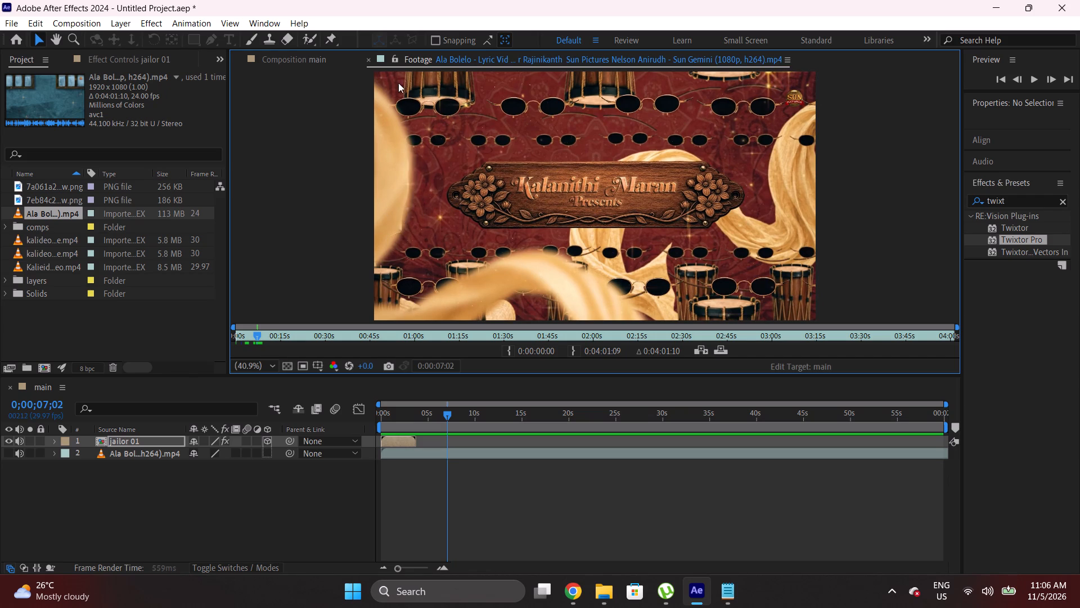
# In the main composition, hide the jailor 01 layer and make the Ala Bolelo video layer visible.
pyautogui.click(295, 54)
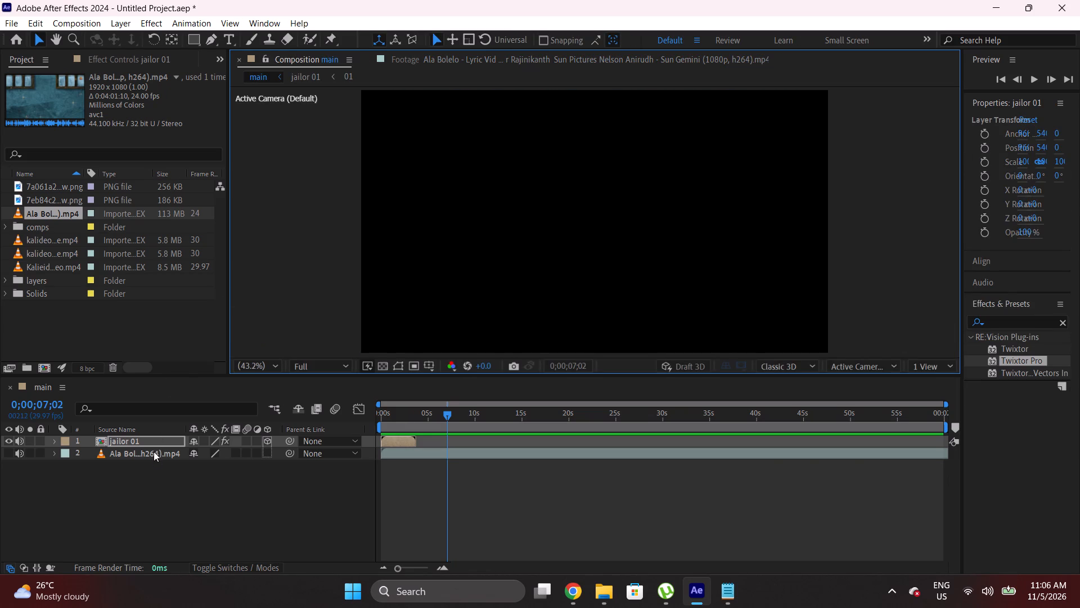
pyautogui.click(154, 456)
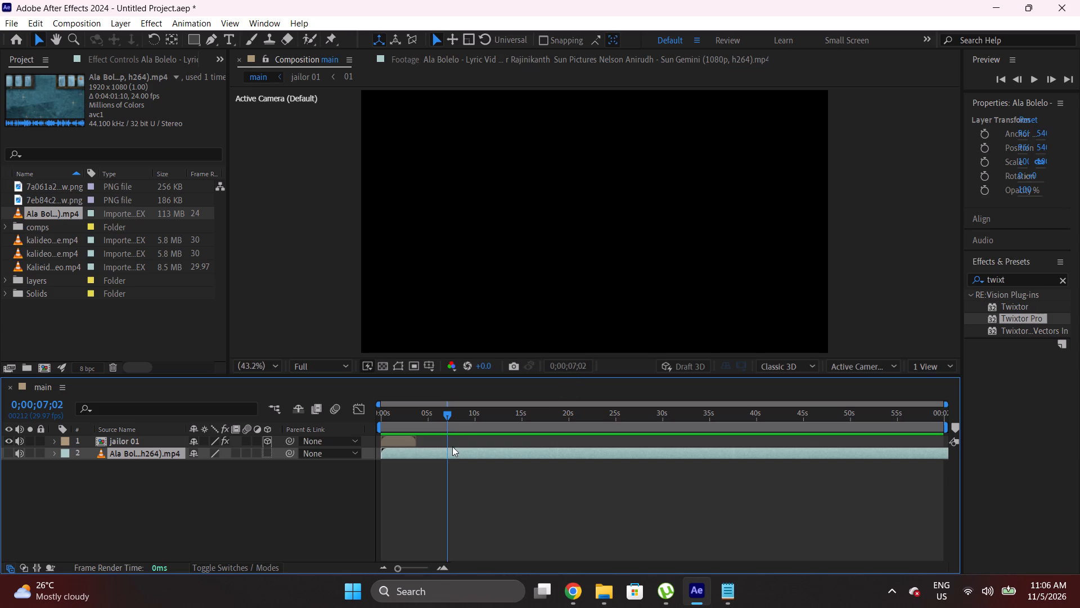
pyautogui.click(8, 441)
pyautogui.click(7, 452)
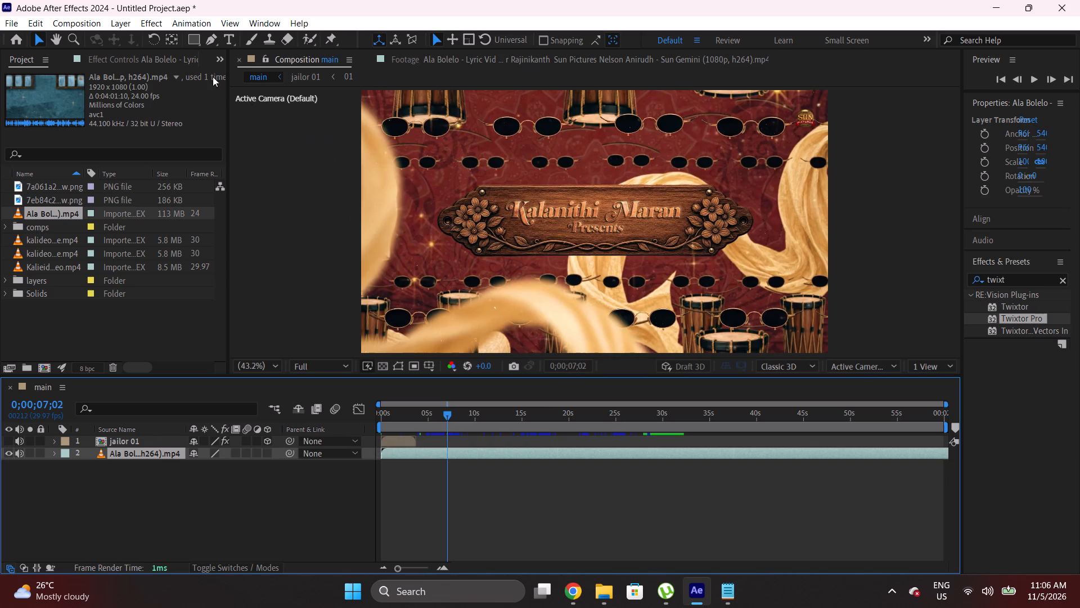
# Add the current frame to the render queue as a still image named 02 in the jailor images folder.
pyautogui.click(80, 23)
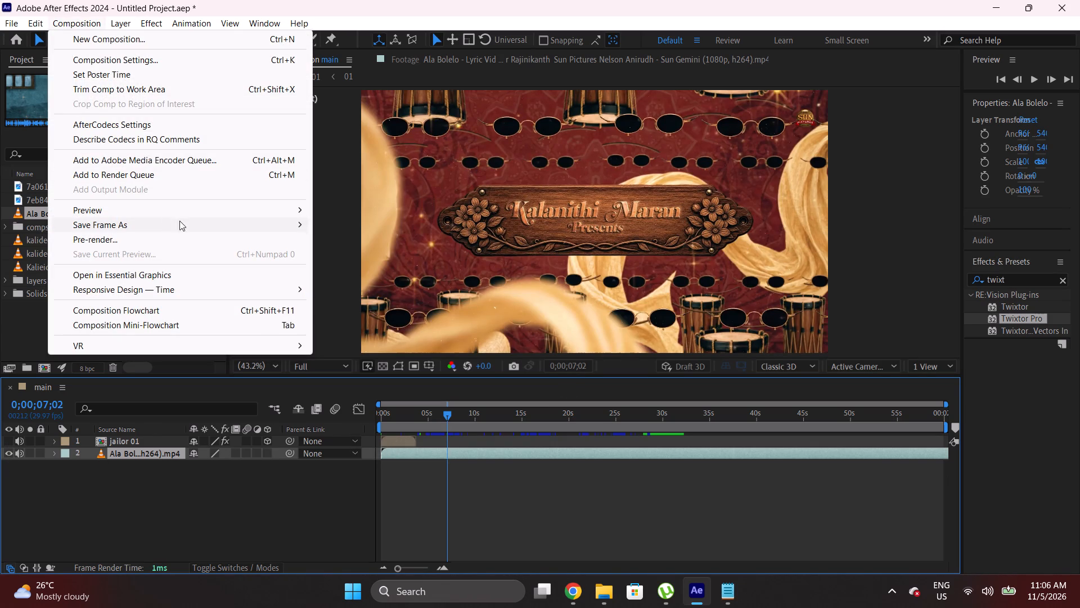
pyautogui.click(353, 226)
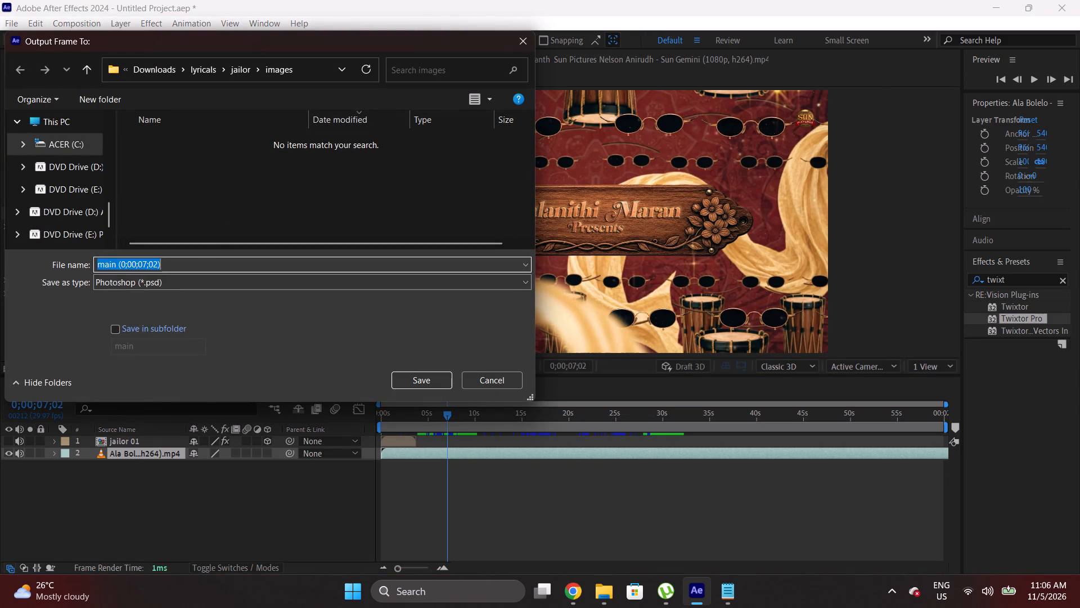
pyautogui.write('02')
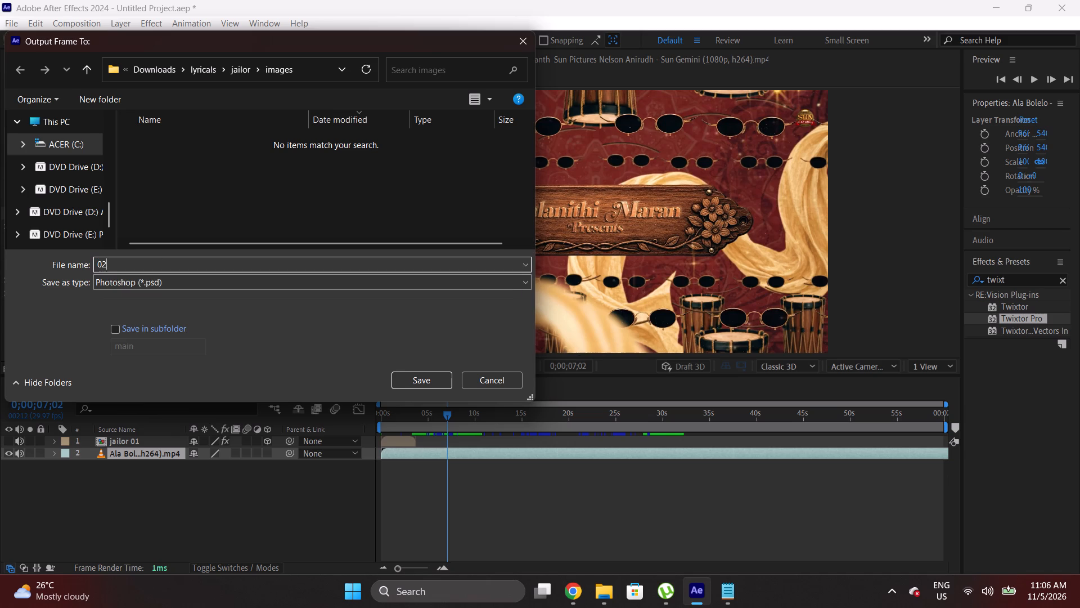
pyautogui.click(424, 378)
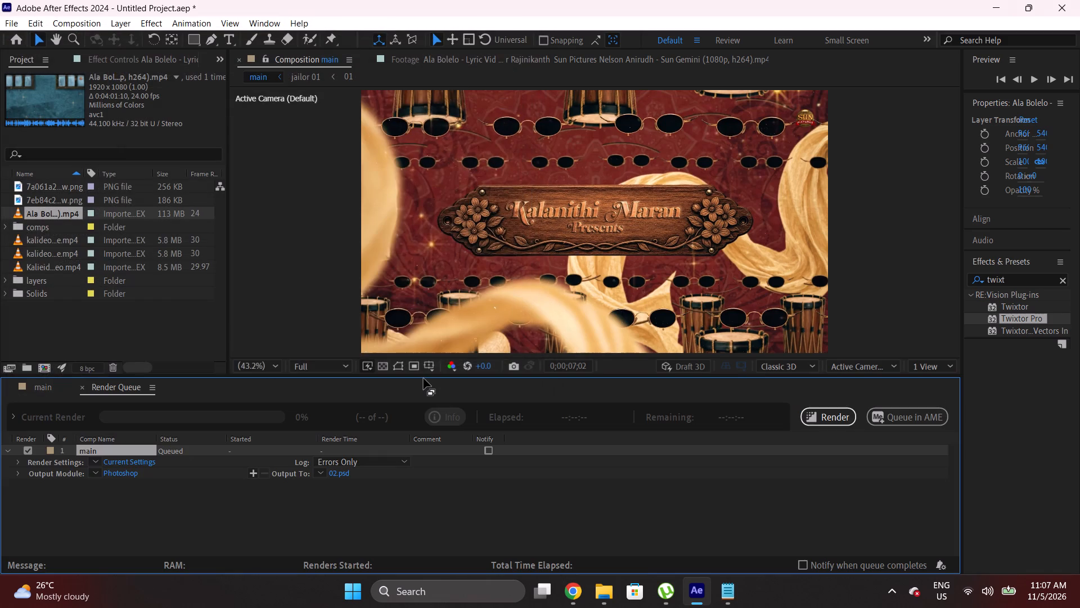
# Change the queued frame's output module format to JPEG Sequence.
pyautogui.click(127, 473)
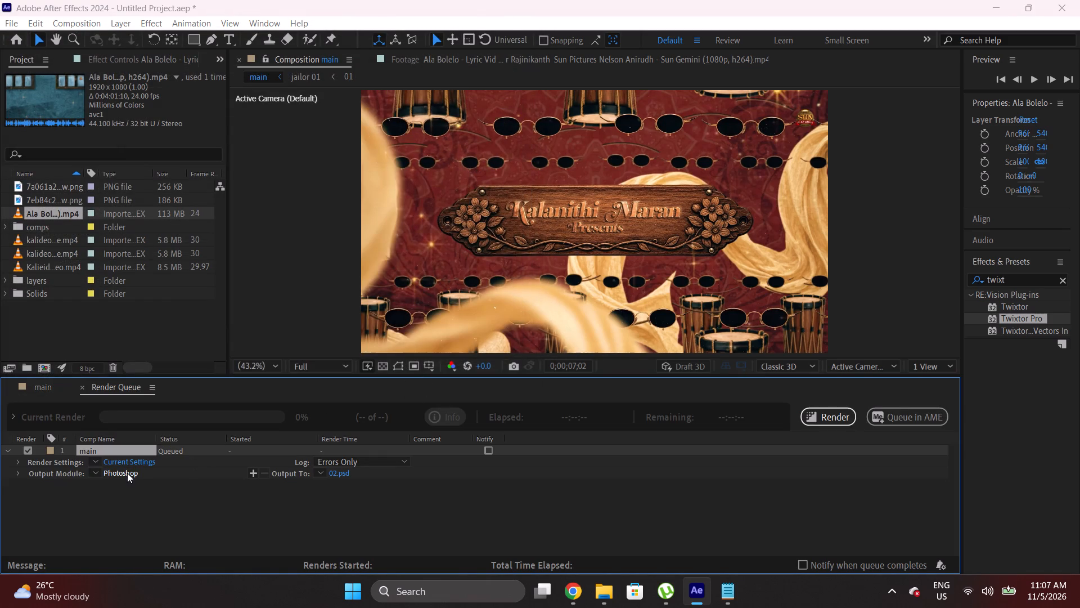
pyautogui.click(489, 124)
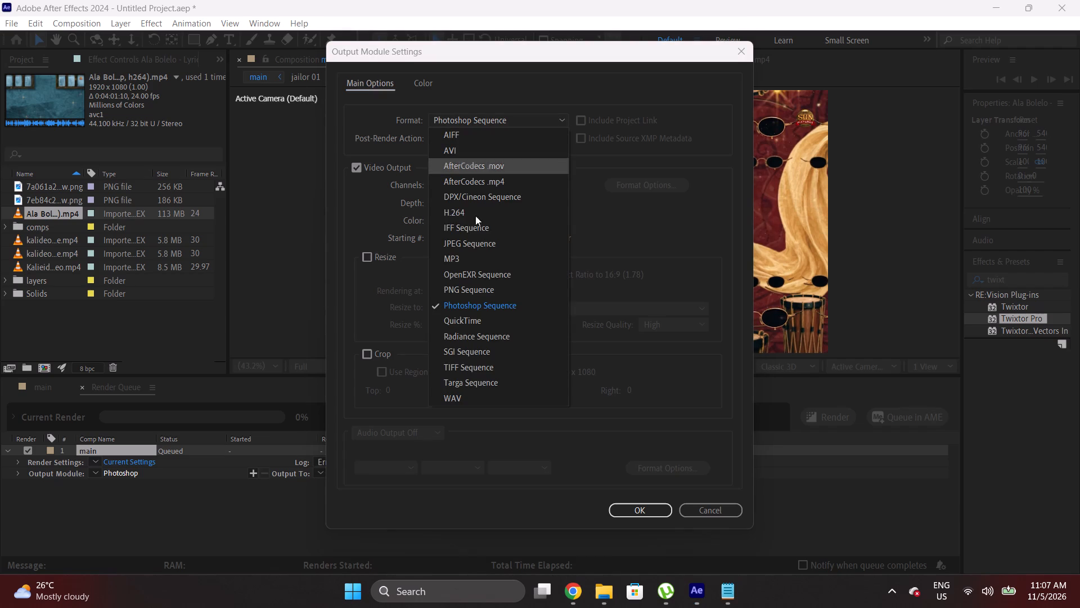
pyautogui.click(479, 243)
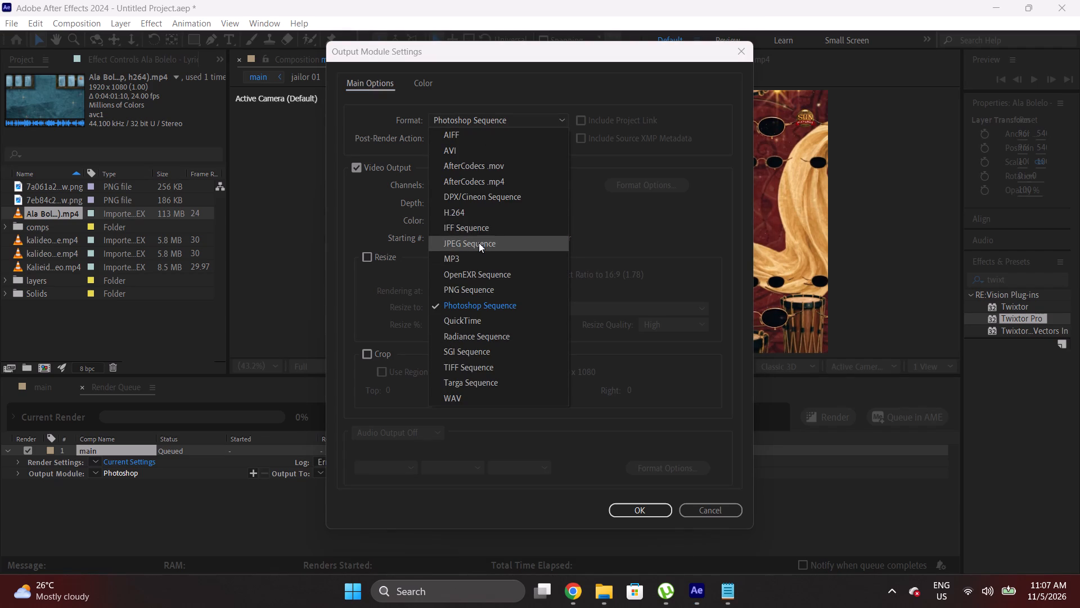
pyautogui.click(551, 386)
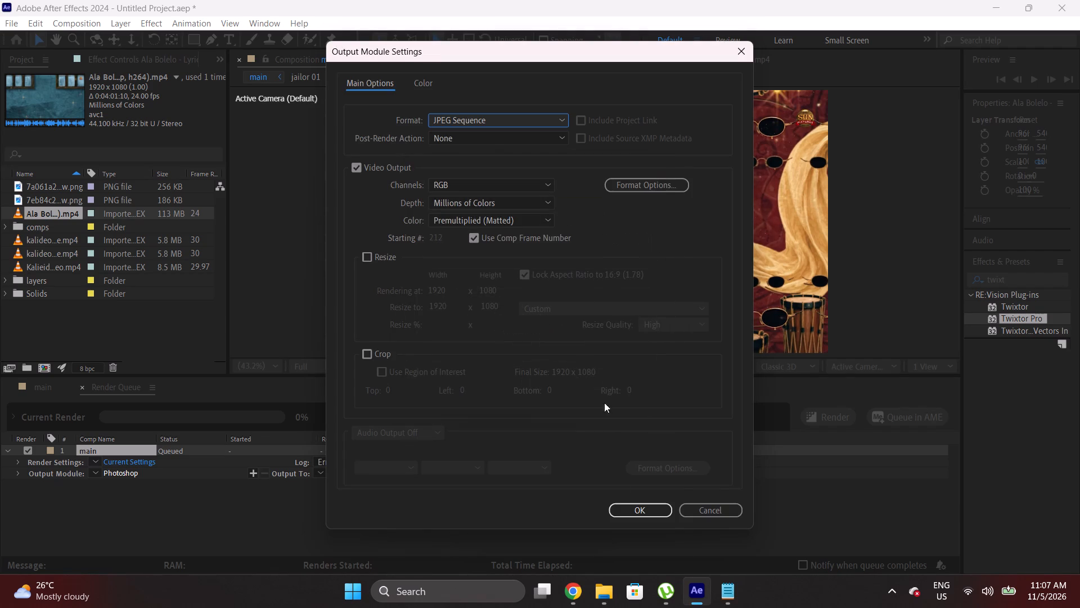
pyautogui.click(626, 508)
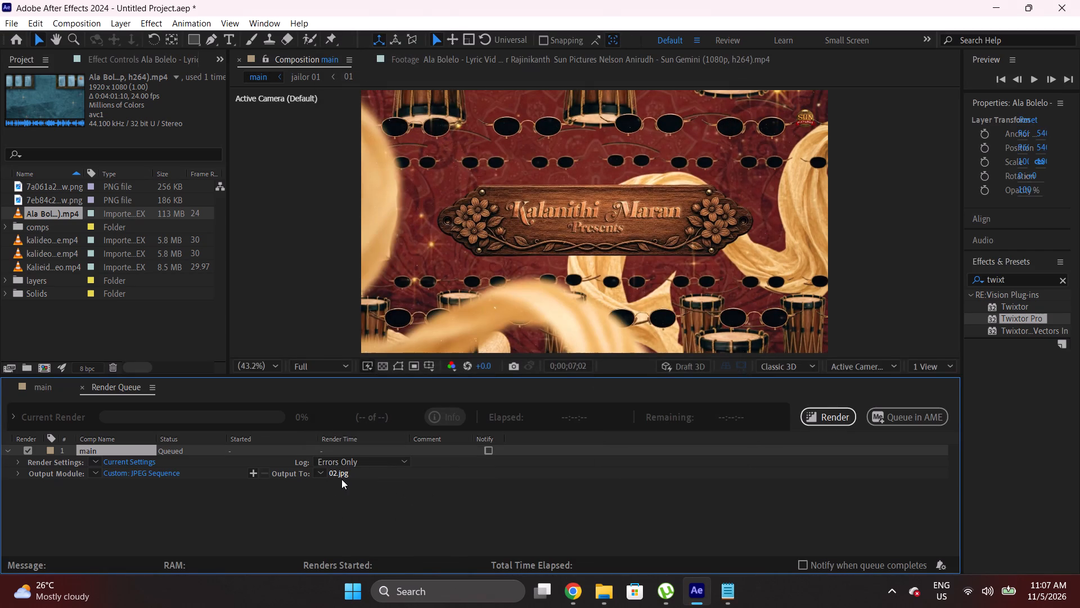
# Save the output as 02 in JPEG format in the images folder and render the queued frame.
pyautogui.click(341, 475)
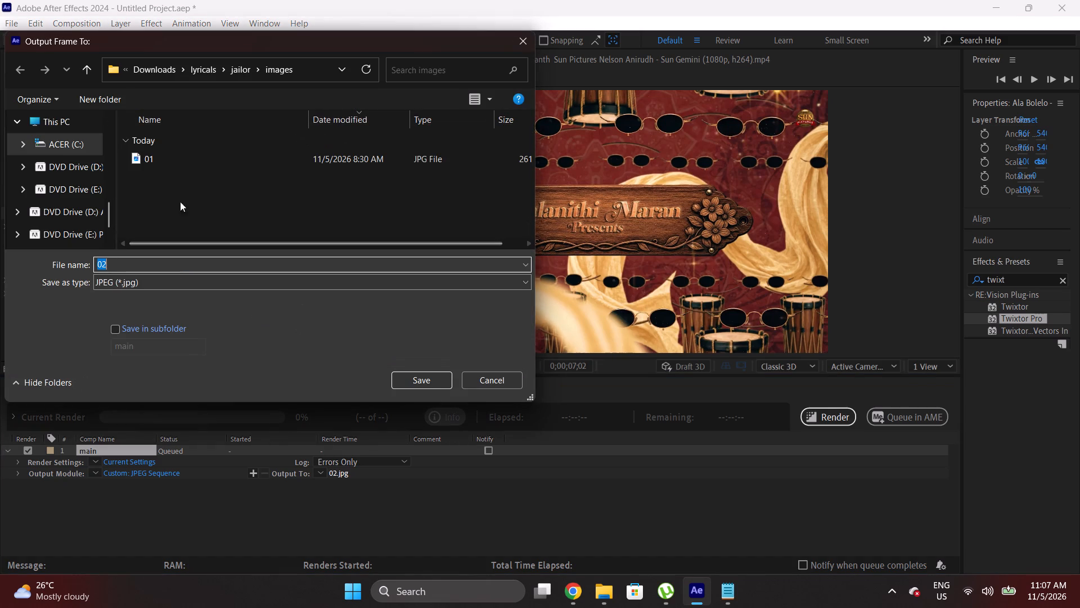
pyautogui.click(424, 385)
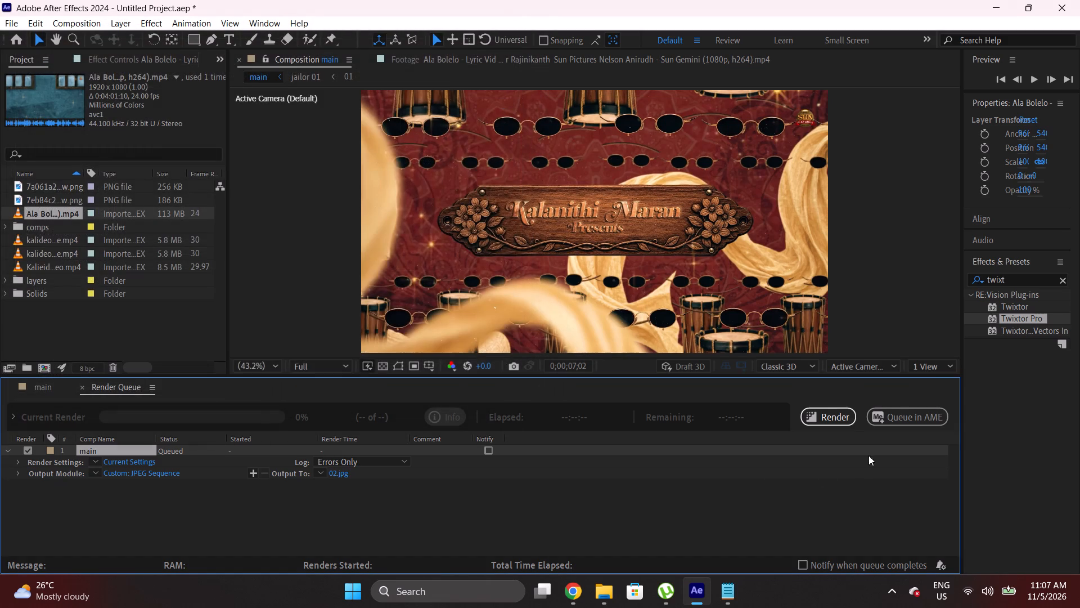
pyautogui.click(835, 414)
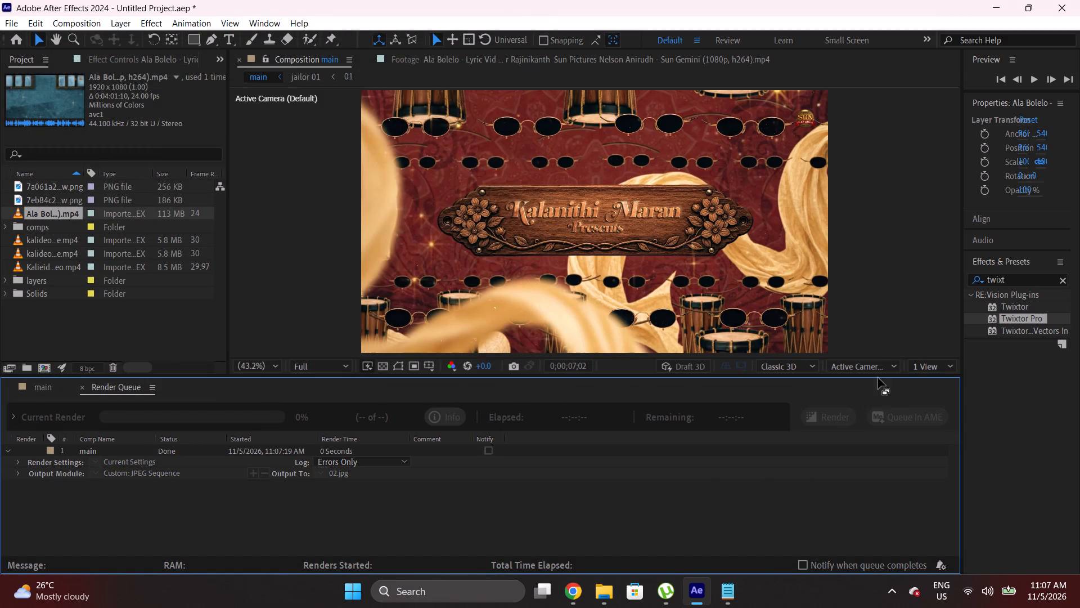
# Minimize After Effects and launch Adobe Photoshop 2025.
pyautogui.click(1001, 5)
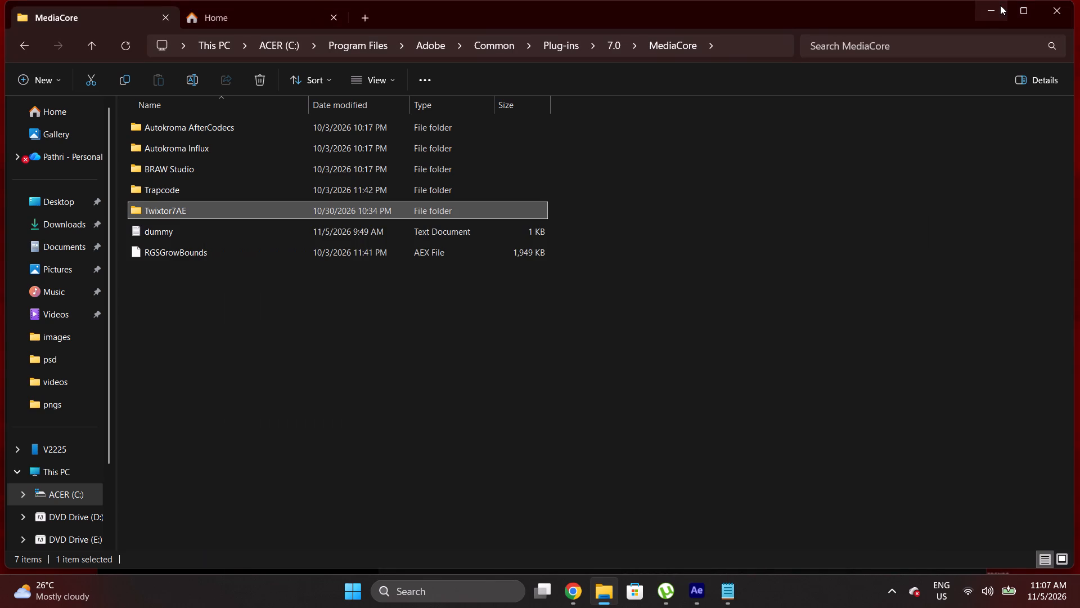
pyautogui.press('p')
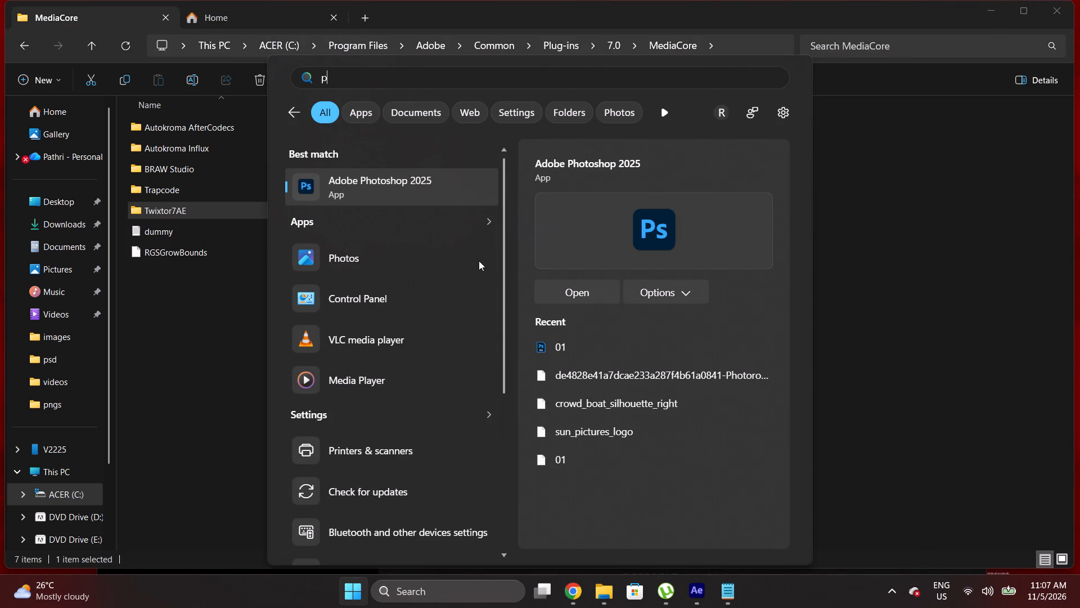
pyautogui.click(574, 293)
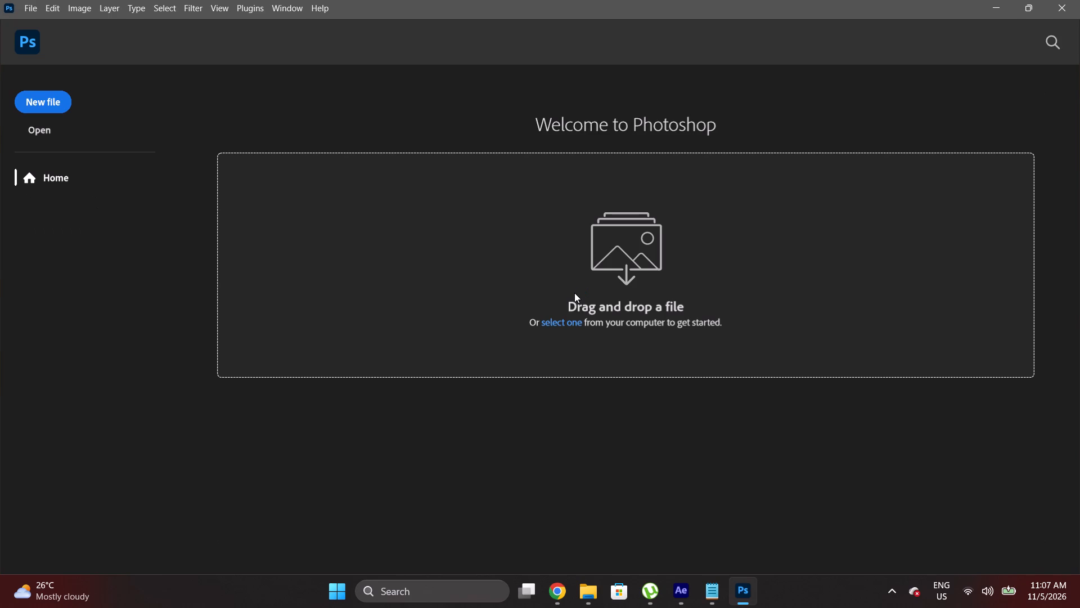
# Open the image 02 from the jailor project's images folder in Photoshop.
pyautogui.click(47, 136)
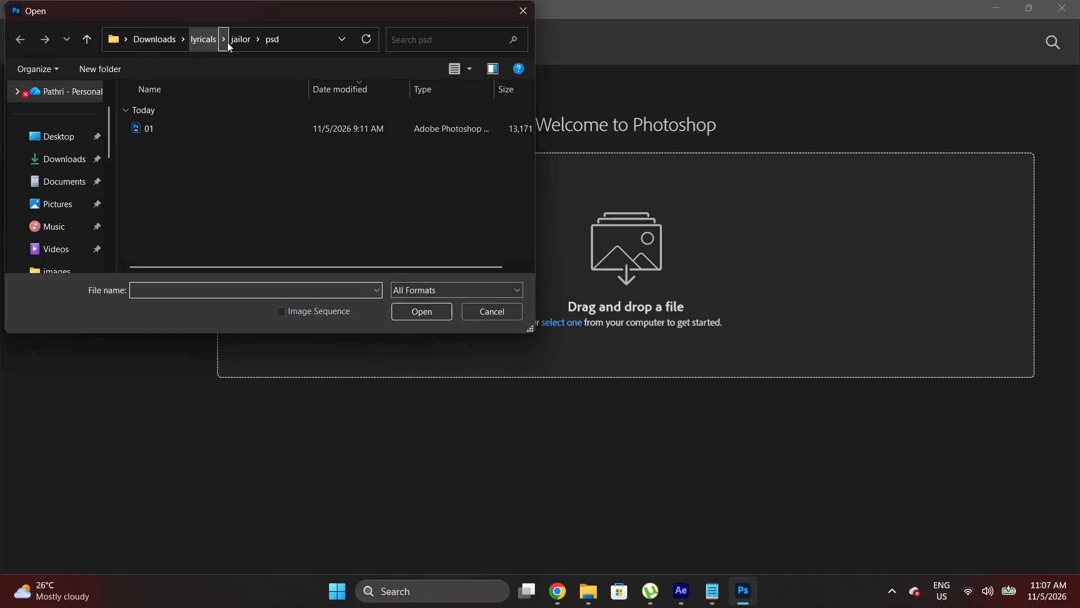
pyautogui.click(242, 40)
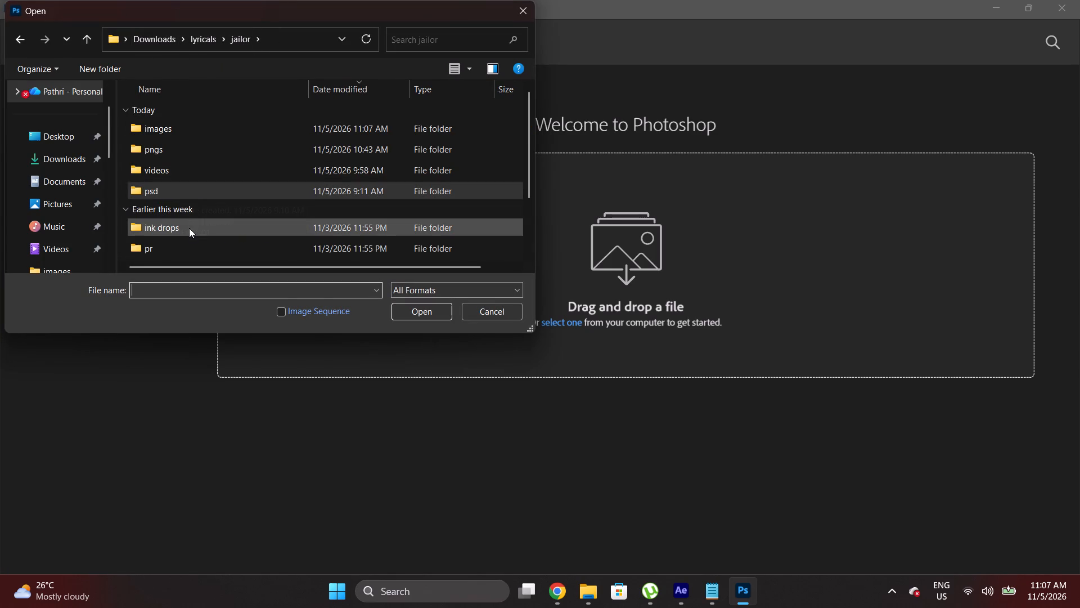
pyautogui.doubleClick(174, 131)
pyautogui.click(173, 127)
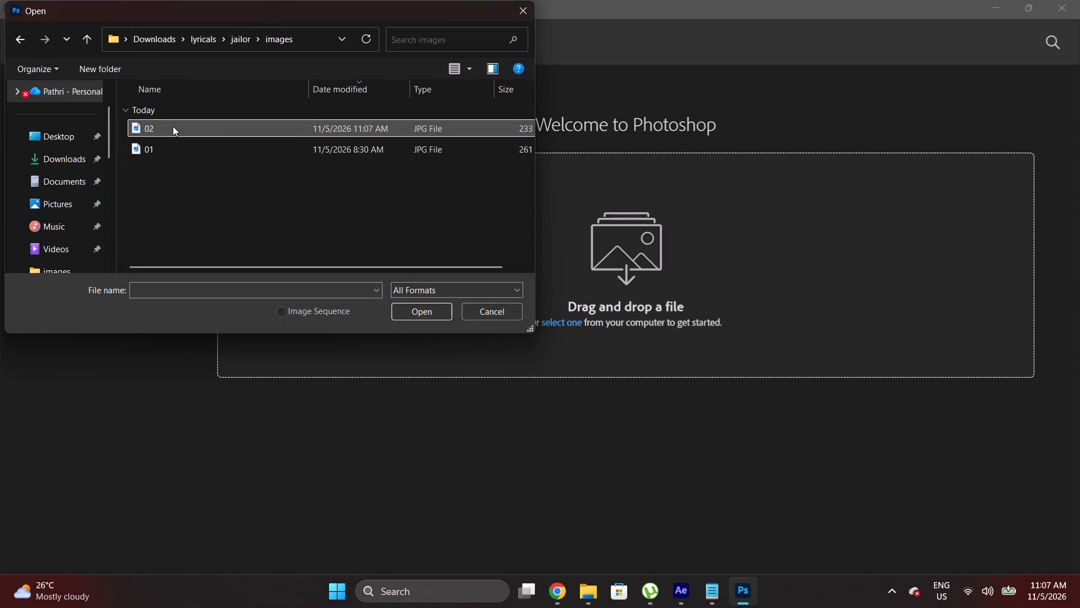
pyautogui.click(407, 311)
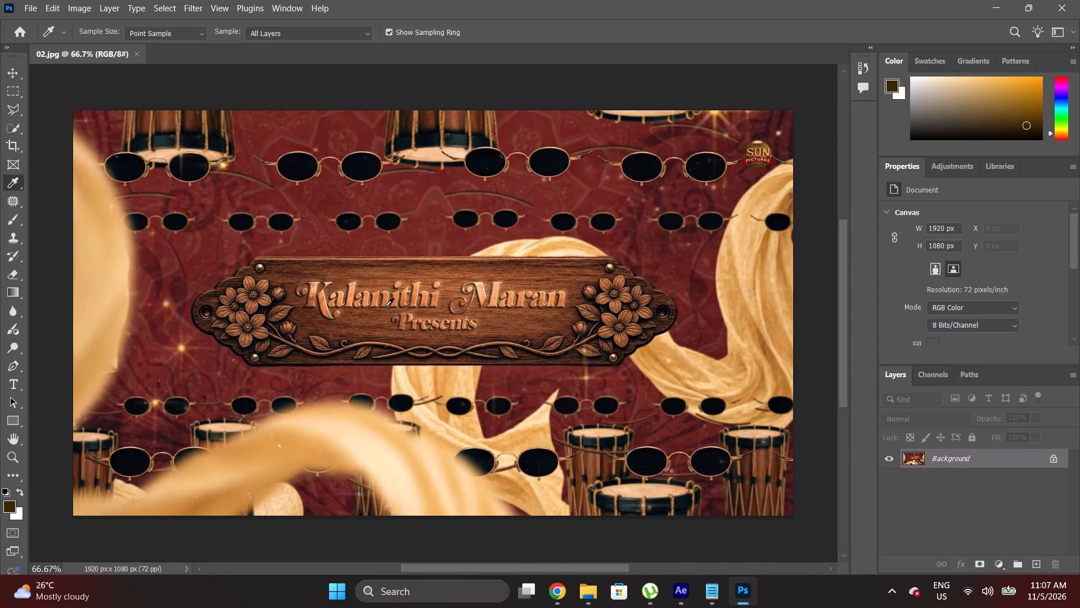
# Unlock the Background layer so it becomes a regular editable layer.
pyautogui.click(1053, 459)
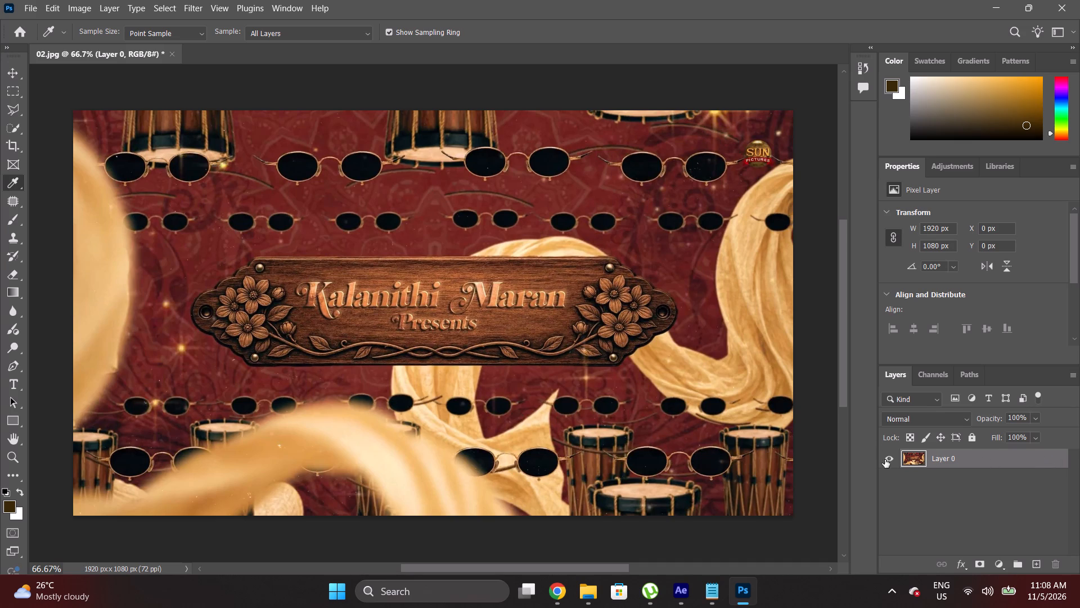
# Switch to Chrome and search Pinterest for "musical drum hd".
pyautogui.click(578, 576)
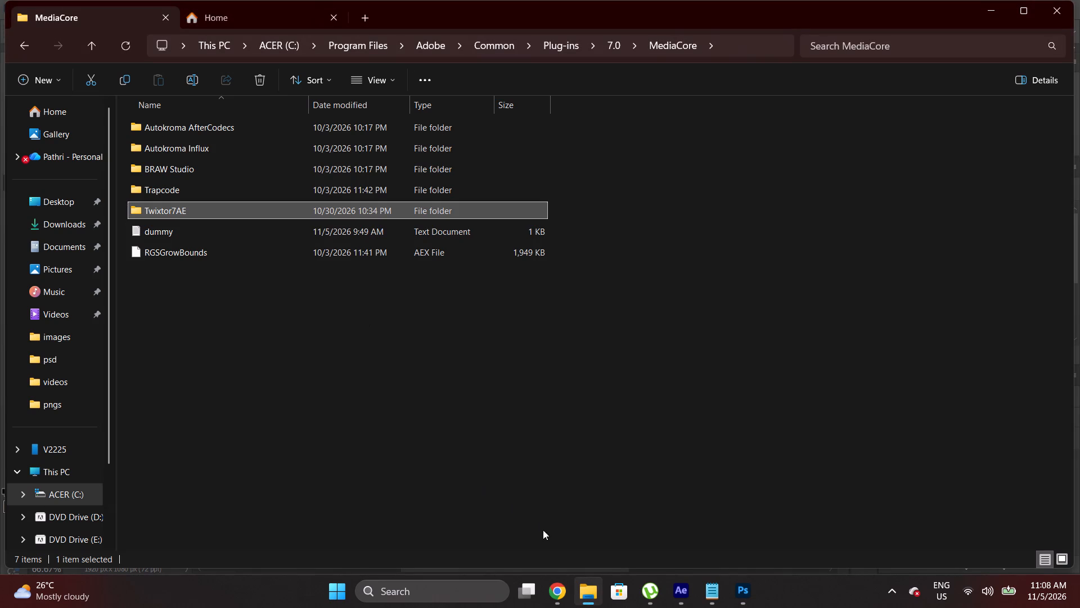
pyautogui.click(559, 589)
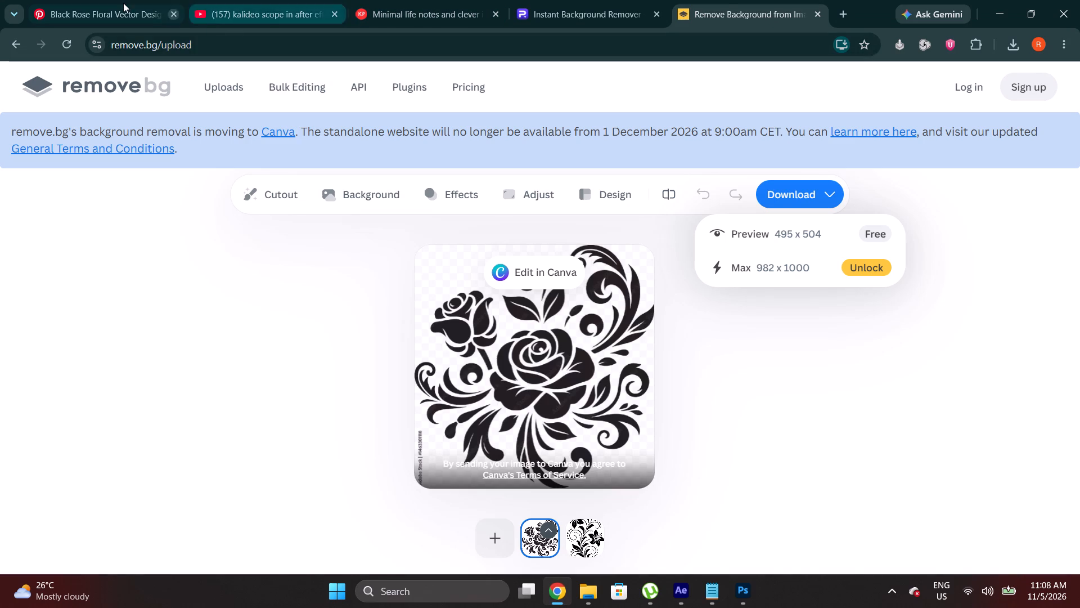
pyautogui.click(123, 3)
pyautogui.click(262, 88)
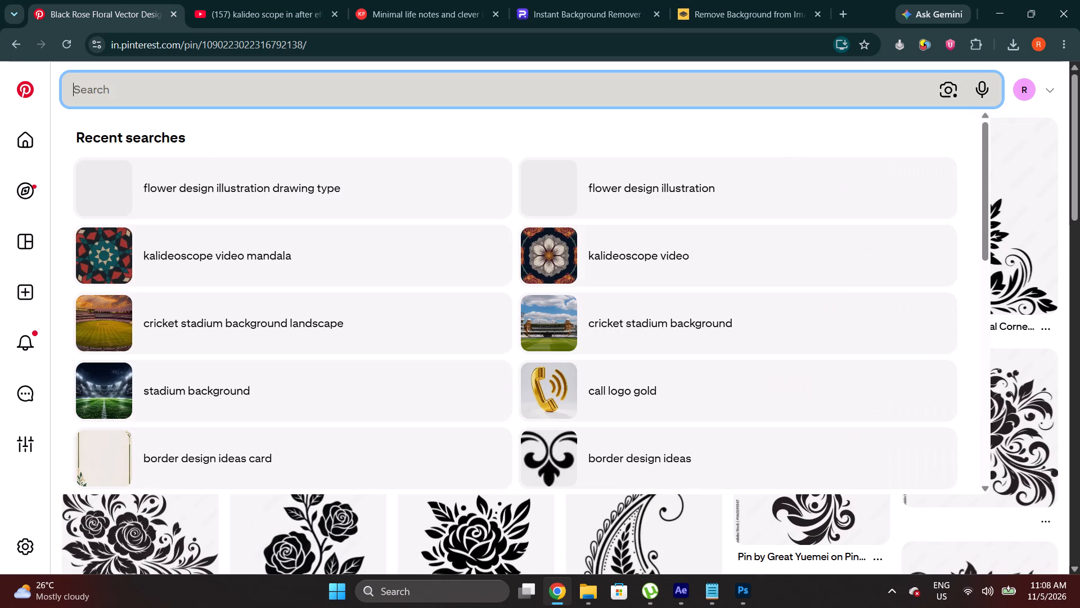
pyautogui.write('drum')
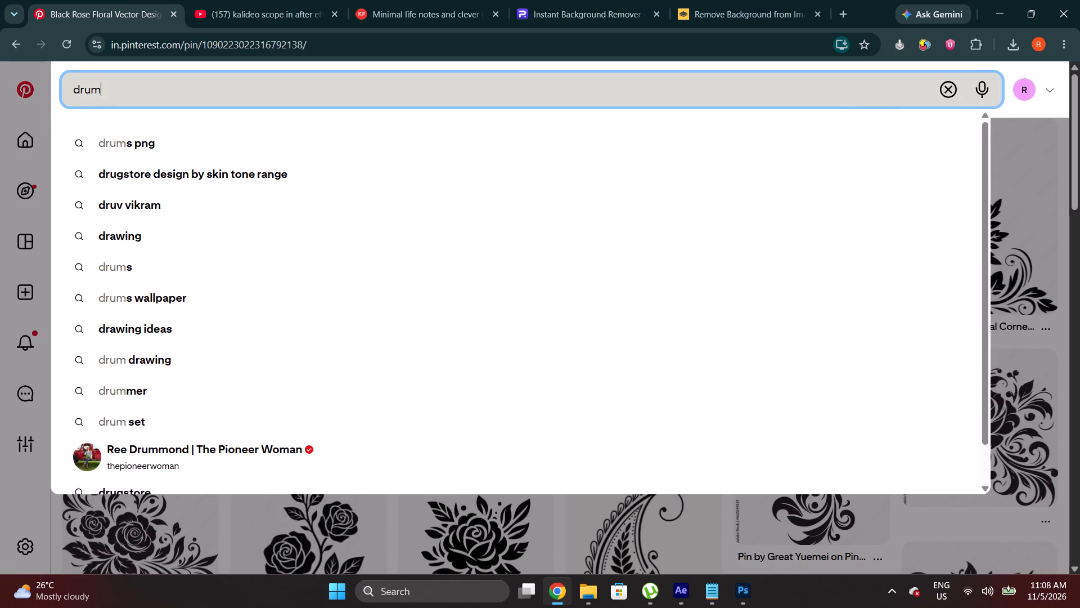
pyautogui.press('space')
pyautogui.press('BackSpace')
pyautogui.press('BackSpace')
pyautogui.press('BackSpace')
pyautogui.press('BackSpace')
pyautogui.press('BackSpace')
pyautogui.press('BackSpace')
pyautogui.press('BackSpace')
pyautogui.press('BackSpace')
pyautogui.press('BackSpace')
pyautogui.press('BackSpace')
pyautogui.press('BackSpace')
pyautogui.press('BackSpace')
pyautogui.press('BackSpace')
pyautogui.press('BackSpace')
pyautogui.press('BackSpace')
pyautogui.press('BackSpace')
pyautogui.press('BackSpace')
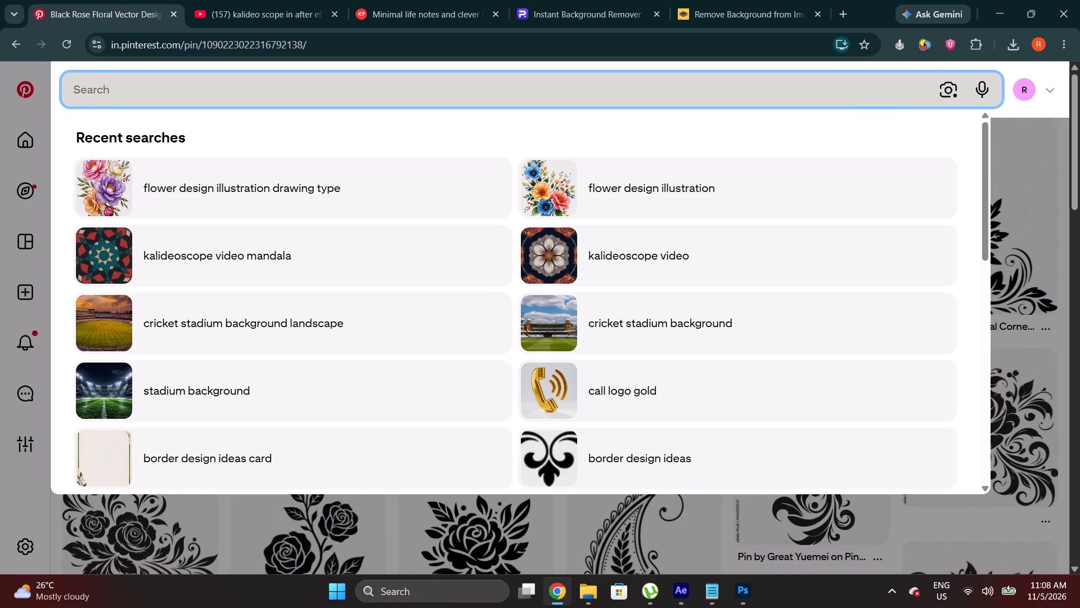
pyautogui.write('musical drum')
pyautogui.press('space')
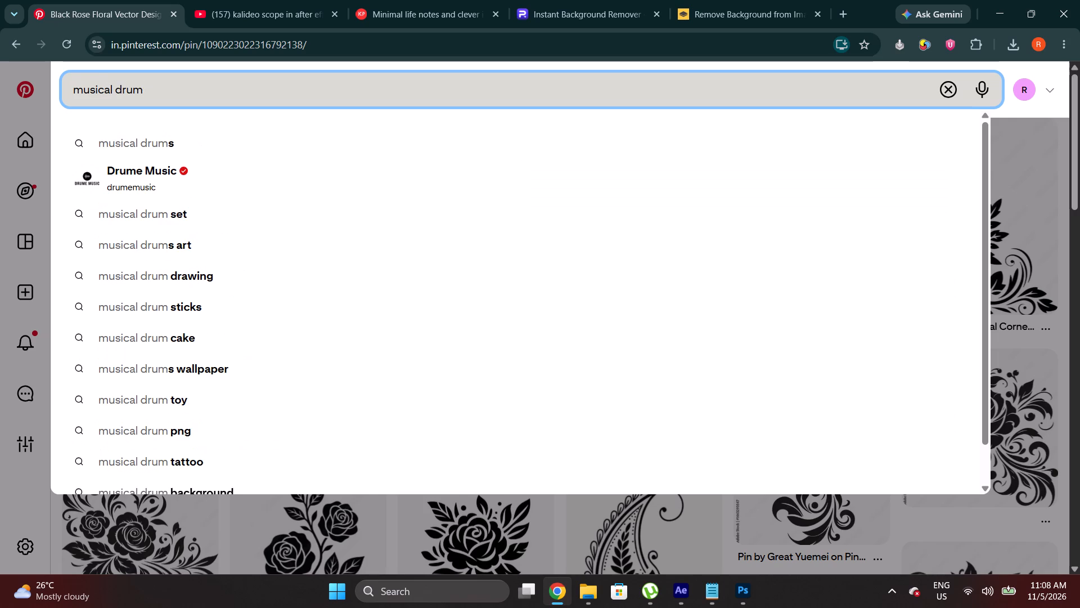
pyautogui.write('hd')
pyautogui.press('Return')
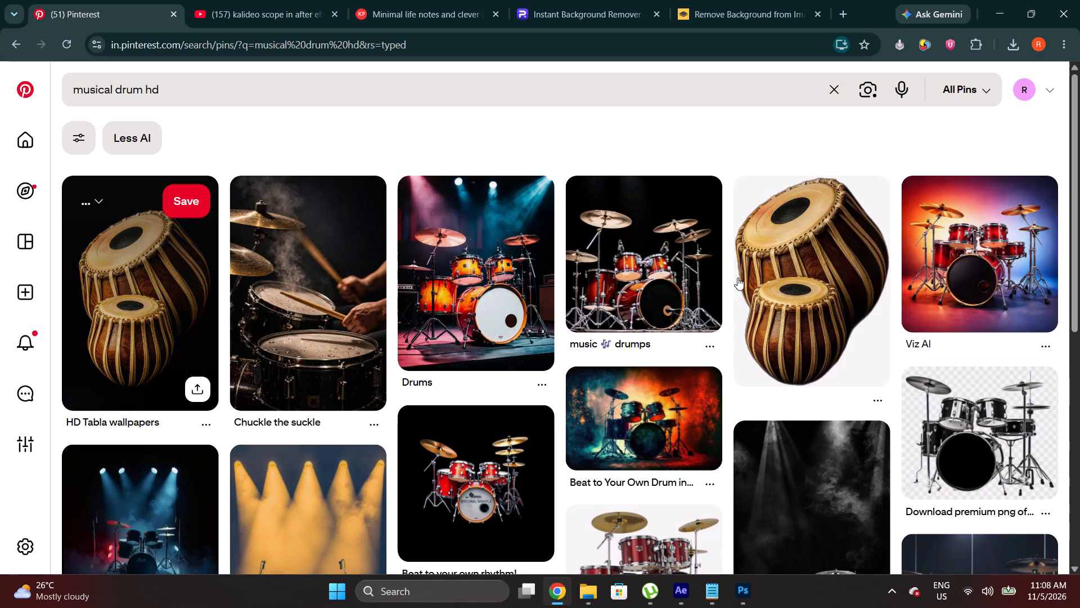
# Browse the drum results and open the pin of the upright wooden djembe on a checkered background.
pyautogui.scroll(-7, 738, 275)
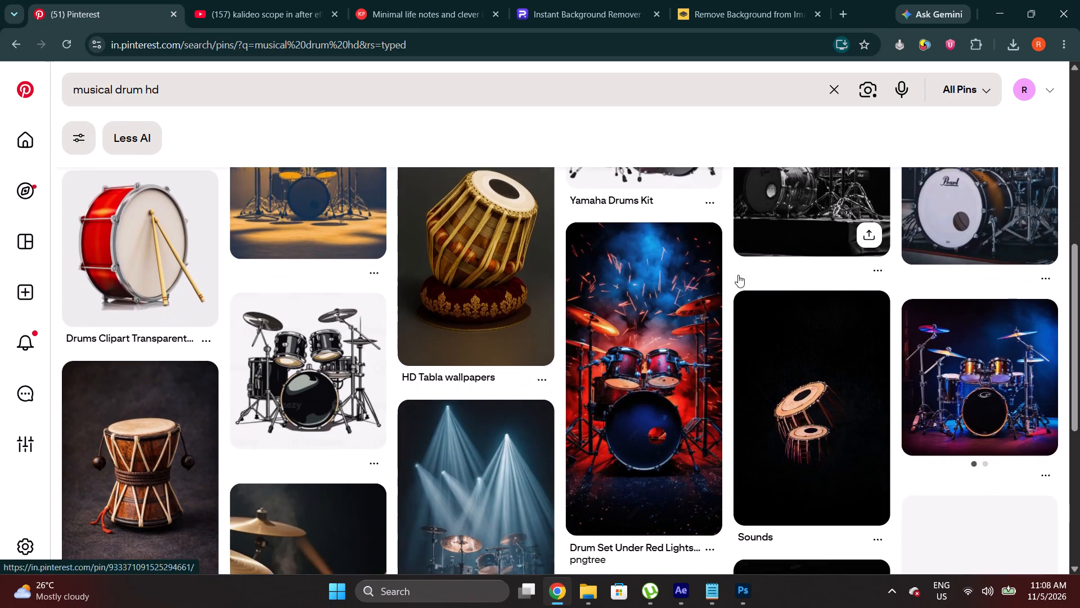
pyautogui.scroll(-4, 738, 275)
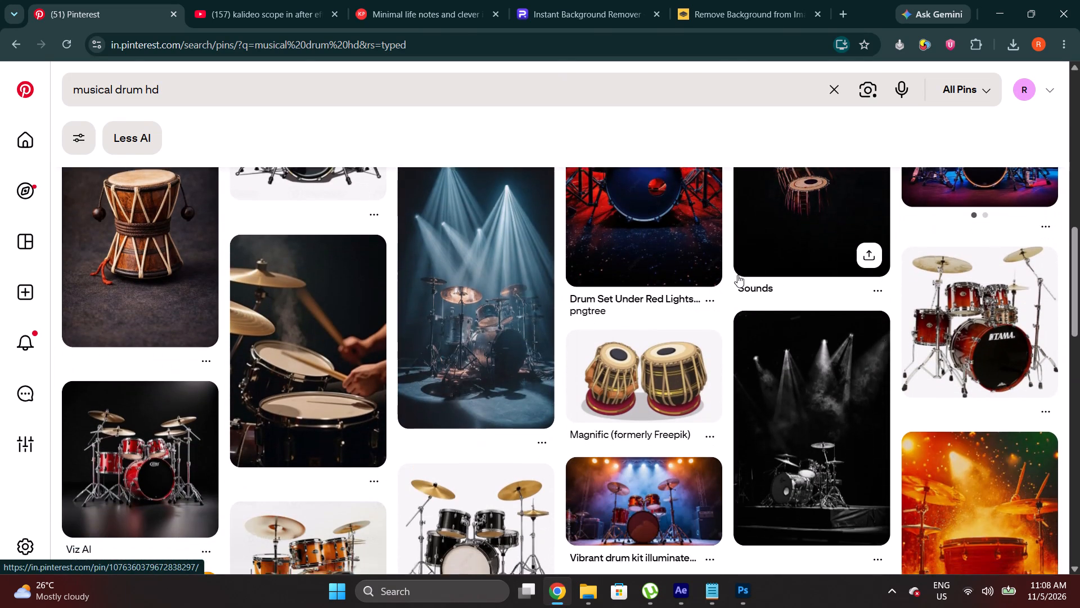
pyautogui.scroll(-7, 737, 275)
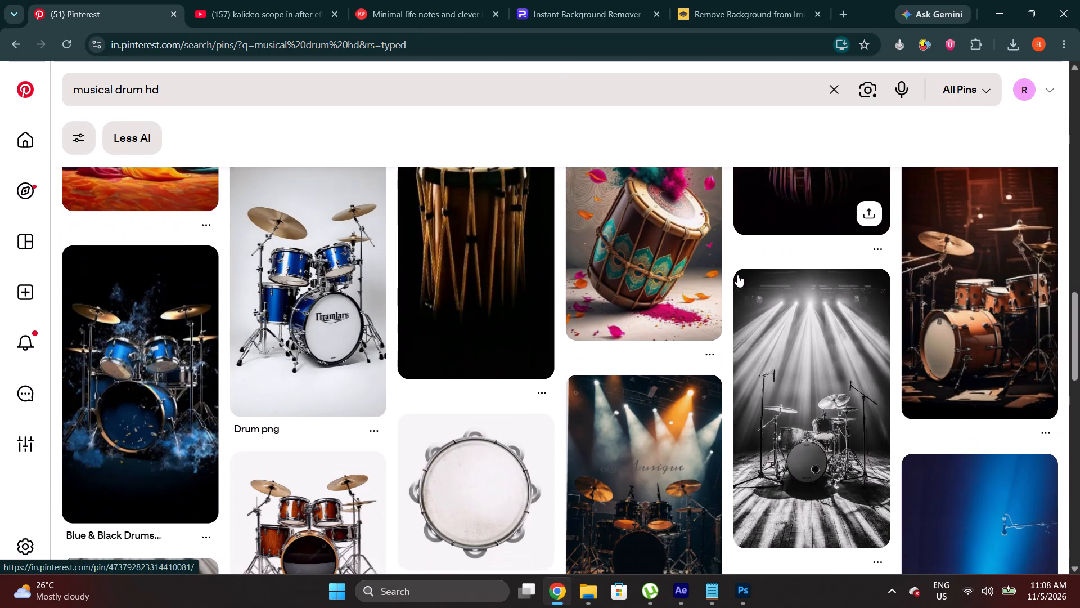
pyautogui.scroll(-5, 737, 275)
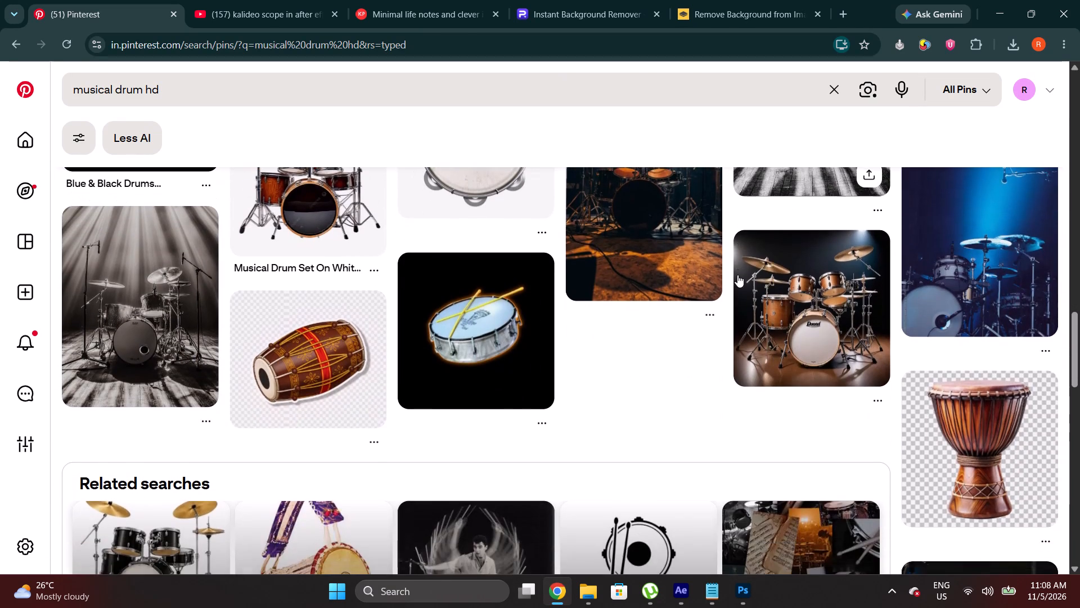
pyautogui.click(992, 440)
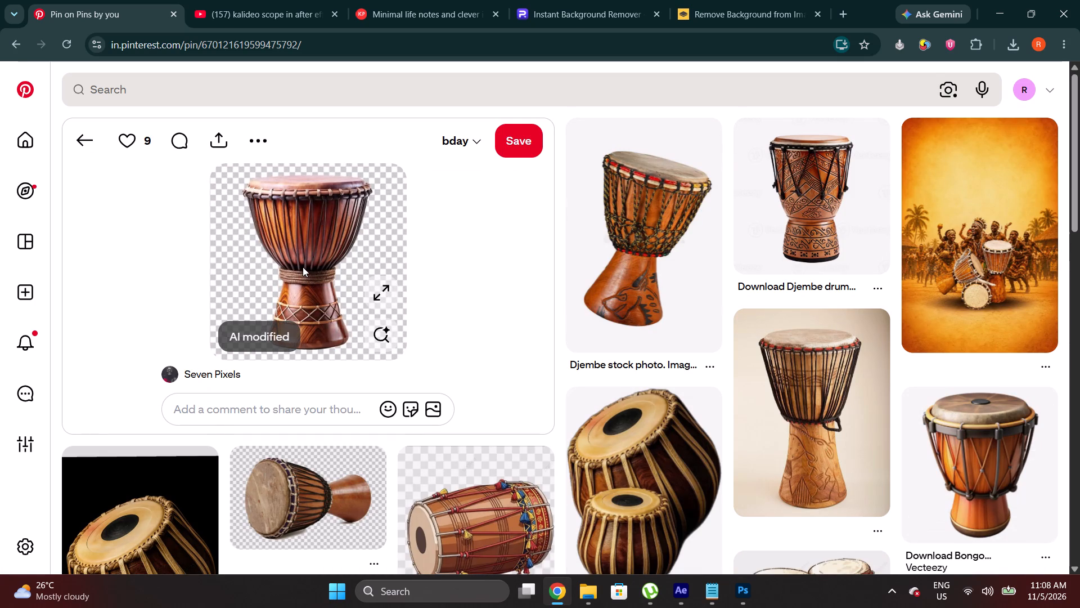
# Send the djembe image to remove.bg and save the free preview cutout as a PNG in the jailor pngs folder.
pyautogui.moveTo(303, 267); pyautogui.dragTo(561, 221)
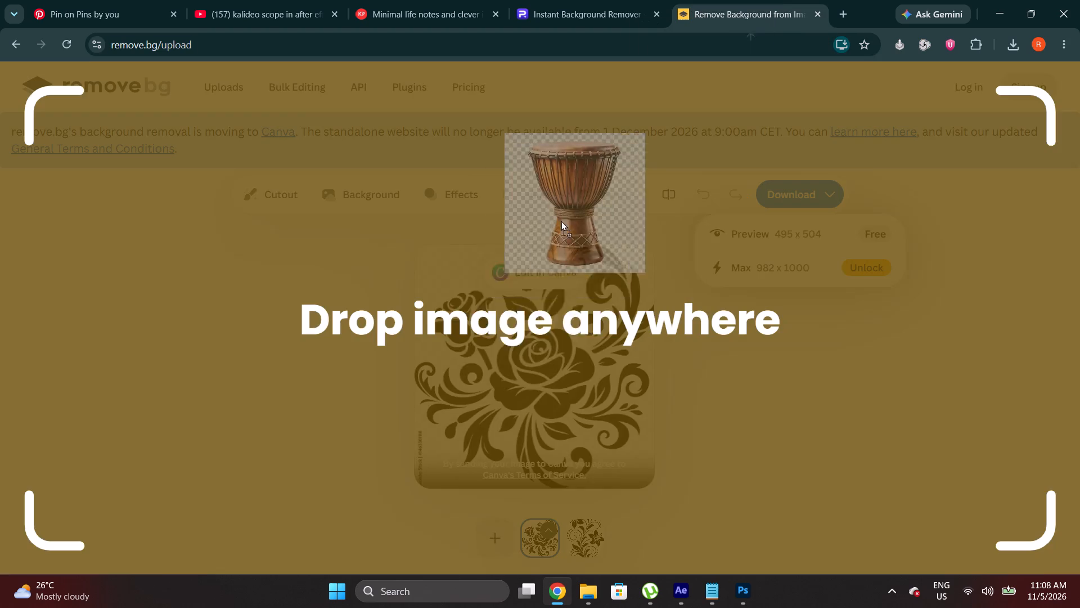
pyautogui.moveTo(561, 221); pyautogui.dragTo(517, 323)
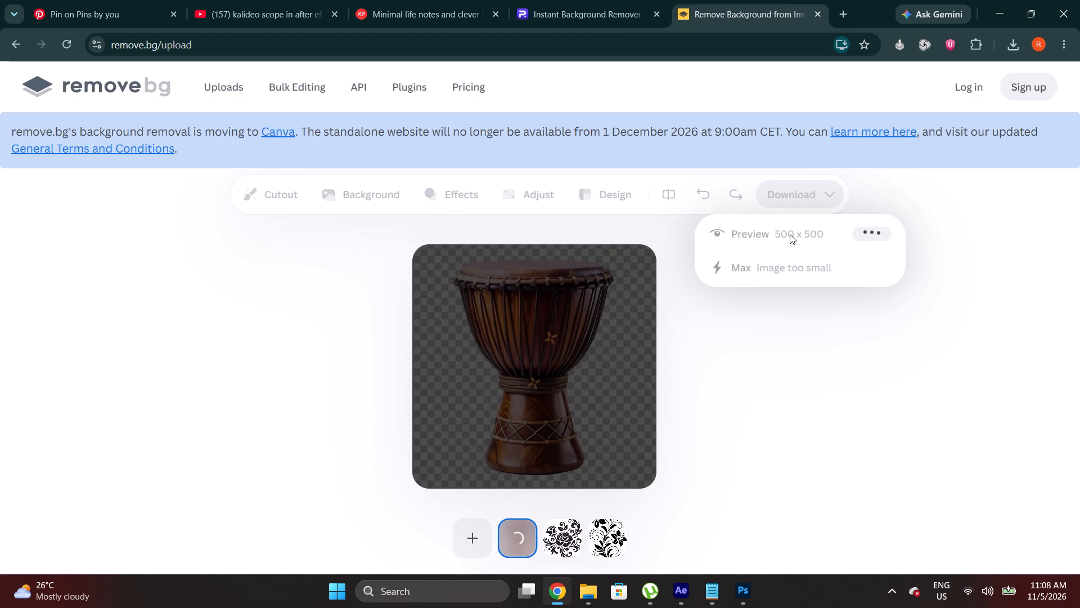
pyautogui.click(789, 234)
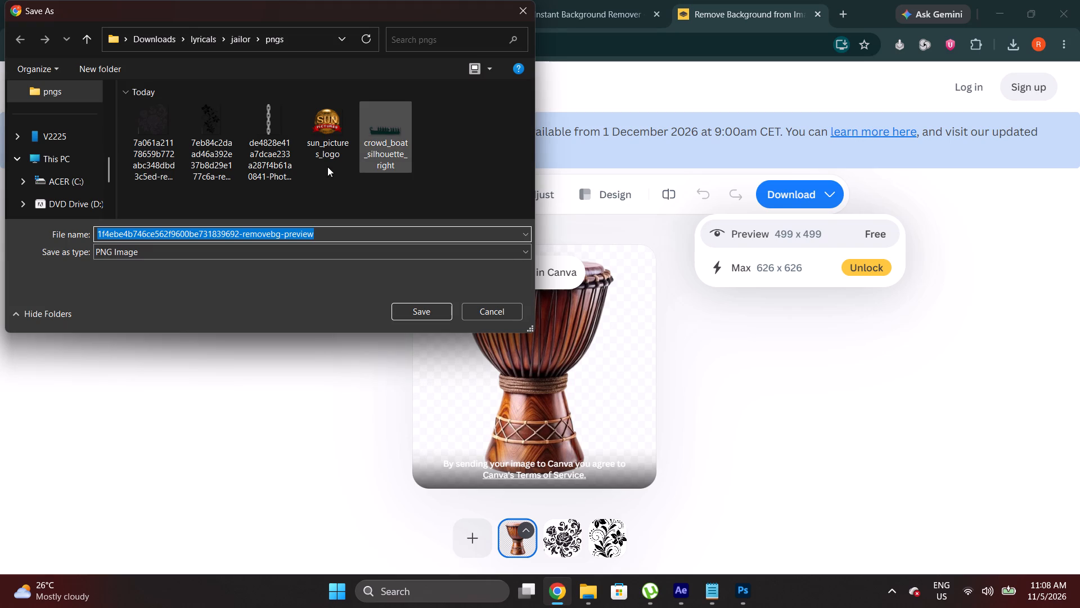
pyautogui.click(422, 310)
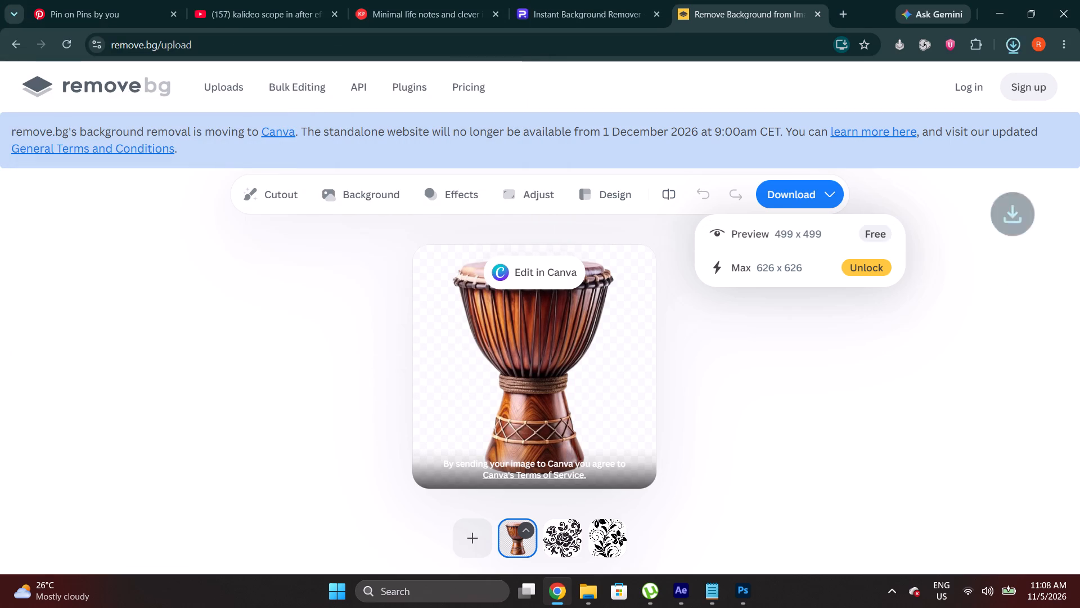
# Return to Photoshop and place the djembe cutout from the jailor project's pngs folder as an embedded image.
pyautogui.click(1006, 8)
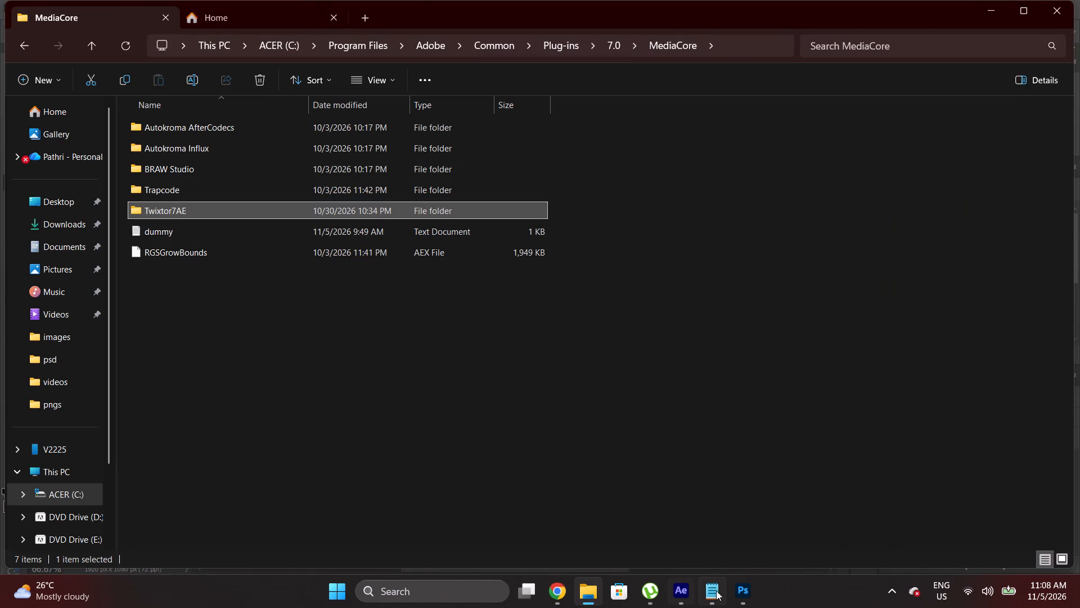
pyautogui.click(744, 590)
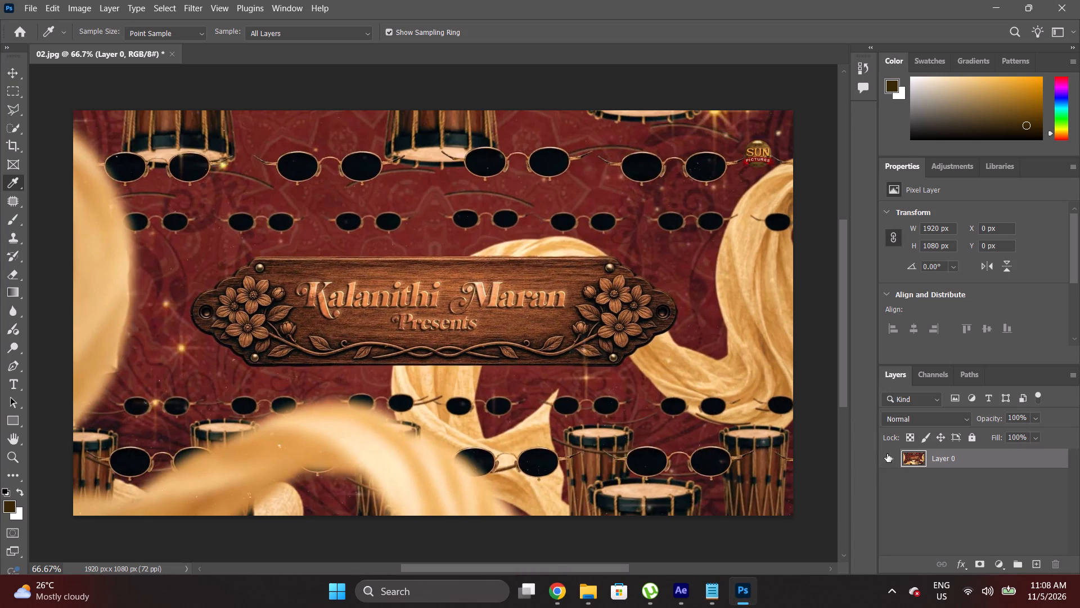
pyautogui.doubleClick(887, 457)
pyautogui.hotkey('ctrl', 'a')
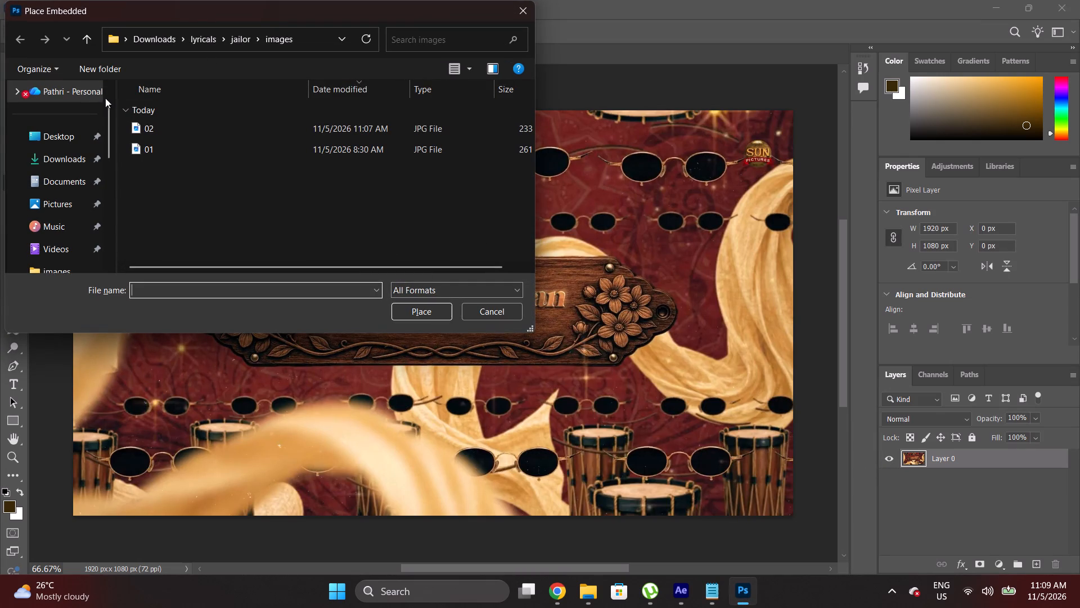
pyautogui.click(235, 35)
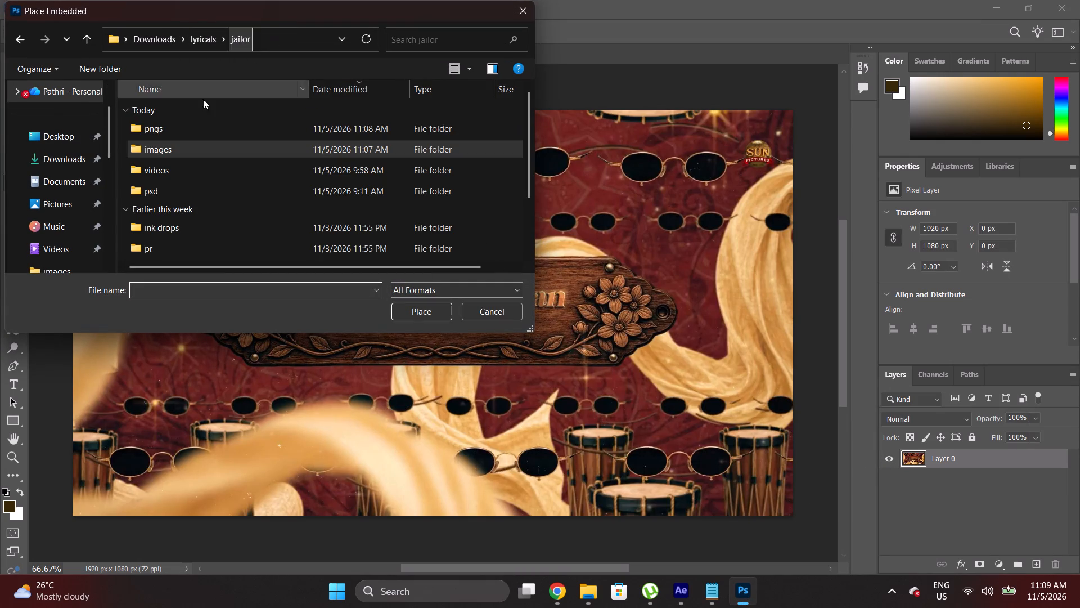
pyautogui.doubleClick(161, 129)
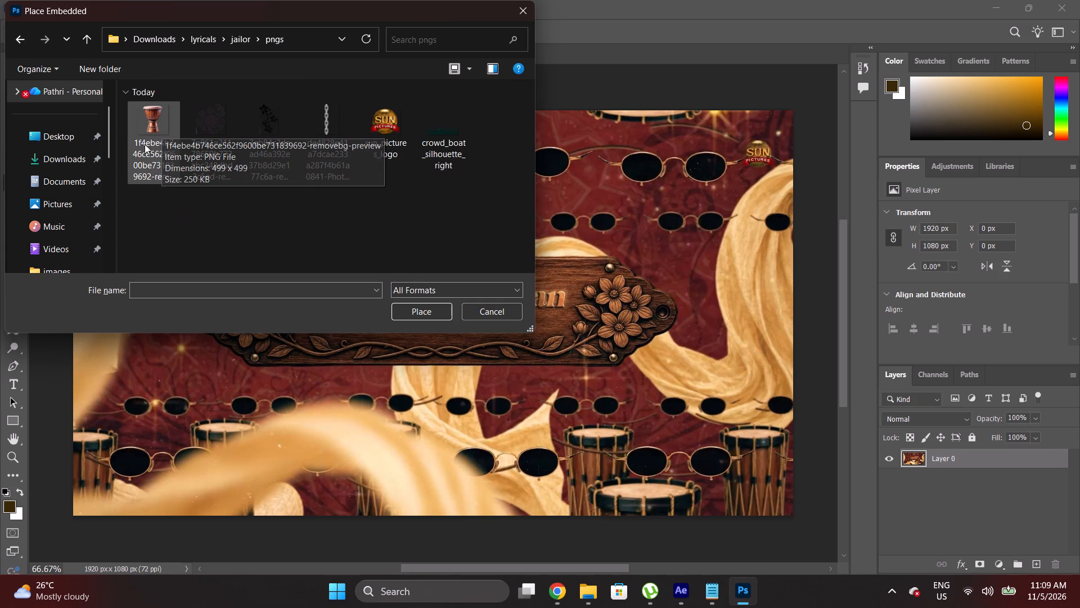
pyautogui.click(166, 123)
pyautogui.click(413, 315)
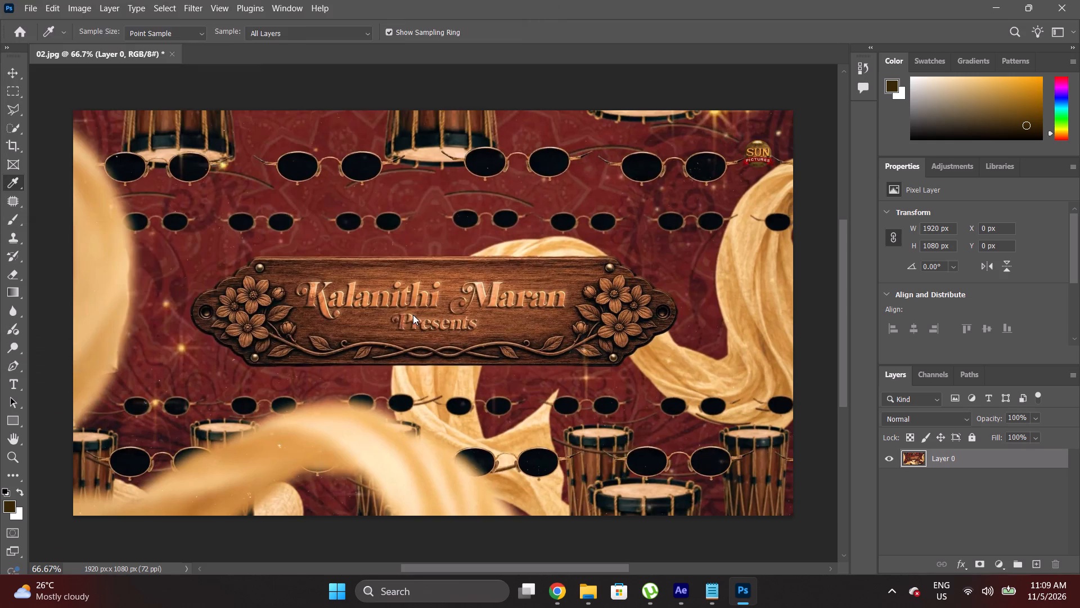
# Scale the djembe to about 69% and position it in the canvas's lower-left corner, partly beyond the edges, and commit the transform.
pyautogui.moveTo(427, 297); pyautogui.dragTo(109, 419)
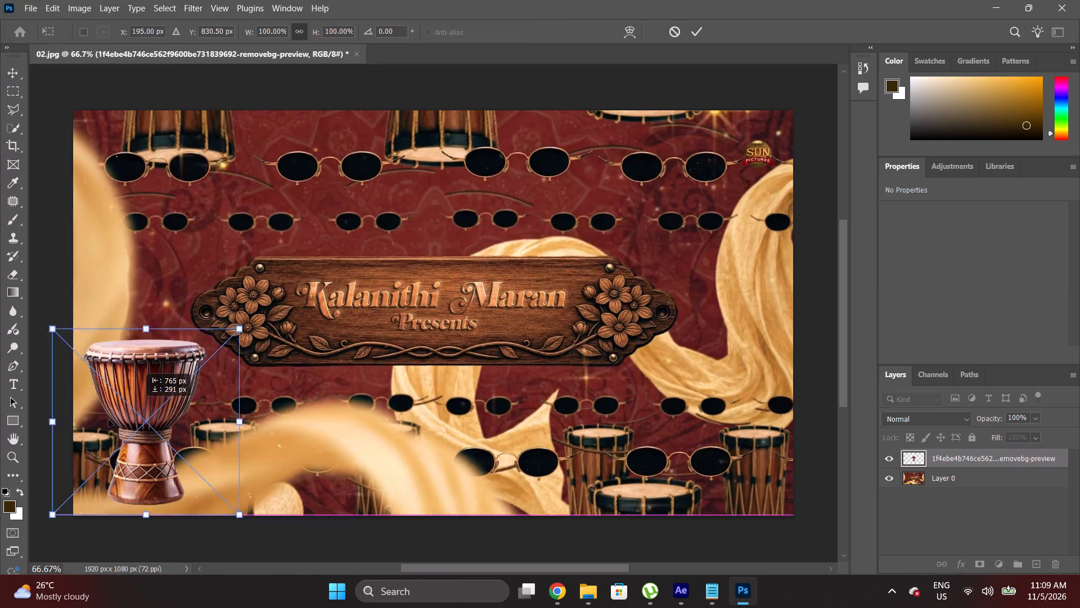
pyautogui.moveTo(109, 419); pyautogui.dragTo(83, 446)
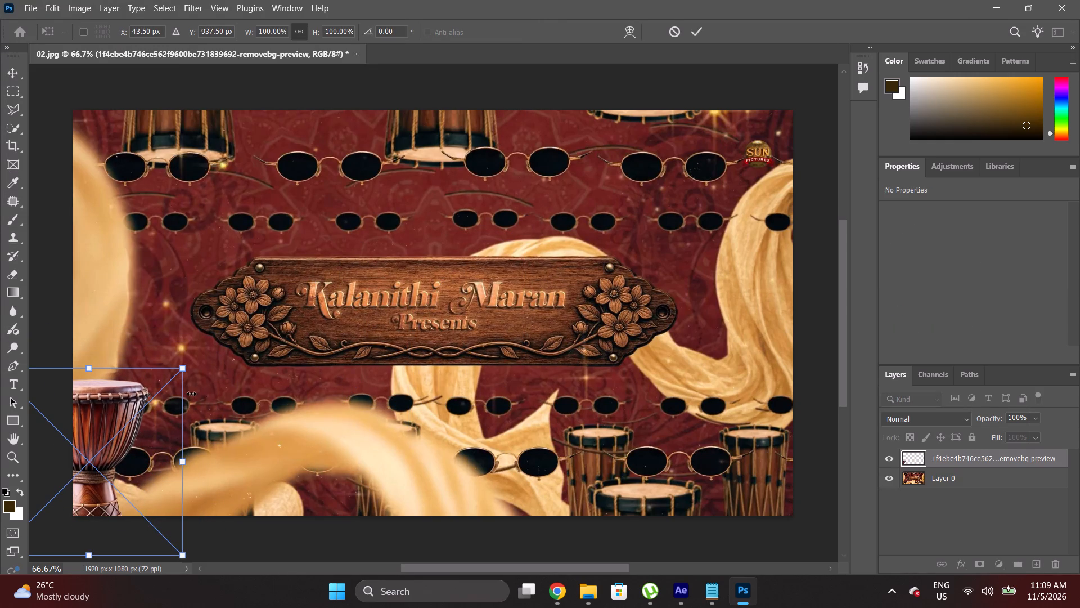
pyautogui.keyDown('alt'); pyautogui.moveTo(186, 368); pyautogui.dragTo(172, 396); pyautogui.keyUp('alt')
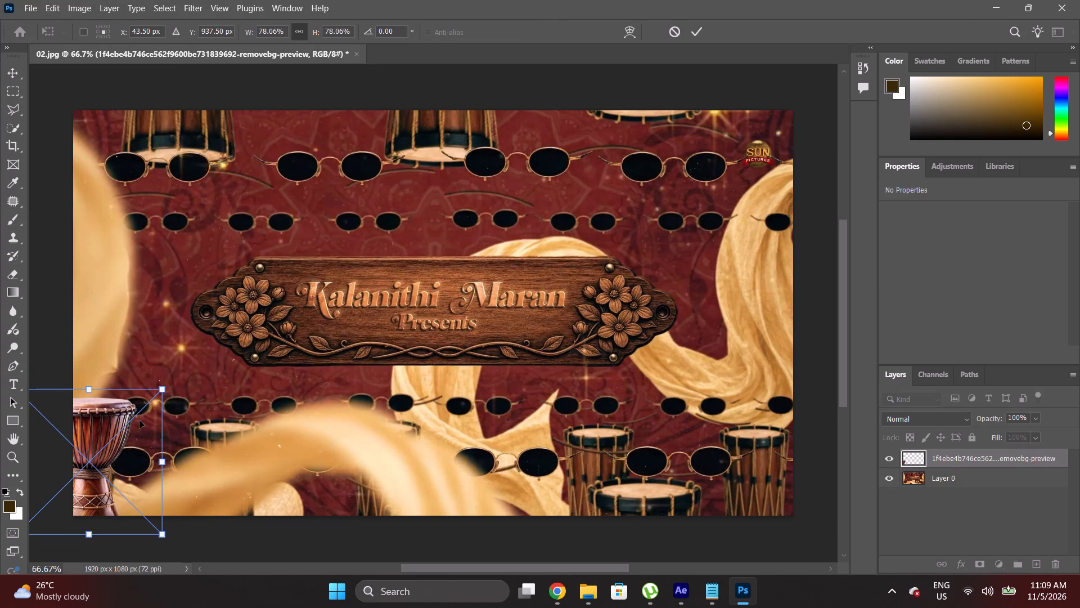
pyautogui.moveTo(127, 433); pyautogui.dragTo(127, 441)
pyautogui.keyDown('alt'); pyautogui.moveTo(161, 397); pyautogui.dragTo(159, 405); pyautogui.keyUp('alt')
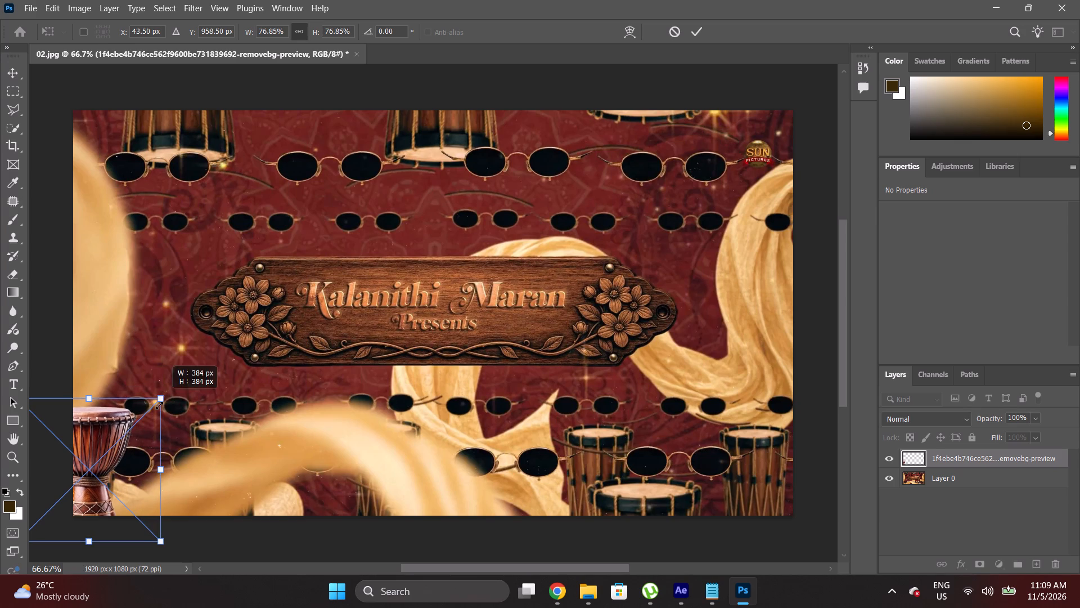
pyautogui.keyDown('alt'); pyautogui.moveTo(159, 405); pyautogui.dragTo(157, 409); pyautogui.keyUp('alt')
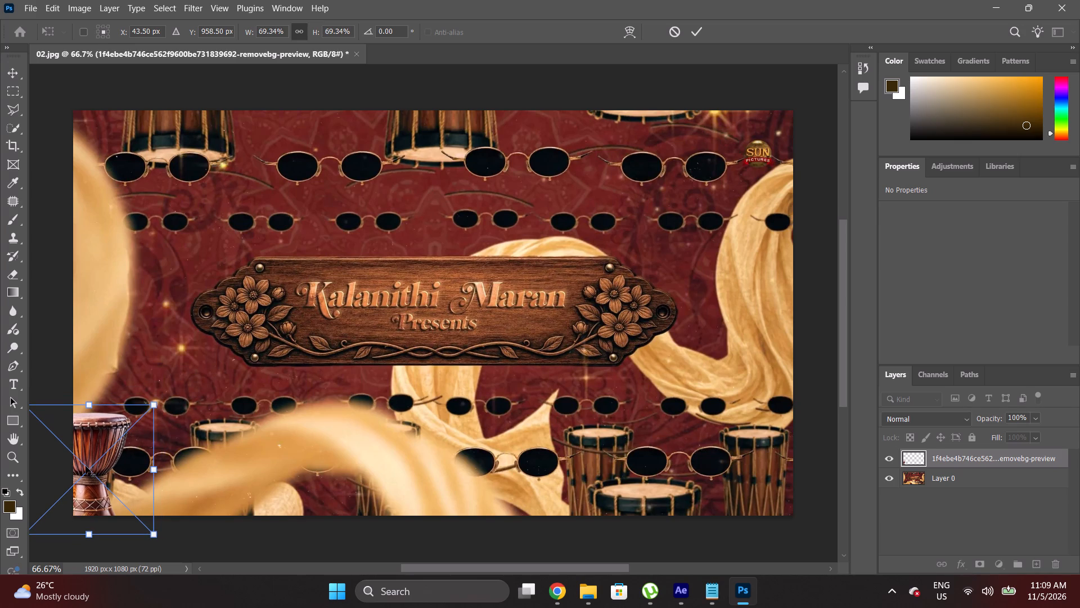
pyautogui.keyDown('alt'); pyautogui.moveTo(85, 466); pyautogui.dragTo(187, 483); pyautogui.keyUp('alt')
pyautogui.click(696, 33)
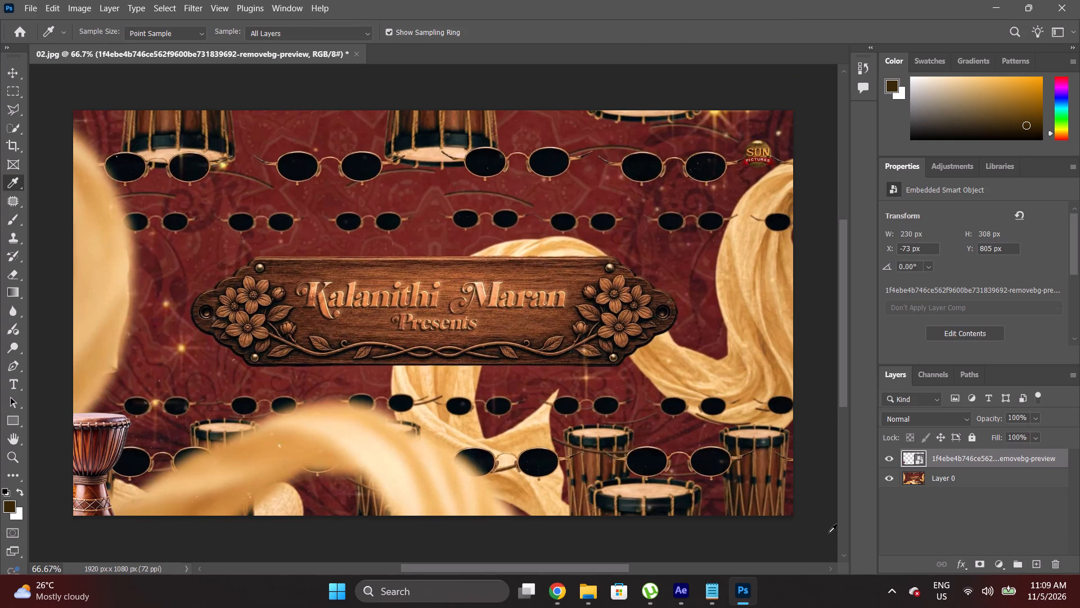
# Duplicate the djembe three times and space the copies along the canvas's bottom edge at about X 290, 730 and 1294 px.
pyautogui.press('v')
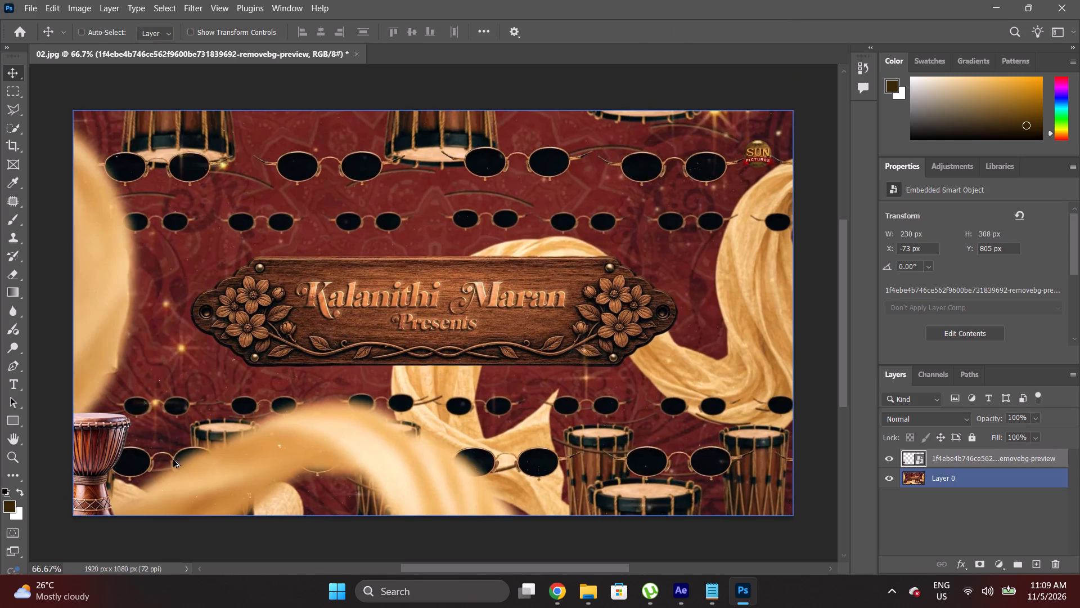
pyautogui.keyDown('alt'); pyautogui.moveTo(93, 455); pyautogui.dragTo(200, 464); pyautogui.keyUp('alt')
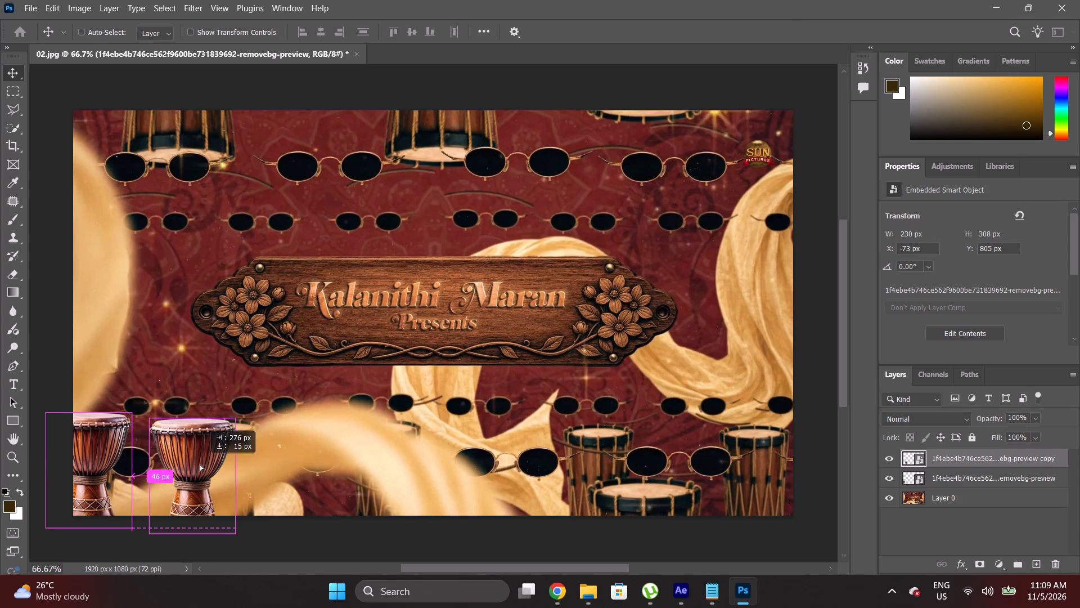
pyautogui.keyDown('alt'); pyautogui.moveTo(200, 464); pyautogui.dragTo(223, 464); pyautogui.keyUp('alt')
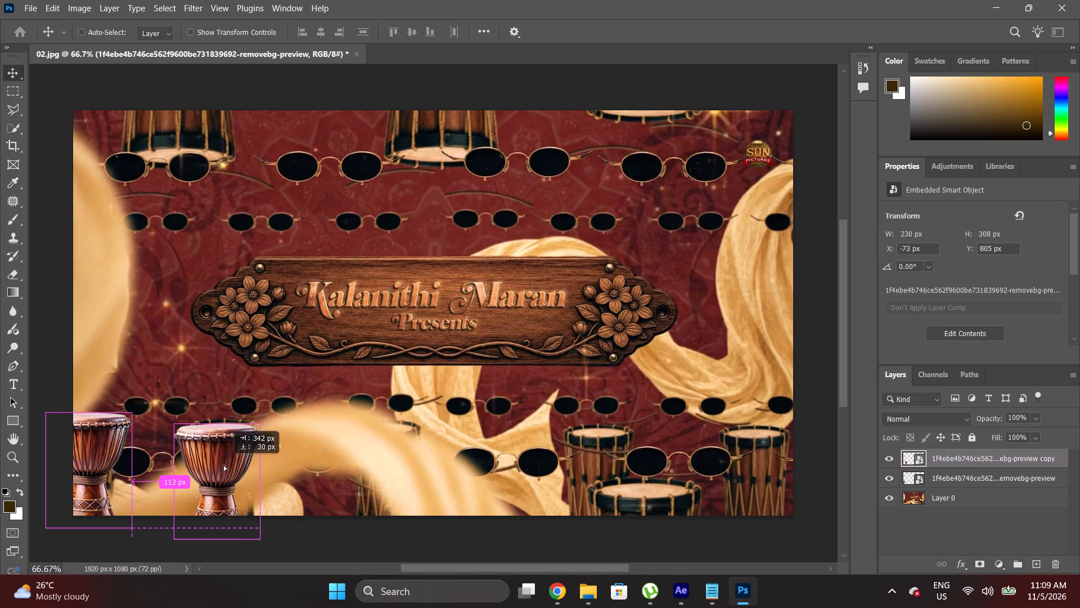
pyautogui.keyDown('alt'); pyautogui.moveTo(223, 464); pyautogui.dragTo(226, 463); pyautogui.keyUp('alt')
pyautogui.moveTo(226, 463); pyautogui.dragTo(231, 458)
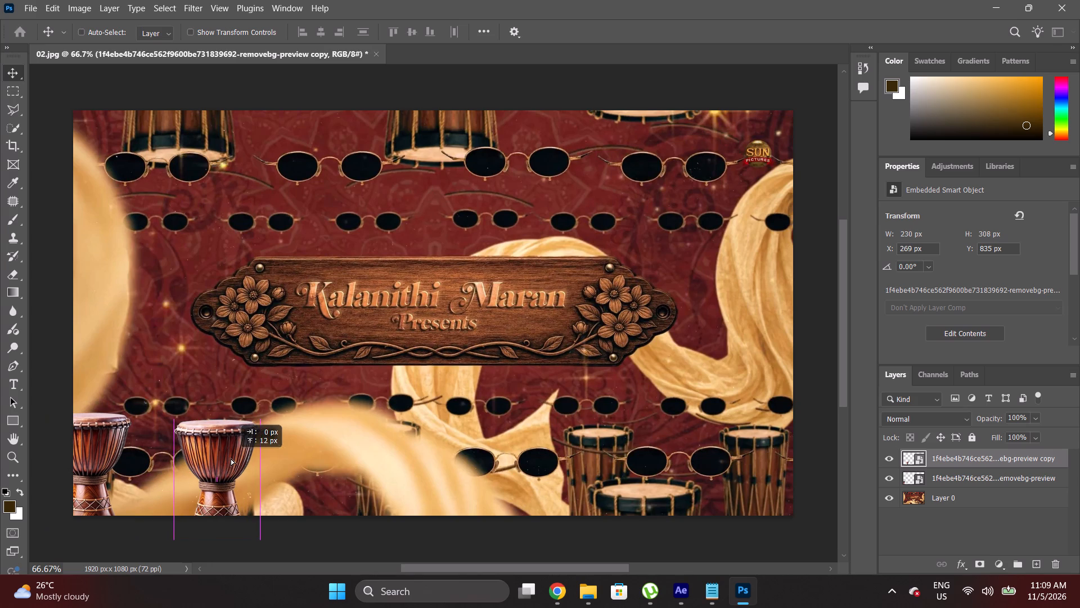
pyautogui.moveTo(231, 458); pyautogui.dragTo(233, 458)
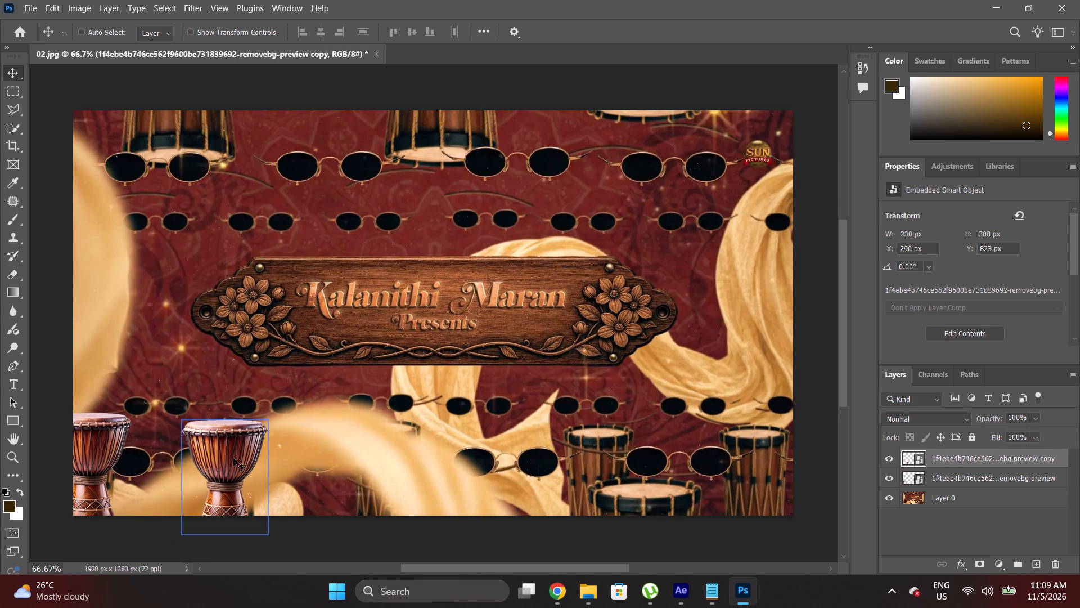
pyautogui.keyDown('alt'); pyautogui.moveTo(233, 458); pyautogui.dragTo(394, 460); pyautogui.keyUp('alt')
pyautogui.keyDown('alt'); pyautogui.moveTo(394, 460); pyautogui.dragTo(551, 469); pyautogui.keyUp('alt')
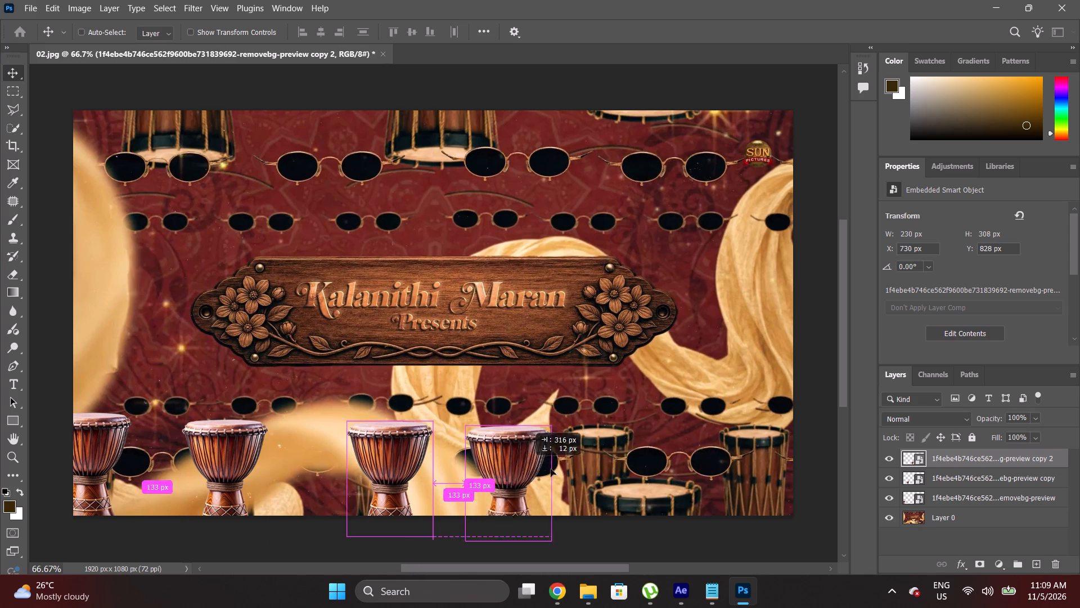
pyautogui.keyDown('alt'); pyautogui.moveTo(551, 469); pyautogui.dragTo(605, 464); pyautogui.keyUp('alt')
# Duplicate the third copy slightly lower and to its right, scale the duplicate to about 94%, and commit the transform.
pyautogui.keyDown('alt'); pyautogui.moveTo(605, 466); pyautogui.dragTo(668, 506); pyautogui.keyUp('alt')
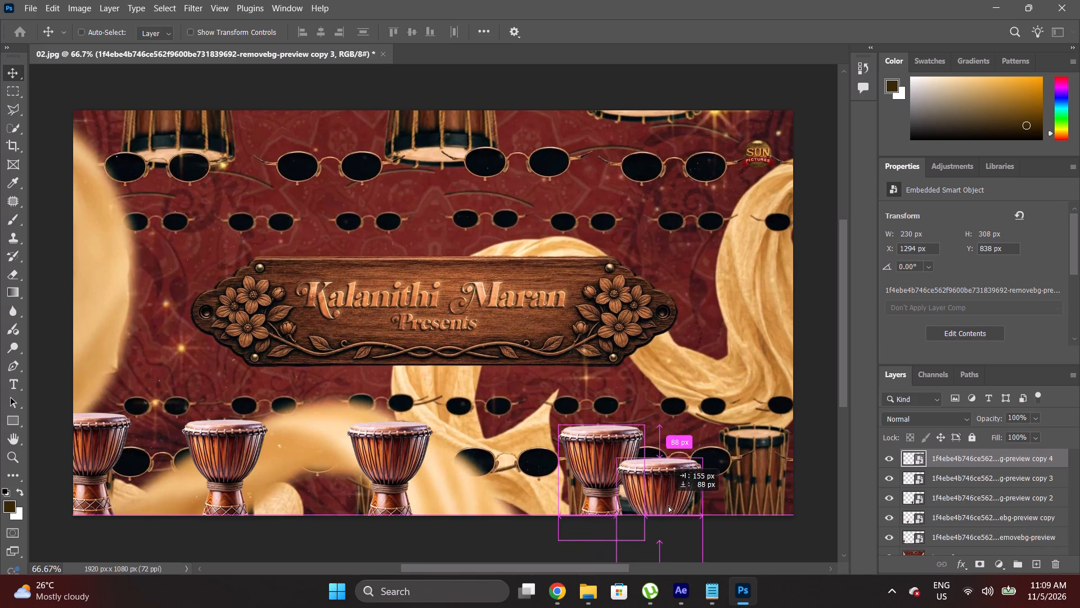
pyautogui.keyDown('alt'); pyautogui.moveTo(668, 506); pyautogui.dragTo(658, 520); pyautogui.keyUp('alt')
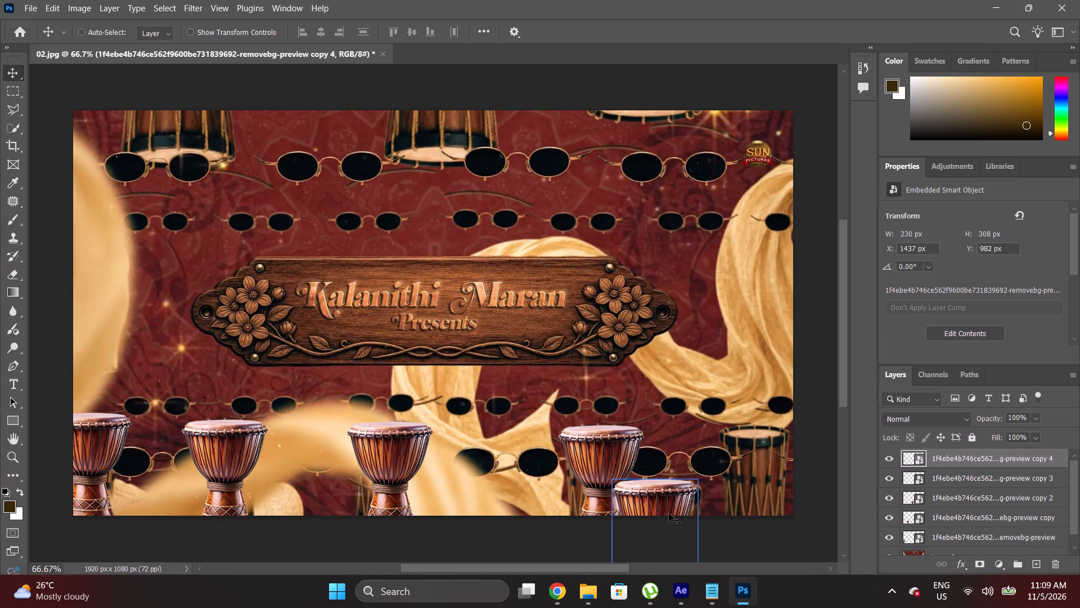
pyautogui.hotkey('ctrl', 't')
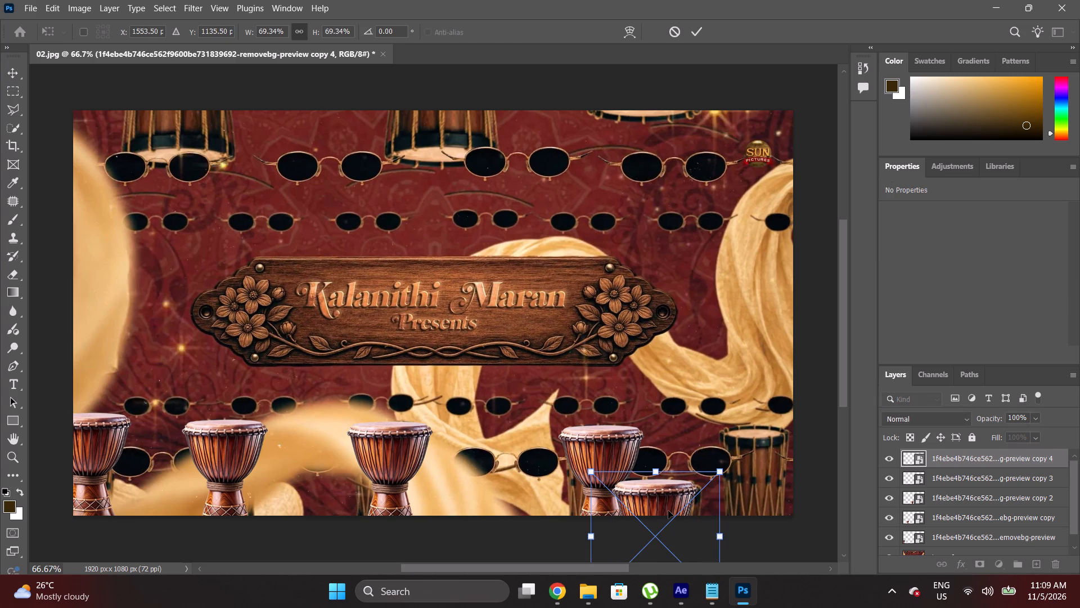
pyautogui.keyDown('alt'); pyautogui.moveTo(720, 473); pyautogui.dragTo(722, 470); pyautogui.keyUp('alt')
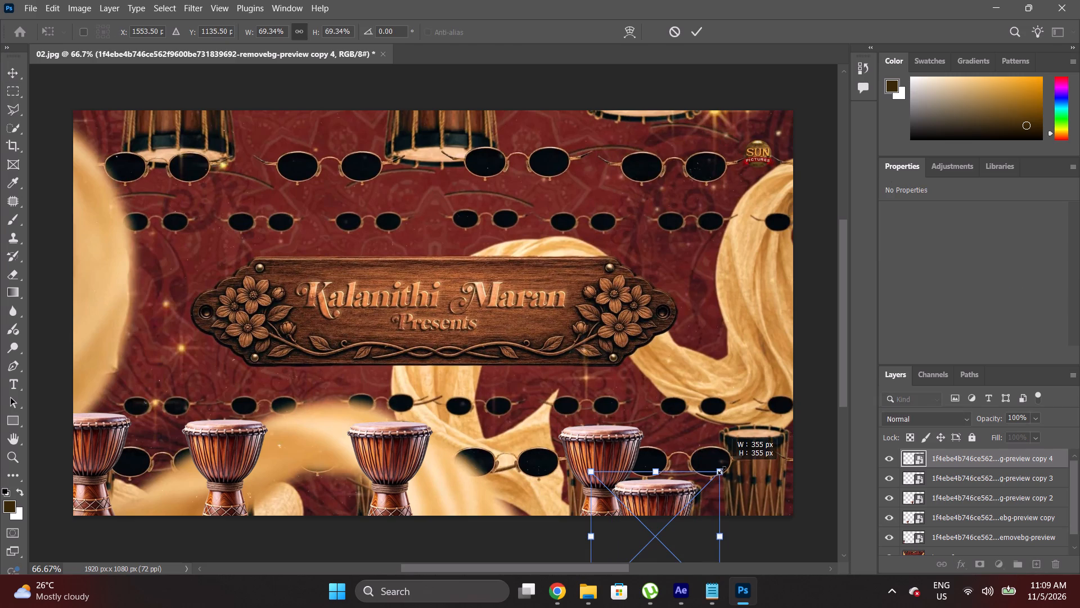
pyautogui.keyDown('alt'); pyautogui.moveTo(722, 470); pyautogui.dragTo(739, 446); pyautogui.keyUp('alt')
pyautogui.moveTo(681, 496); pyautogui.dragTo(681, 503)
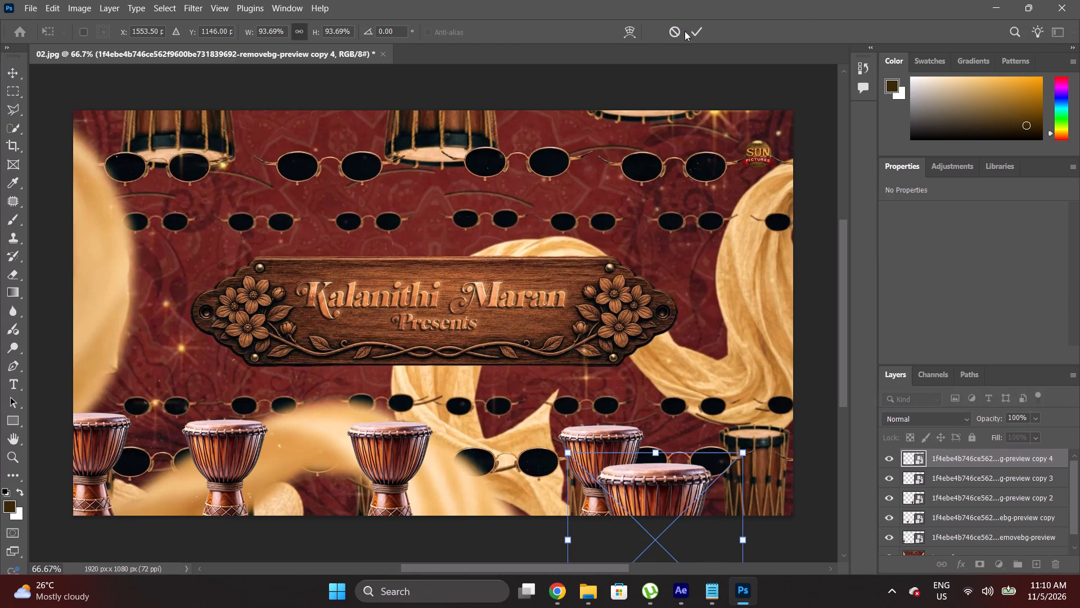
pyautogui.click(701, 29)
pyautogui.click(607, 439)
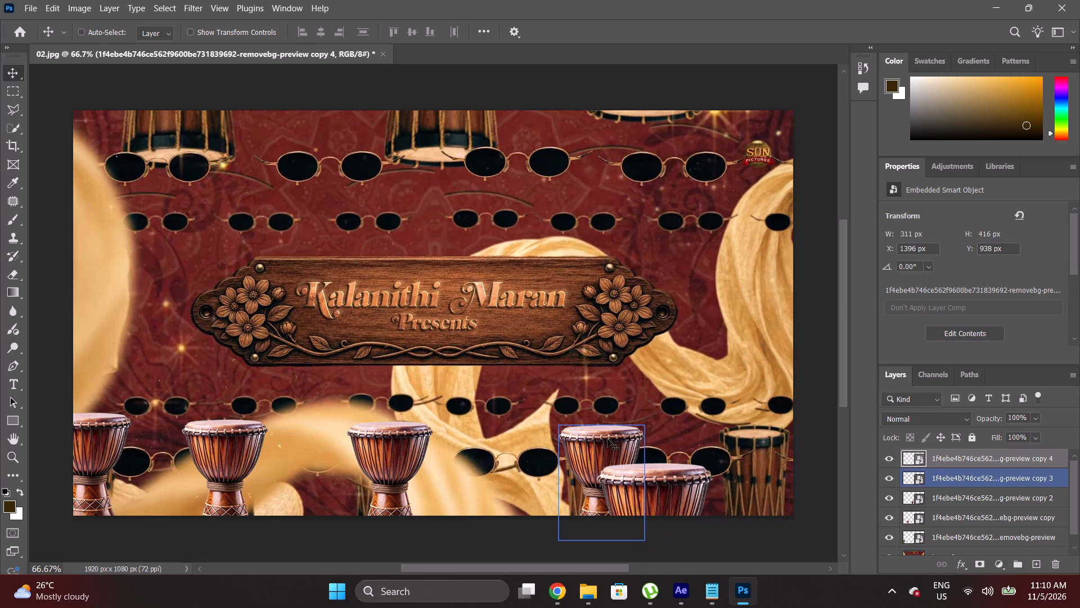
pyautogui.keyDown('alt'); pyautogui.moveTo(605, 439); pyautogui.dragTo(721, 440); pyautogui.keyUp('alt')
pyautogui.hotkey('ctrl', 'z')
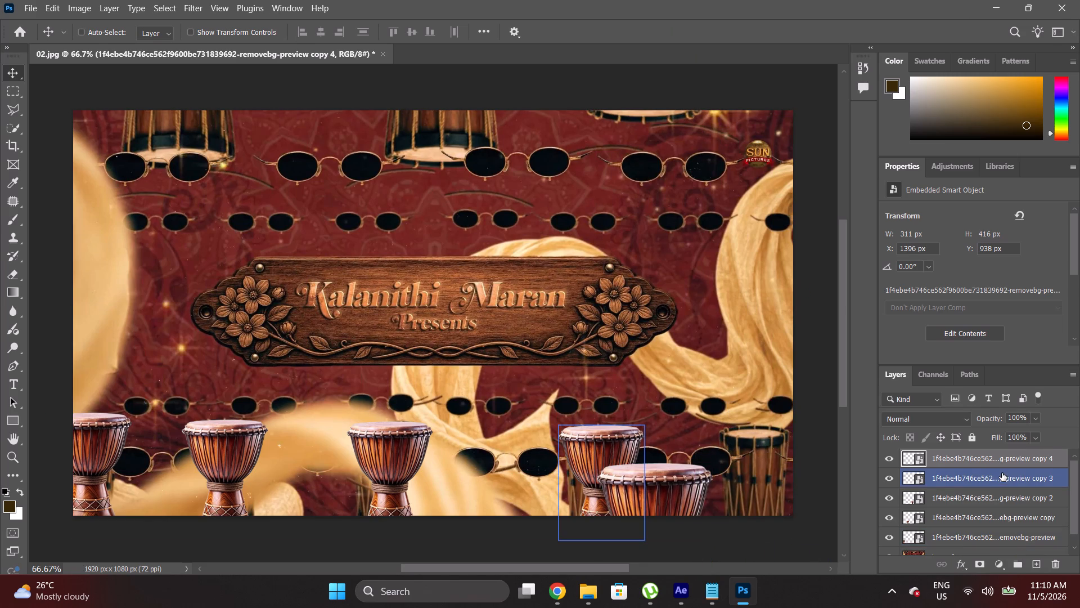
# Duplicate the "preview copy 3" djembe layer and place the duplicate at the canvas's right edge, about X 1707, Y 838 px.
pyautogui.click(1002, 478)
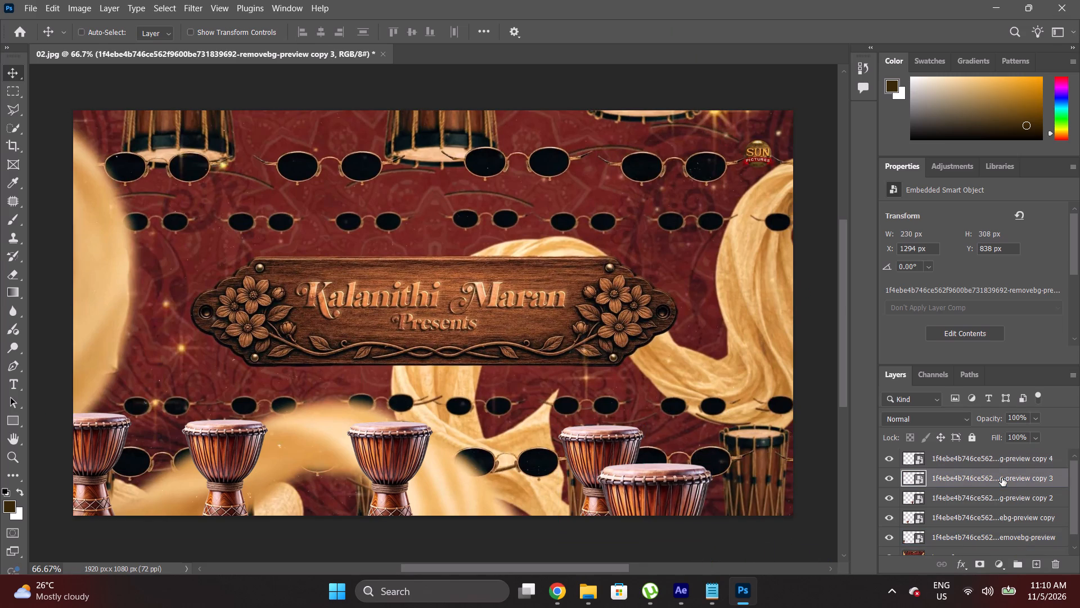
pyautogui.keyDown('alt'); pyautogui.moveTo(589, 452); pyautogui.dragTo(694, 463); pyautogui.keyUp('alt')
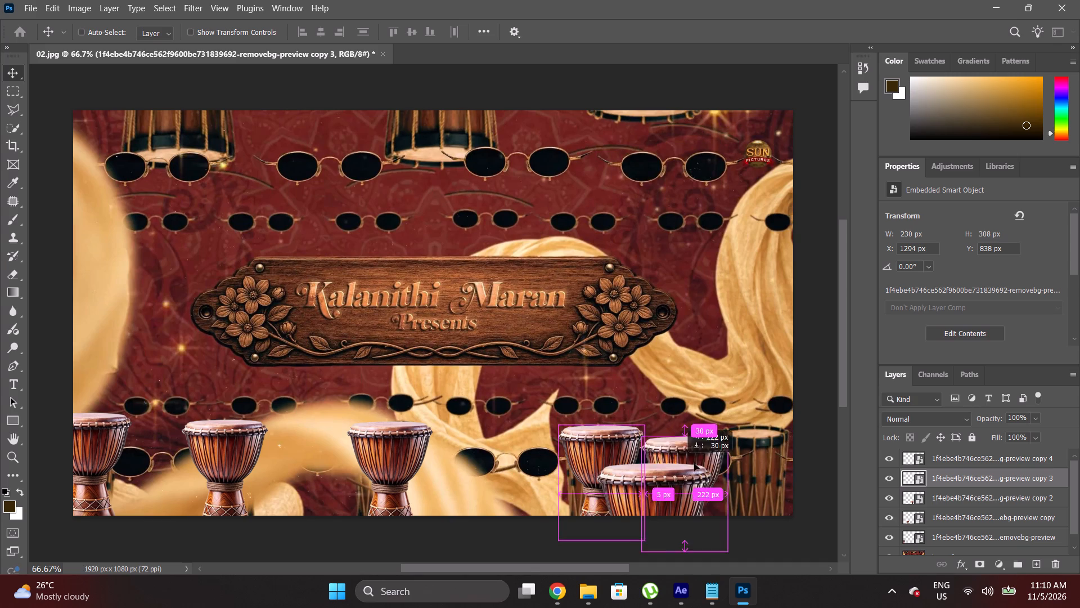
pyautogui.keyDown('alt'); pyautogui.moveTo(694, 463); pyautogui.dragTo(749, 454); pyautogui.keyUp('alt')
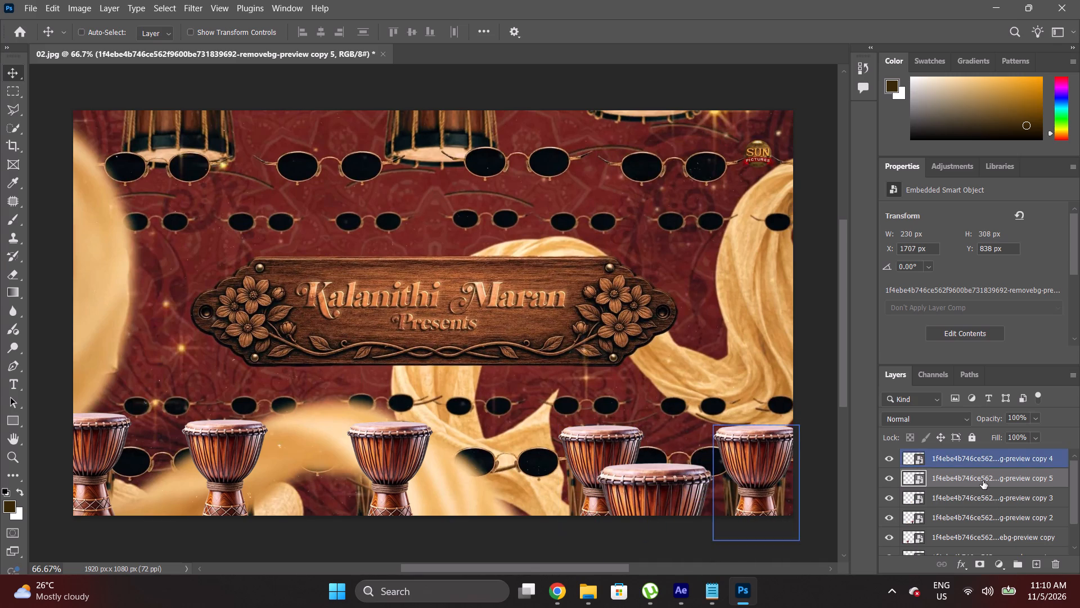
# Group all six djembe layers above Layer 0 and name the group "drums".
pyautogui.scroll(-5, 983, 481)
pyautogui.click(886, 542)
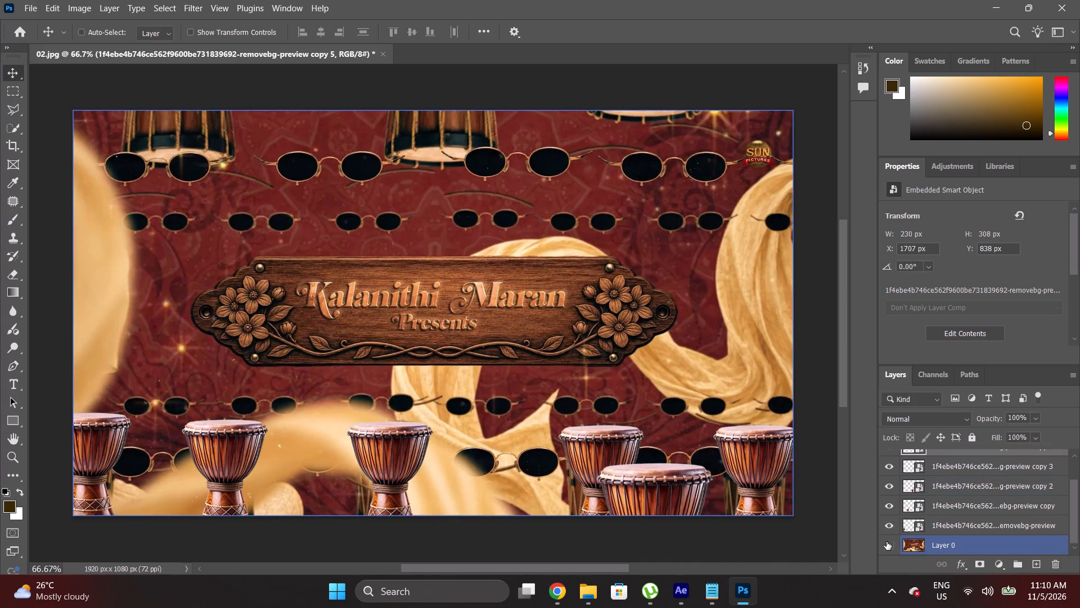
pyautogui.click(886, 542)
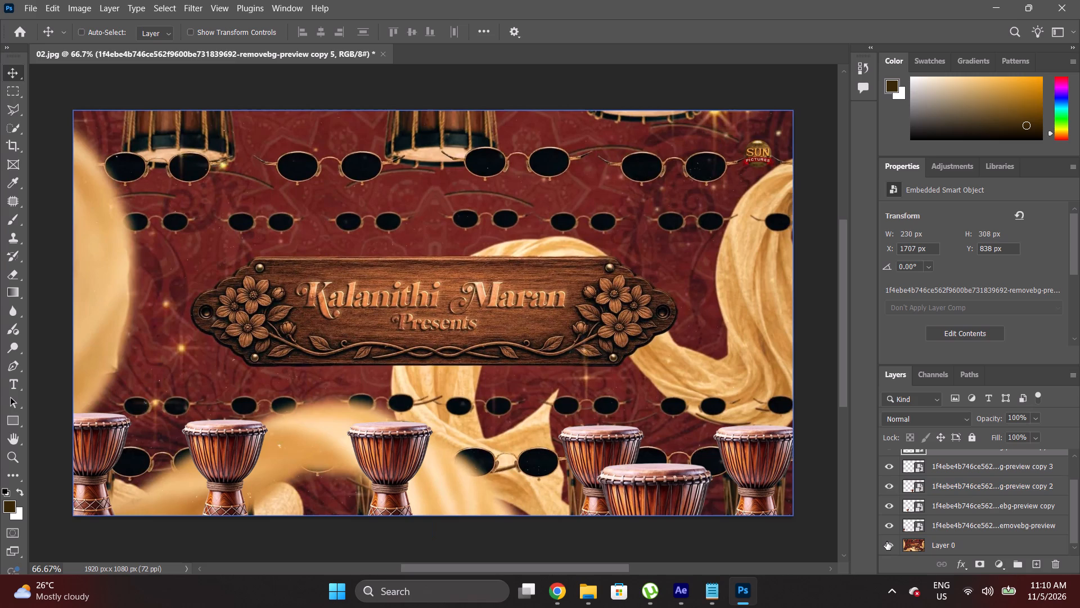
pyautogui.click(949, 525)
pyautogui.scroll(6, 949, 525)
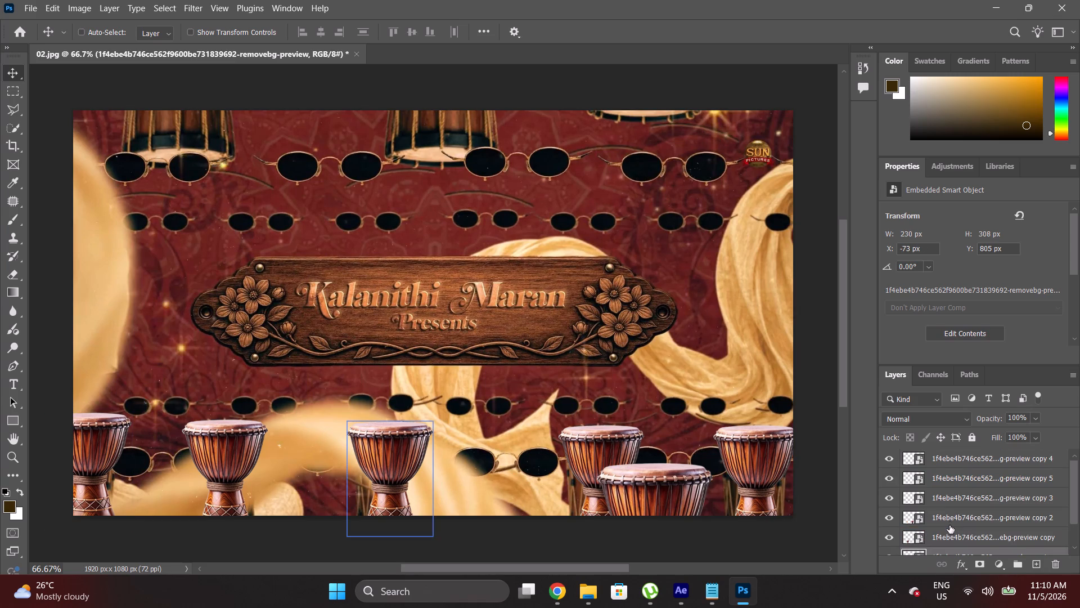
pyautogui.keyDown('shift'); pyautogui.click(970, 463); pyautogui.keyUp('shift')
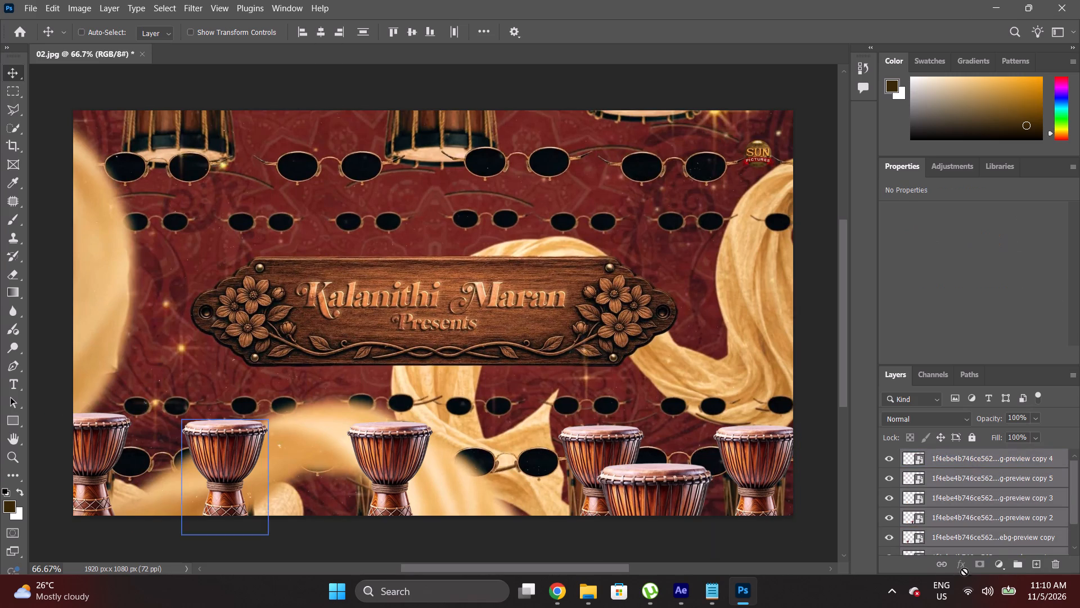
pyautogui.hotkey('ctrl', 'g')
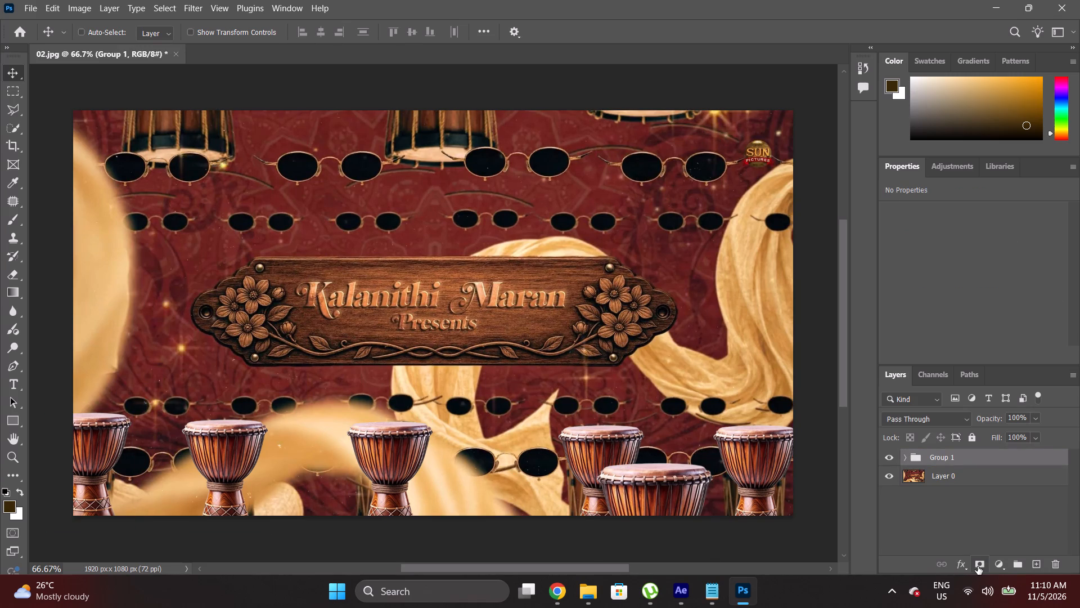
pyautogui.doubleClick(943, 454)
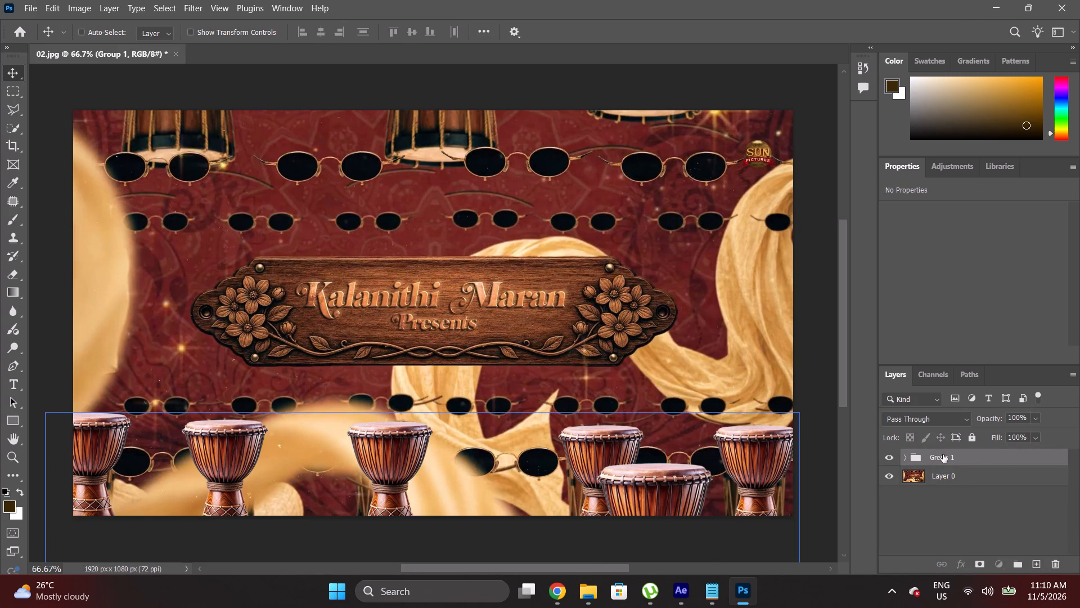
pyautogui.write('drums')
pyautogui.press('Return')
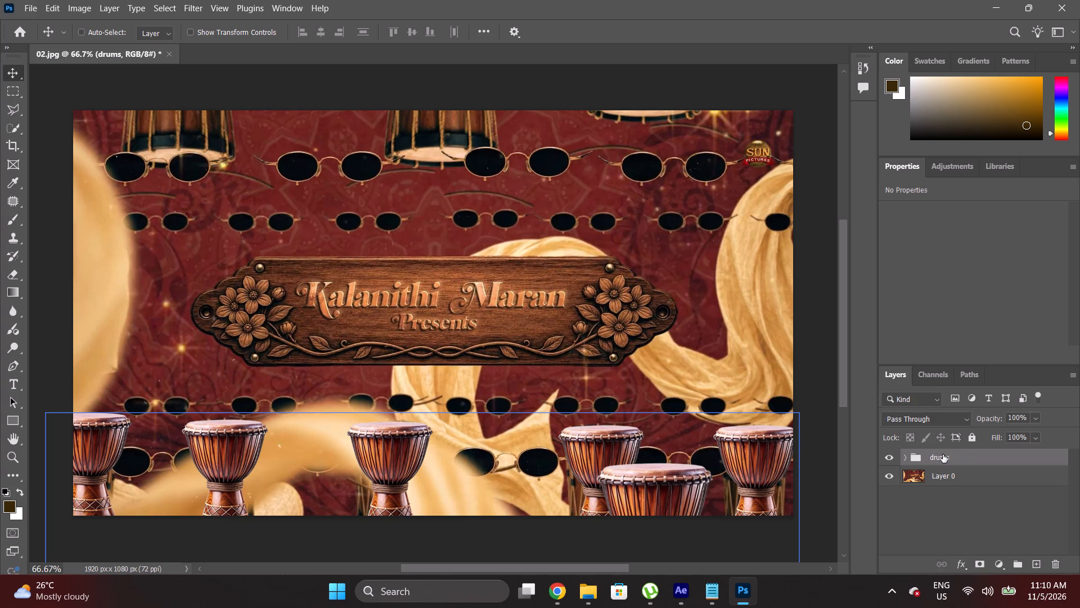
# Toggle Layer 0's visibility off and on to compare the drums group with and without the background.
pyautogui.click(888, 482)
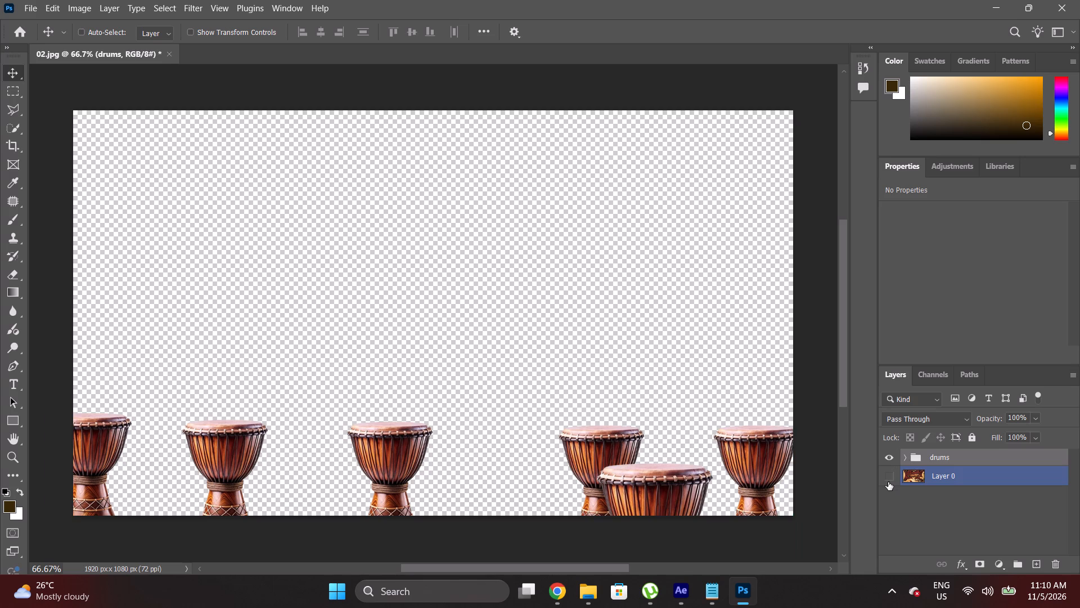
pyautogui.click(888, 482)
pyautogui.click(888, 482)
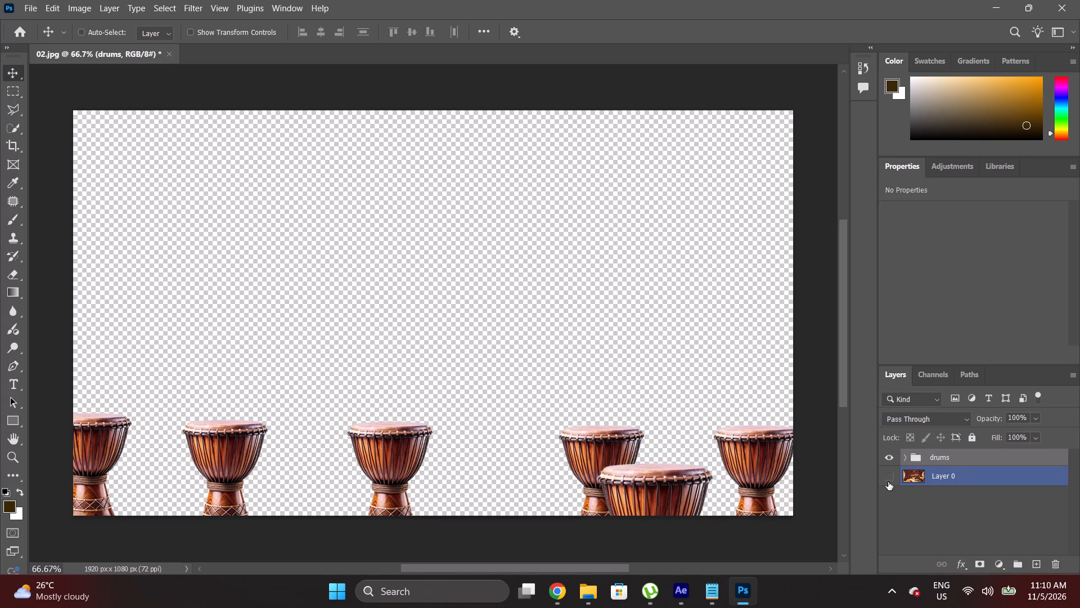
pyautogui.click(888, 482)
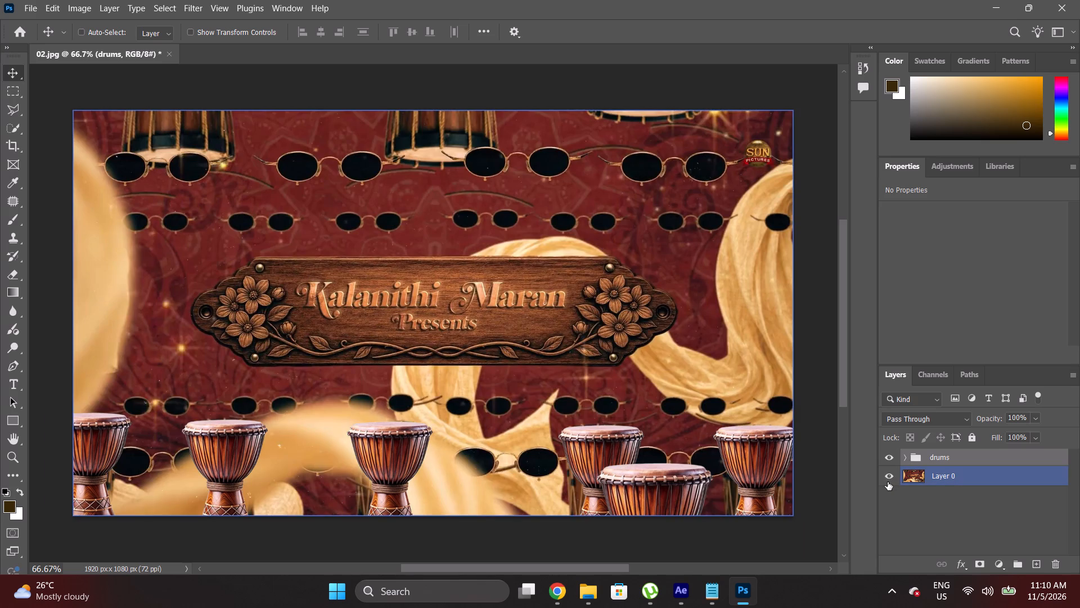
# Place the djembe cutout from the jailor pngs folder again as an embedded image above the drums group.
pyautogui.hotkey('ctrl', 'a')
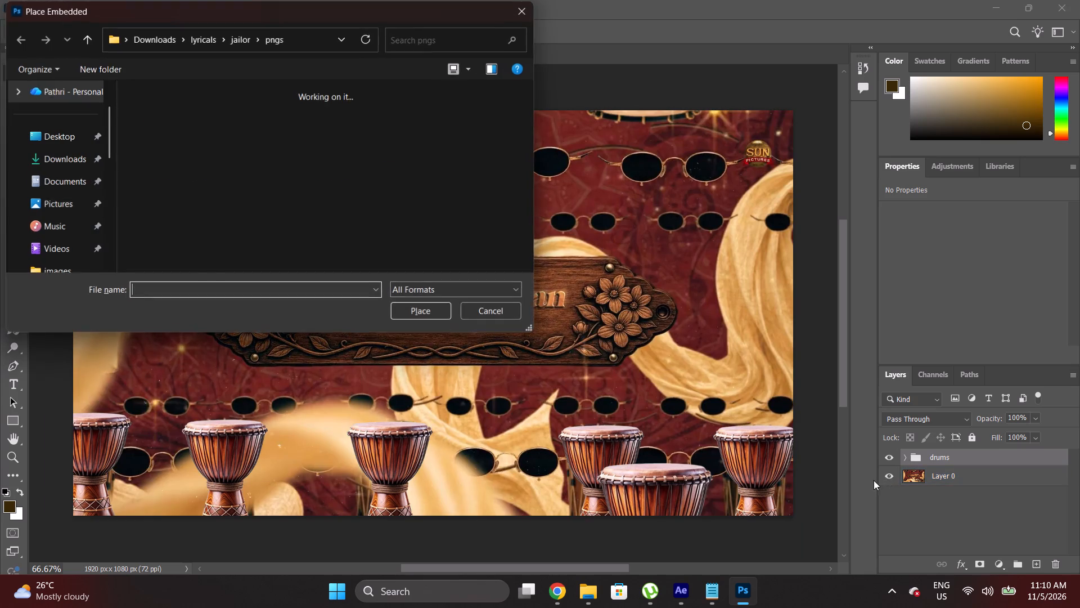
pyautogui.click(141, 119)
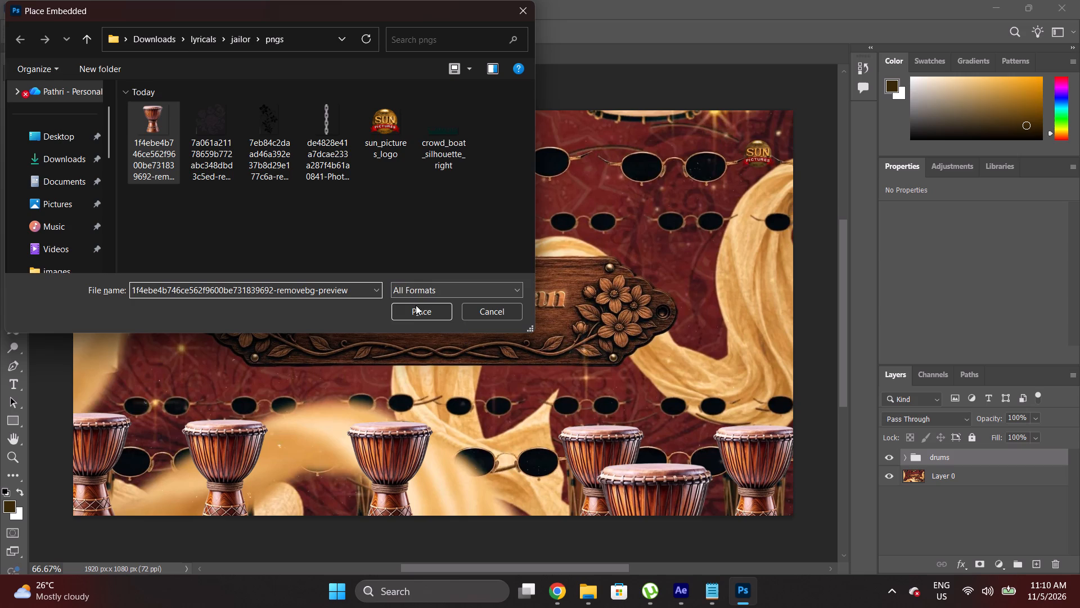
pyautogui.click(417, 313)
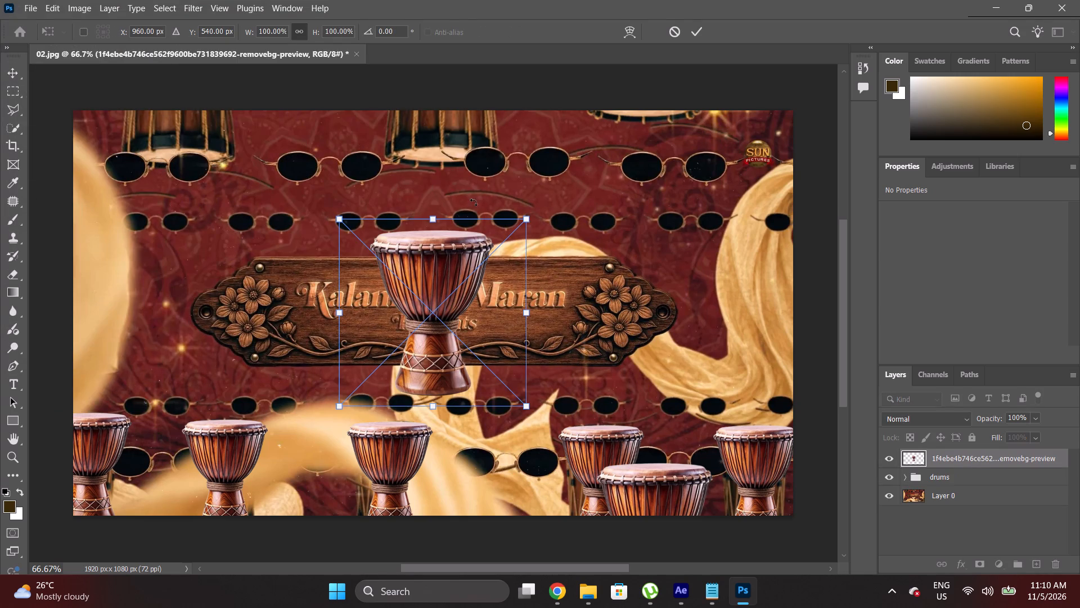
# Rotate the new djembe 180° and position it over the background's top-centre drum, partly beyond the canvas's upper edge, and commit the transform.
pyautogui.keyDown('shift'); pyautogui.moveTo(544, 209); pyautogui.dragTo(461, 450); pyautogui.keyUp('shift')
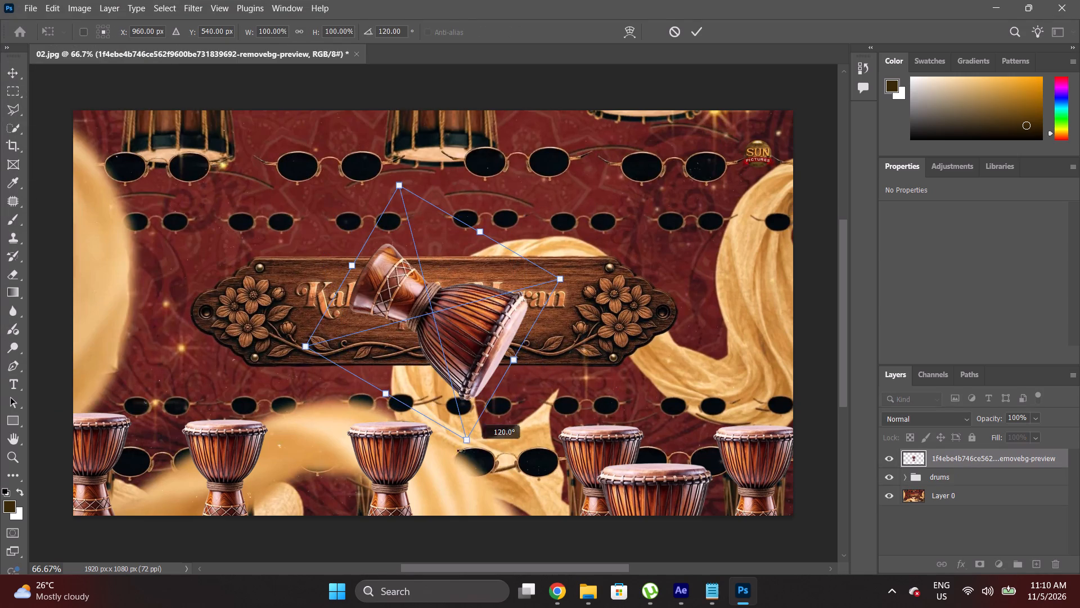
pyautogui.keyDown('shift'); pyautogui.moveTo(461, 450); pyautogui.dragTo(314, 432); pyautogui.keyUp('shift')
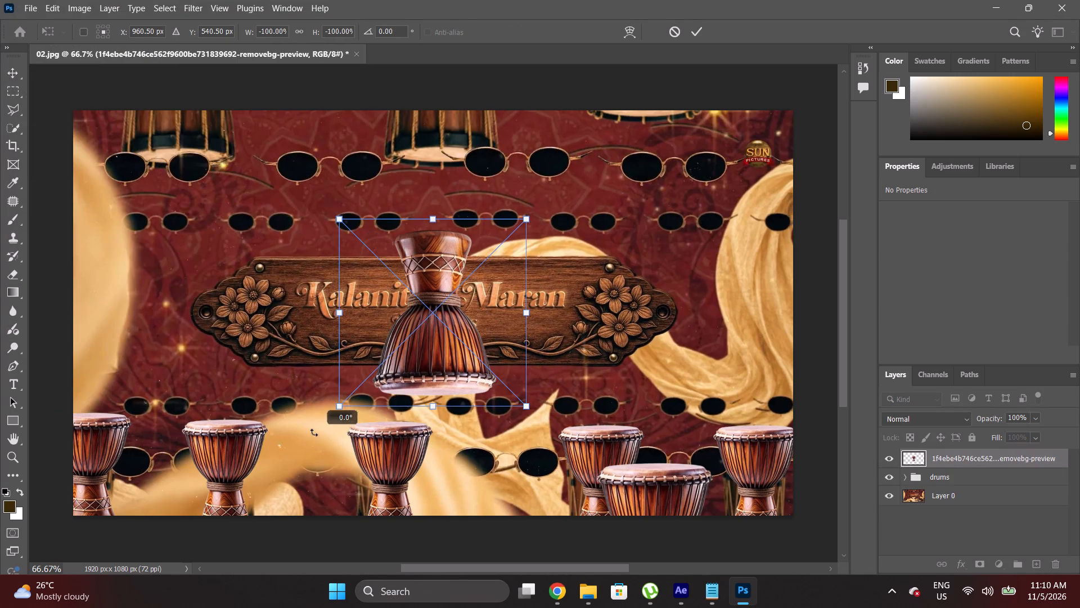
pyautogui.keyDown('shift'); pyautogui.moveTo(314, 432); pyautogui.dragTo(311, 431); pyautogui.keyUp('shift')
pyautogui.moveTo(450, 355); pyautogui.dragTo(462, 208)
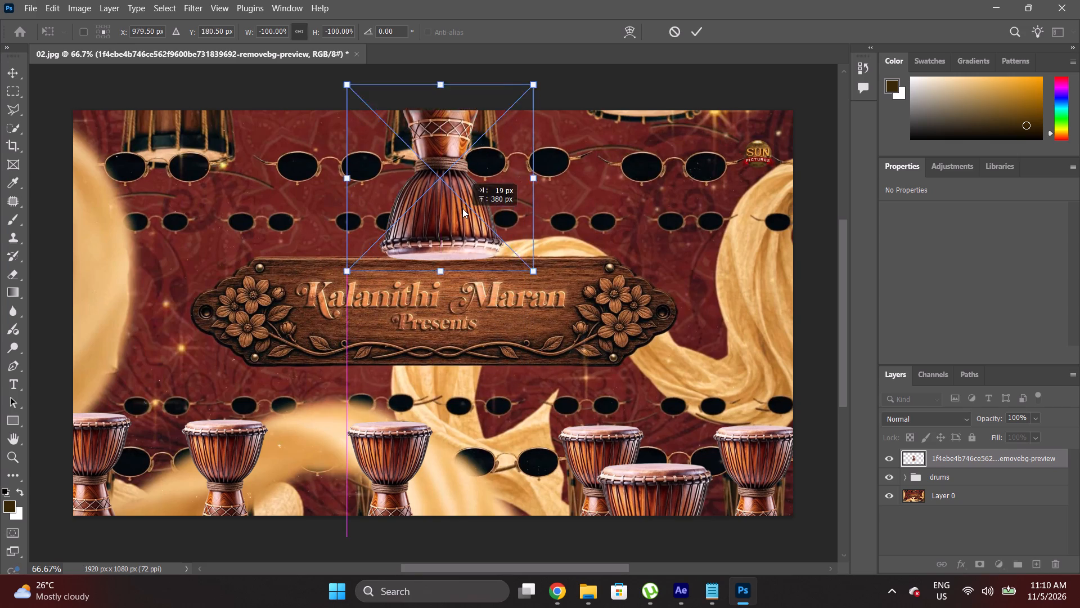
pyautogui.moveTo(462, 208); pyautogui.dragTo(460, 120)
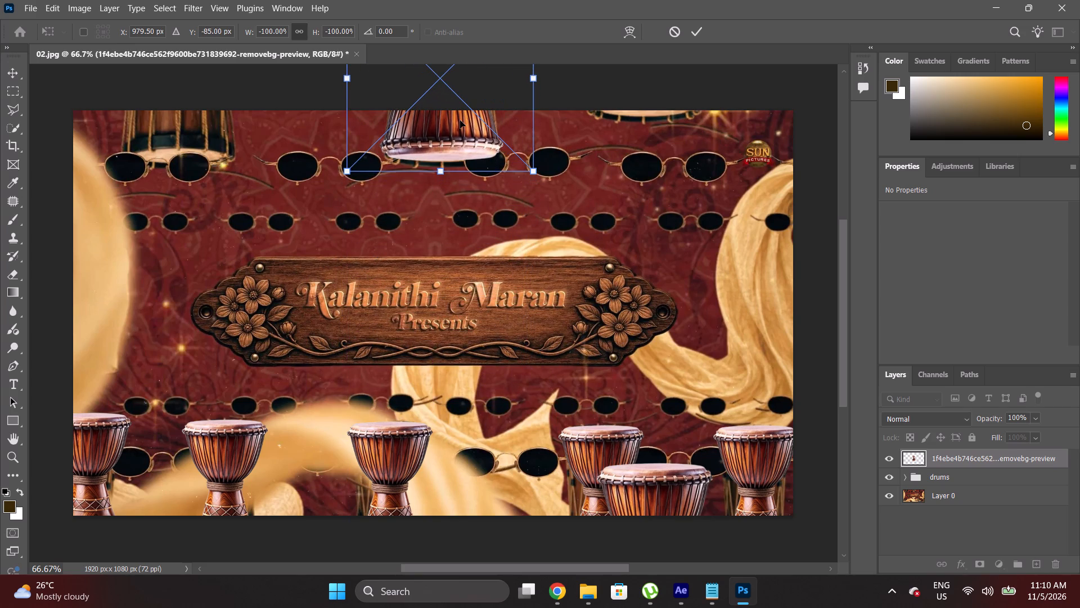
pyautogui.click(701, 28)
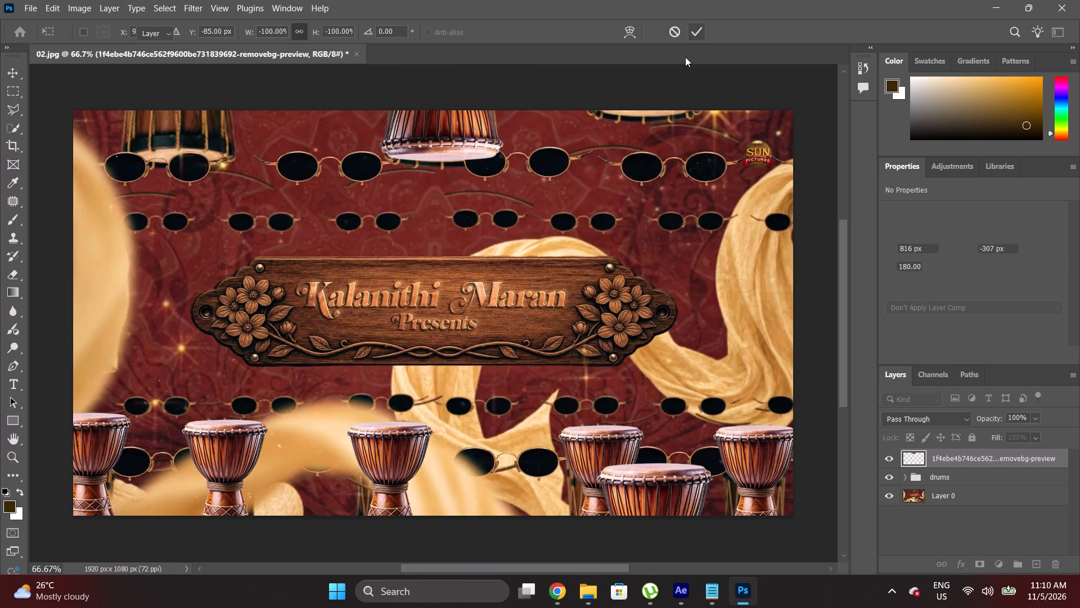
# Duplicate the inverted djembe twice, placing the copies over the background's top-left and top-right drums, partly beyond the canvas's upper edge.
pyautogui.keyDown('alt'); pyautogui.moveTo(448, 143); pyautogui.dragTo(187, 143); pyautogui.keyUp('alt')
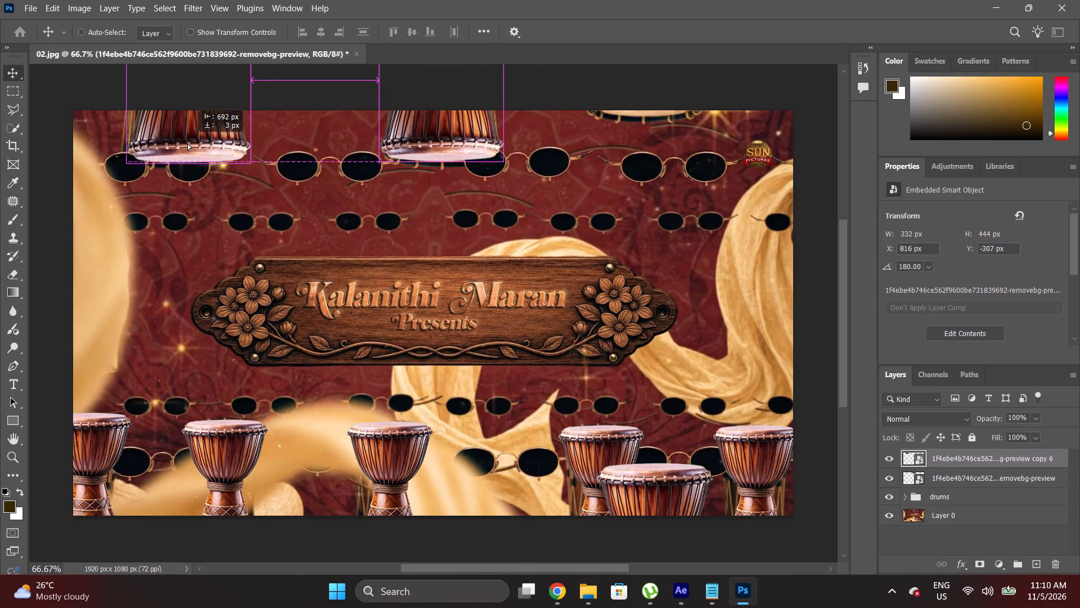
pyautogui.keyDown('alt'); pyautogui.moveTo(187, 143); pyautogui.dragTo(169, 149); pyautogui.keyUp('alt')
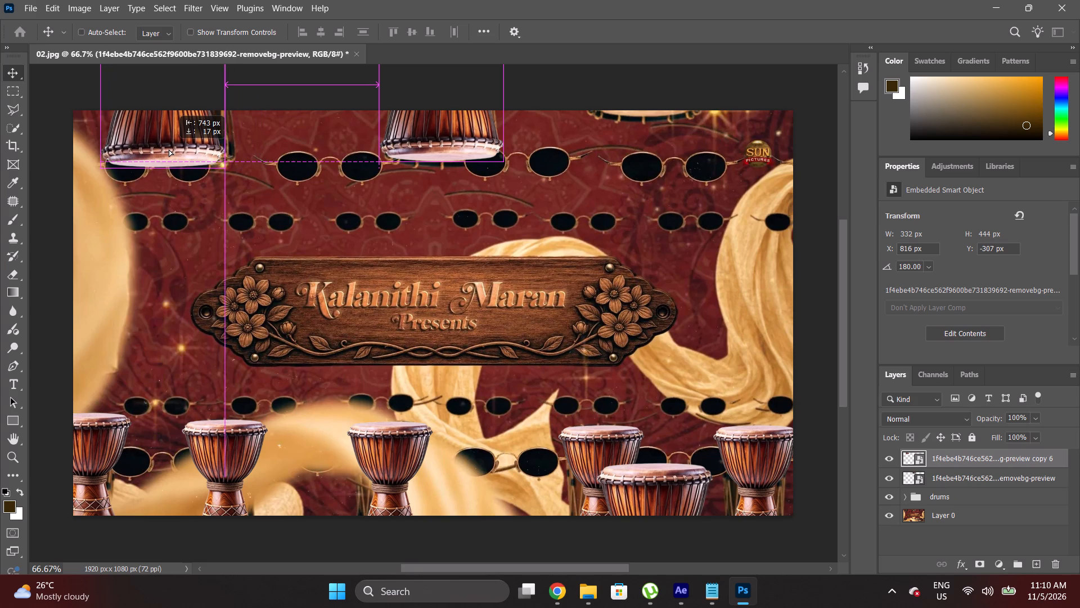
pyautogui.keyDown('alt'); pyautogui.moveTo(169, 149); pyautogui.dragTo(177, 154); pyautogui.keyUp('alt')
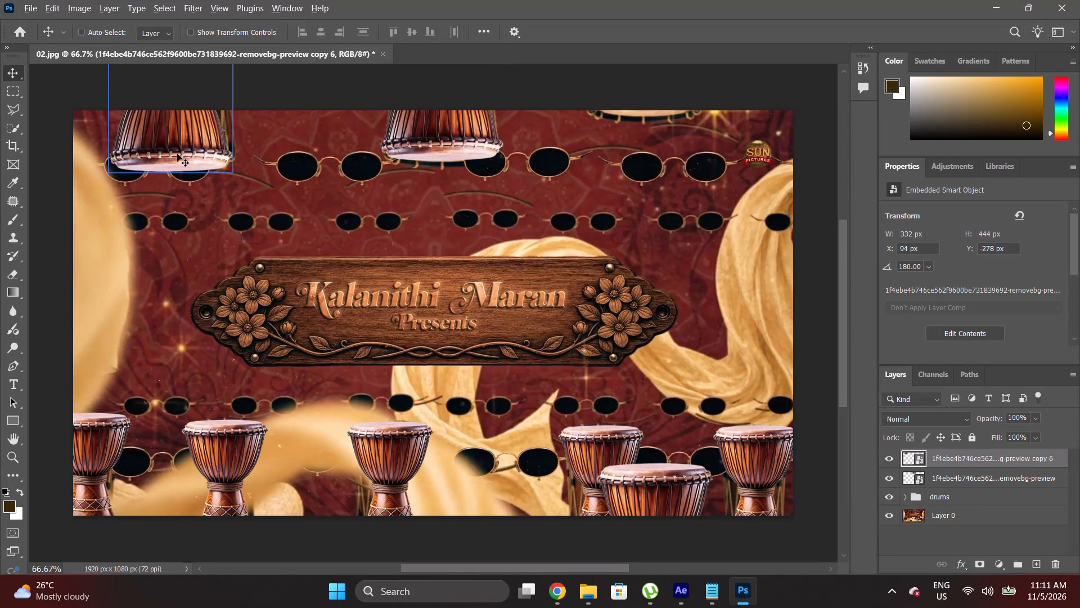
pyautogui.keyDown('alt'); pyautogui.moveTo(177, 154); pyautogui.dragTo(665, 111); pyautogui.keyUp('alt')
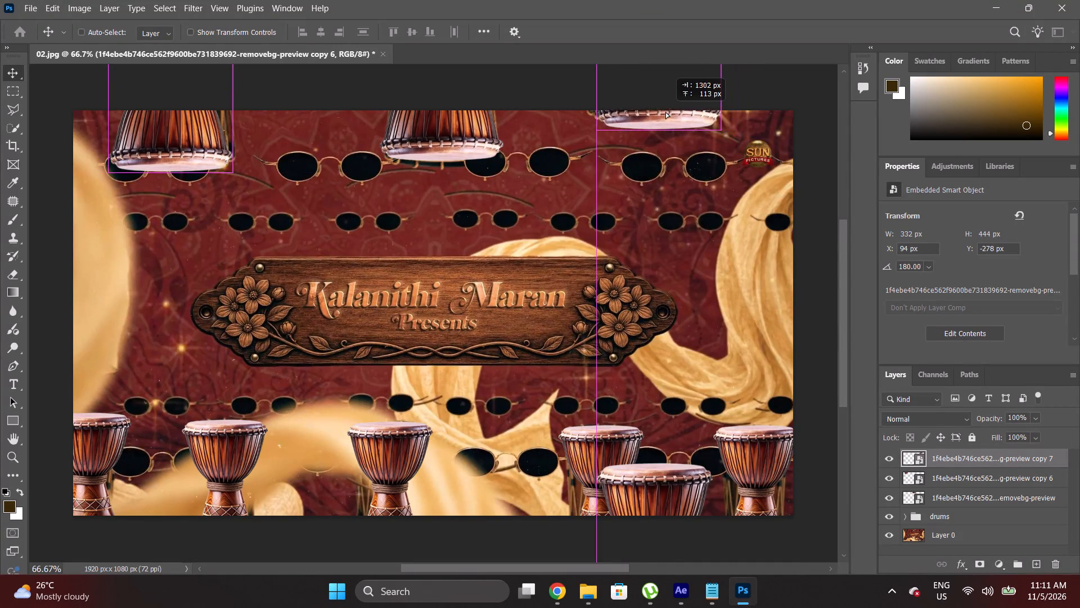
pyautogui.keyDown('alt'); pyautogui.moveTo(665, 111); pyautogui.dragTo(650, 101); pyautogui.keyUp('alt')
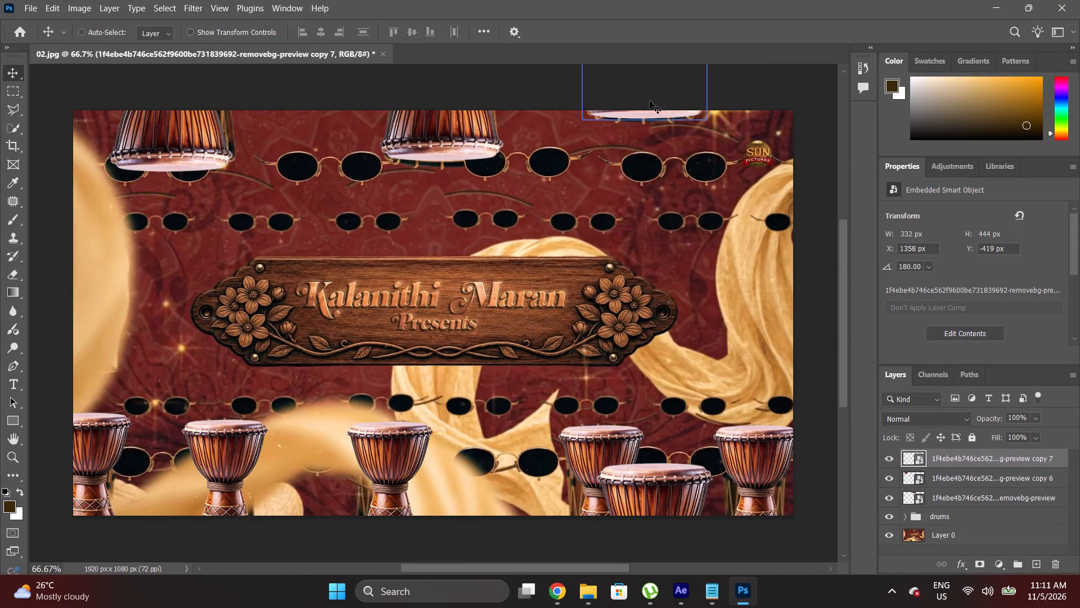
# Move the three inverted djembe layers together into the drums group.
pyautogui.click(969, 498)
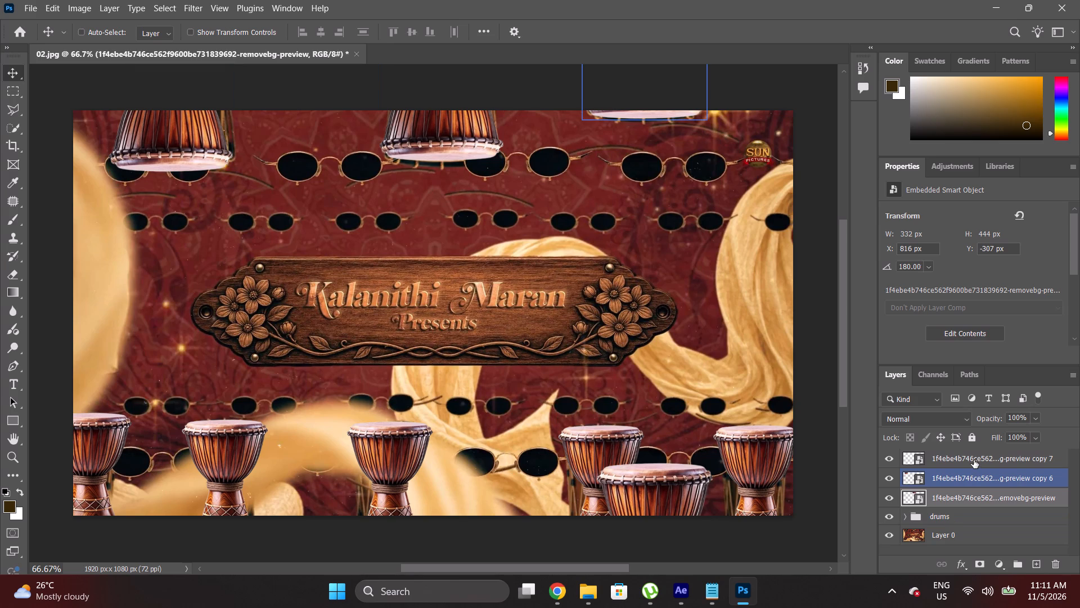
pyautogui.keyDown('shift'); pyautogui.click(974, 460); pyautogui.keyUp('shift')
pyautogui.moveTo(974, 460); pyautogui.dragTo(959, 511)
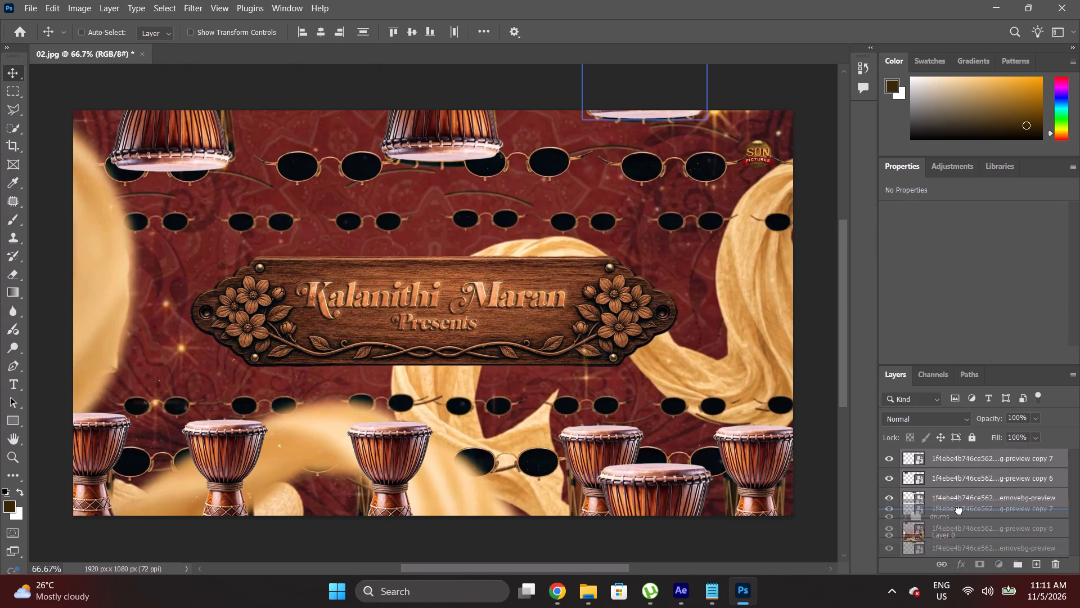
pyautogui.moveTo(959, 511); pyautogui.dragTo(958, 515)
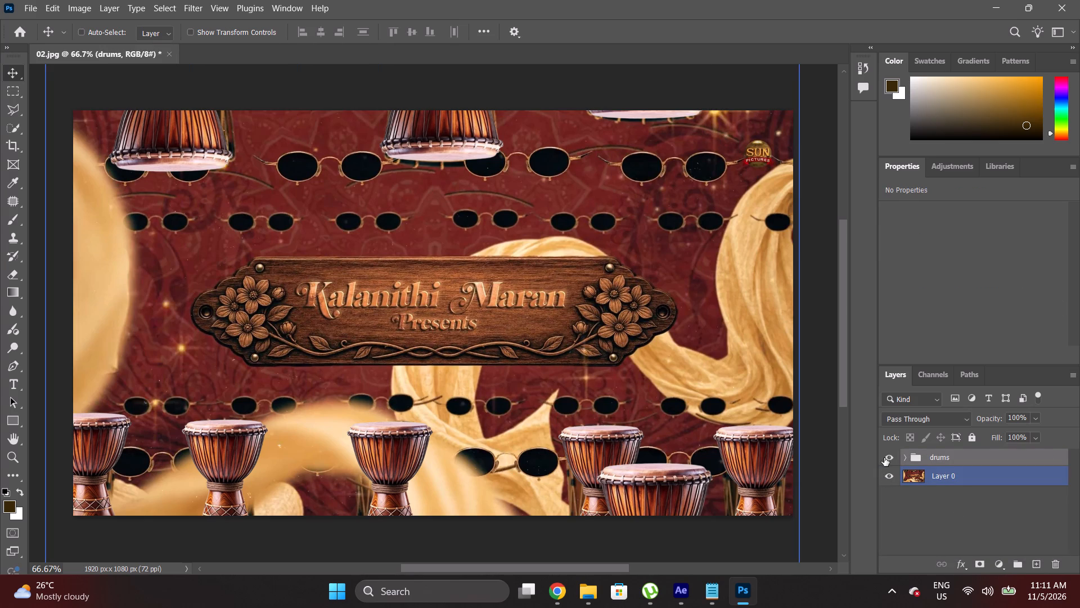
# Toggle Layer 0's visibility off and on repeatedly to compare the drums group with and without the background.
pyautogui.click(889, 475)
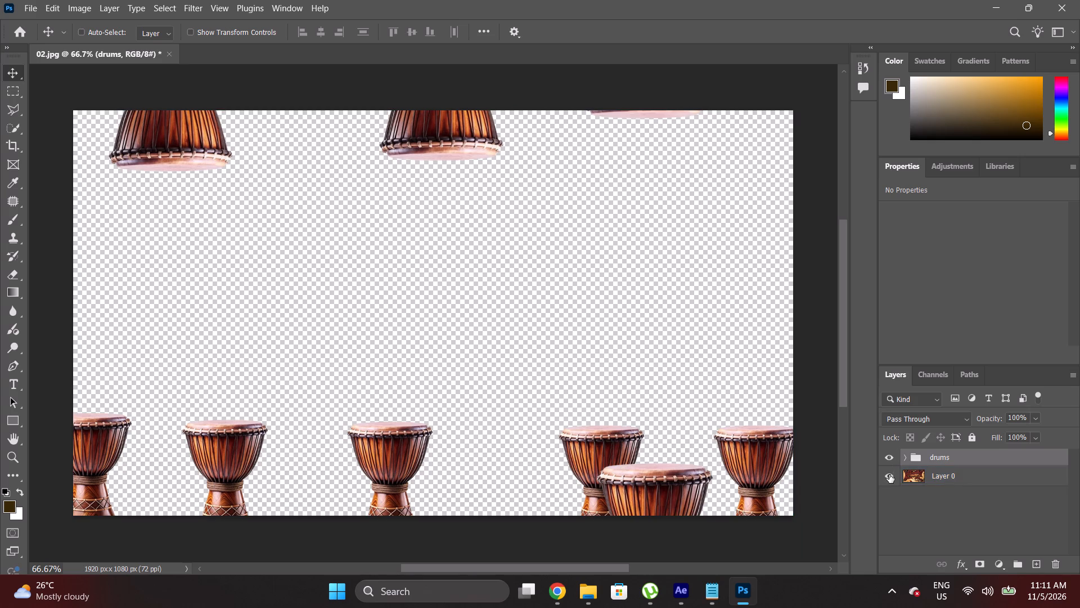
pyautogui.click(889, 475)
pyautogui.click(889, 475)
pyautogui.click(889, 475)
pyautogui.click(888, 475)
pyautogui.click(888, 475)
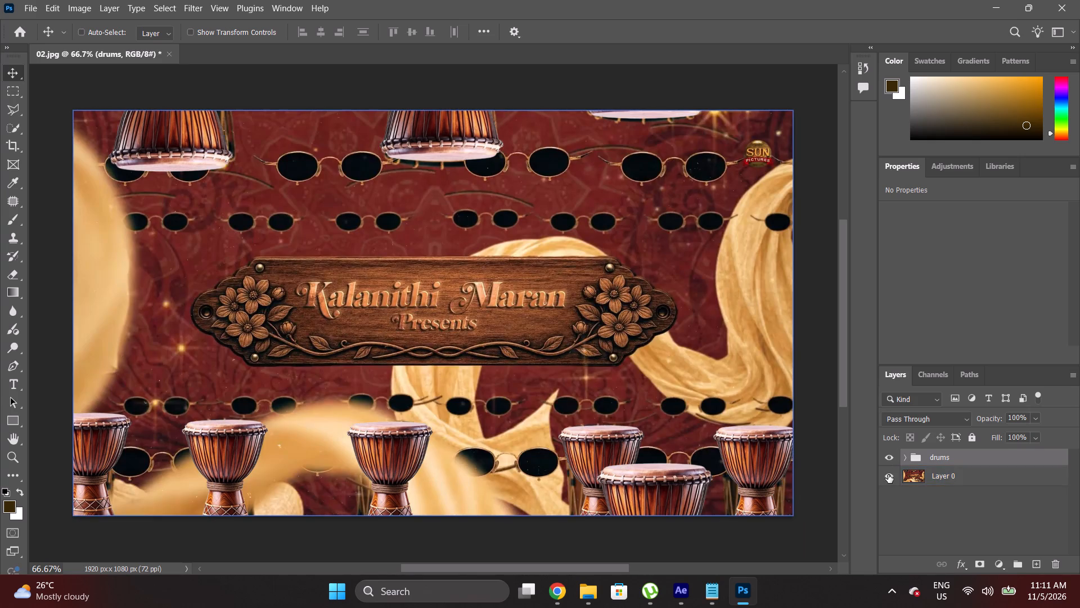
# Switch to the Pinterest page in Chrome and search for "flying cloth".
pyautogui.click(562, 598)
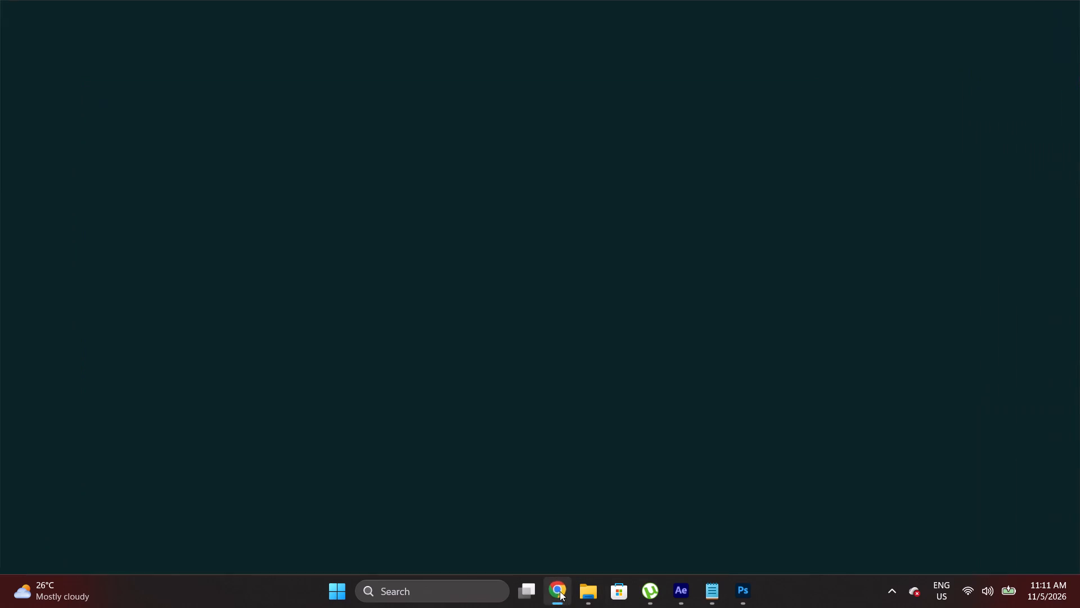
pyautogui.click(76, 13)
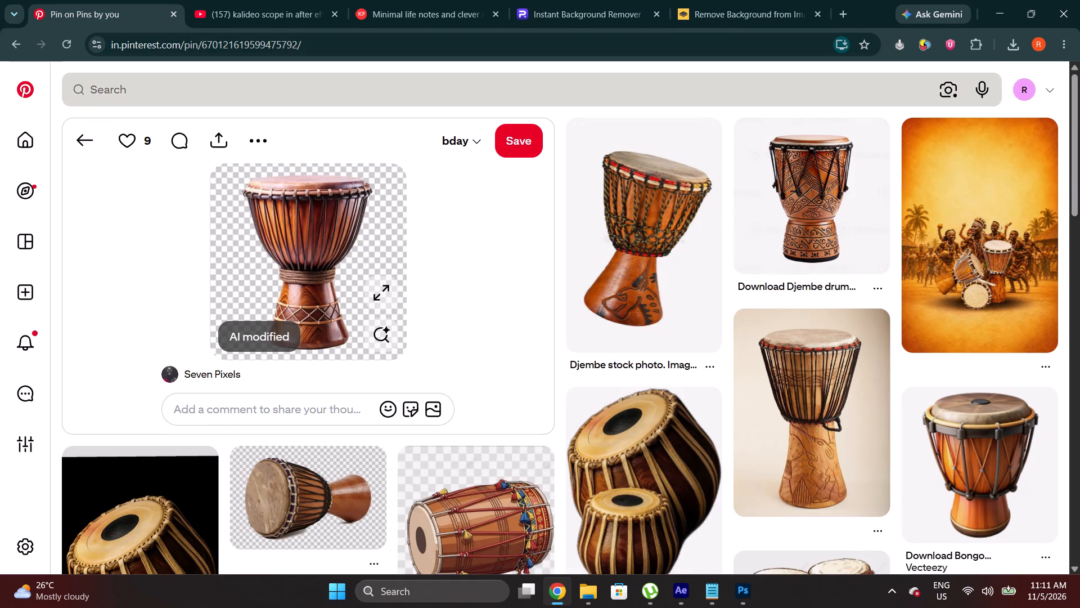
pyautogui.click(178, 92)
pyautogui.write('flying cloth')
pyautogui.press('Return')
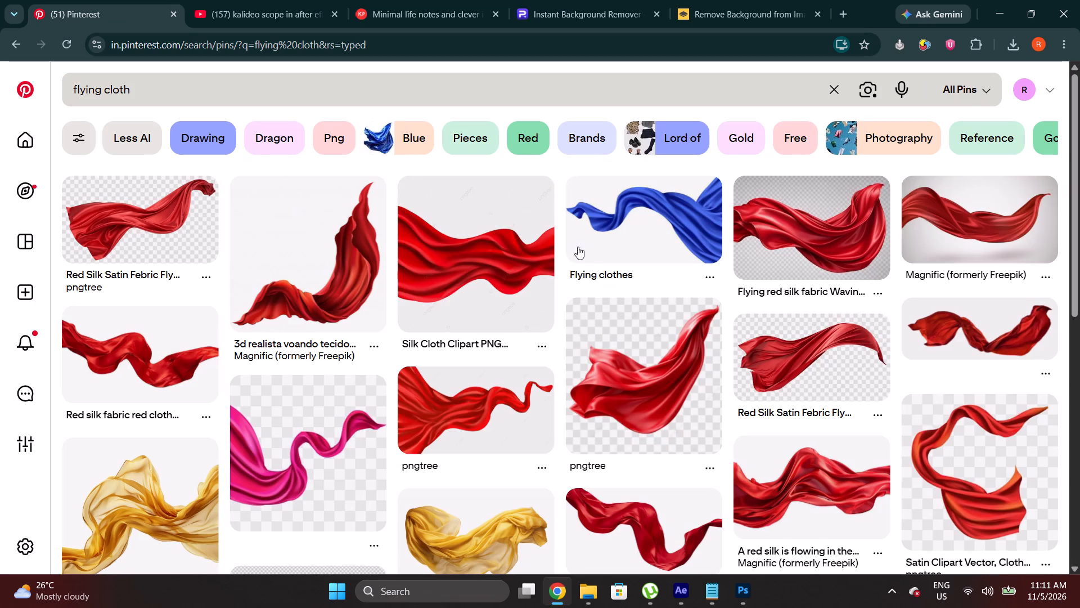
# Browse the flying cloth results for a fabric image suited to the title frame.
pyautogui.scroll(-3, 868, 207)
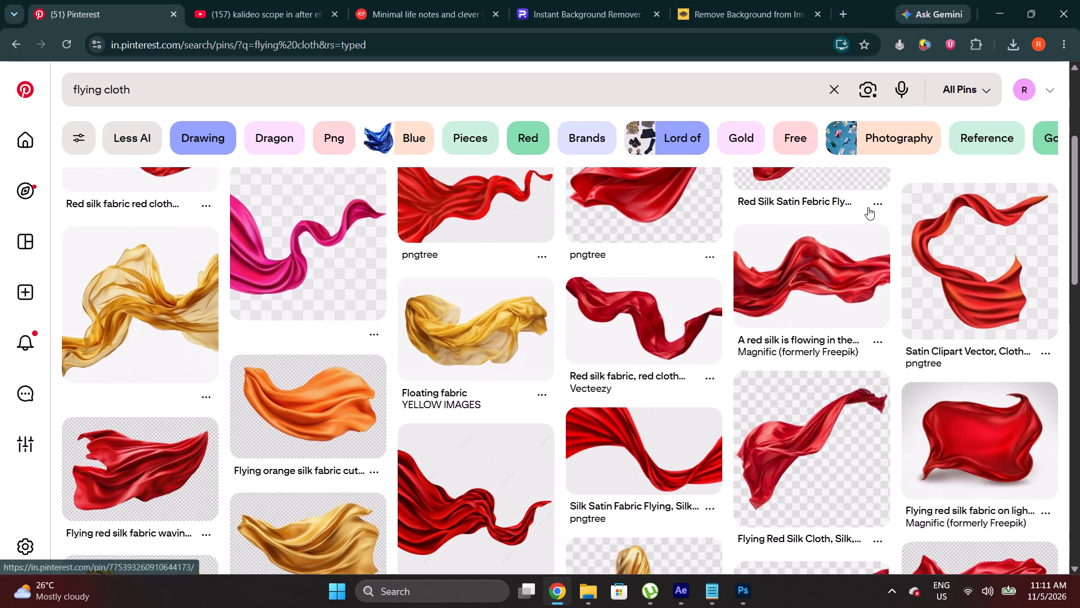
pyautogui.scroll(-6, 868, 207)
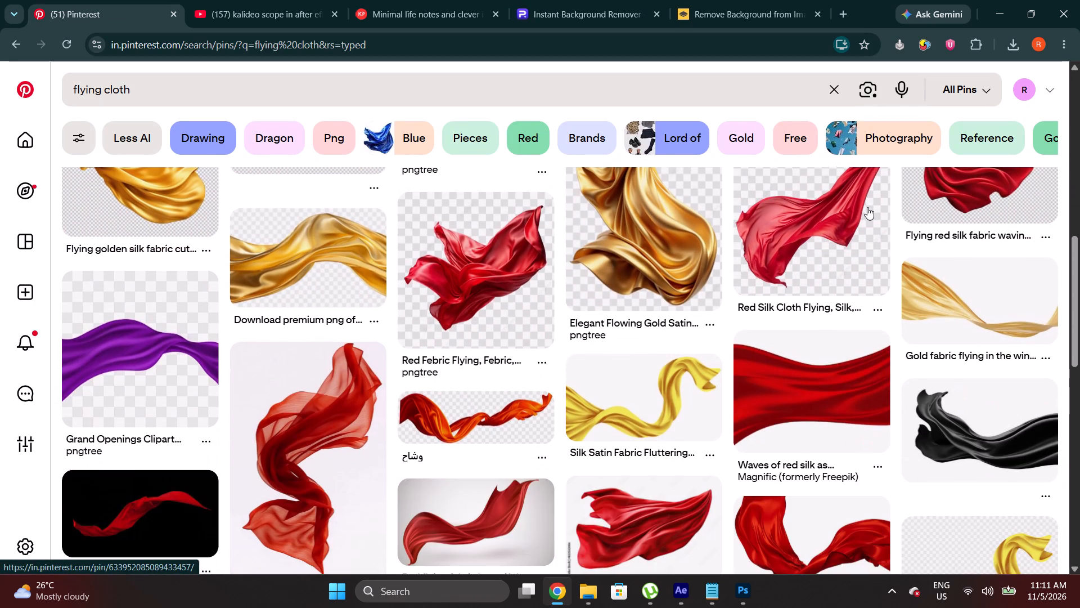
pyautogui.scroll(-2, 867, 207)
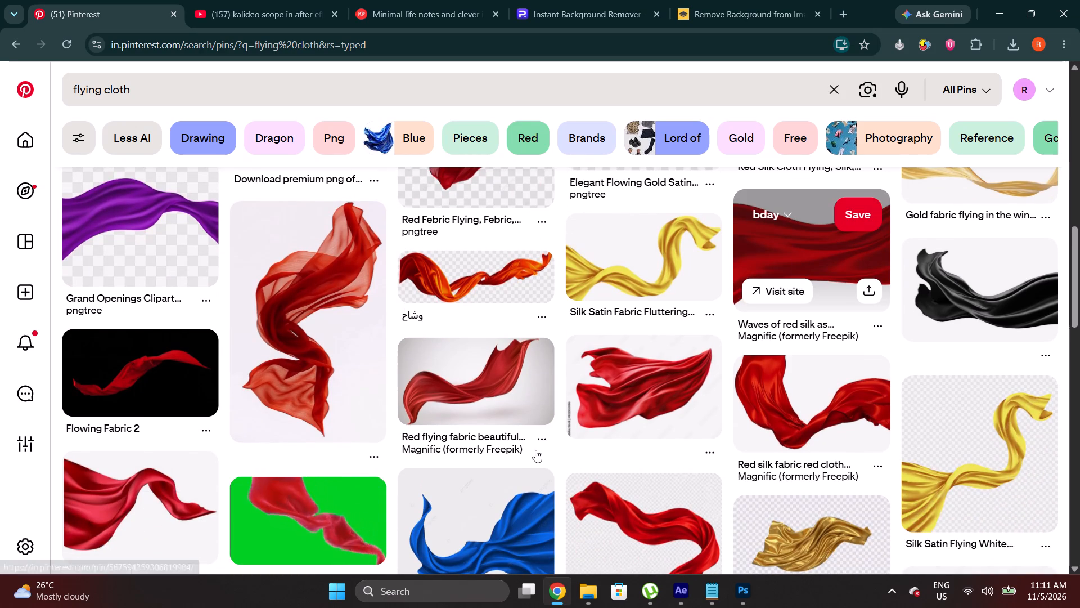
pyautogui.scroll(-5, 535, 450)
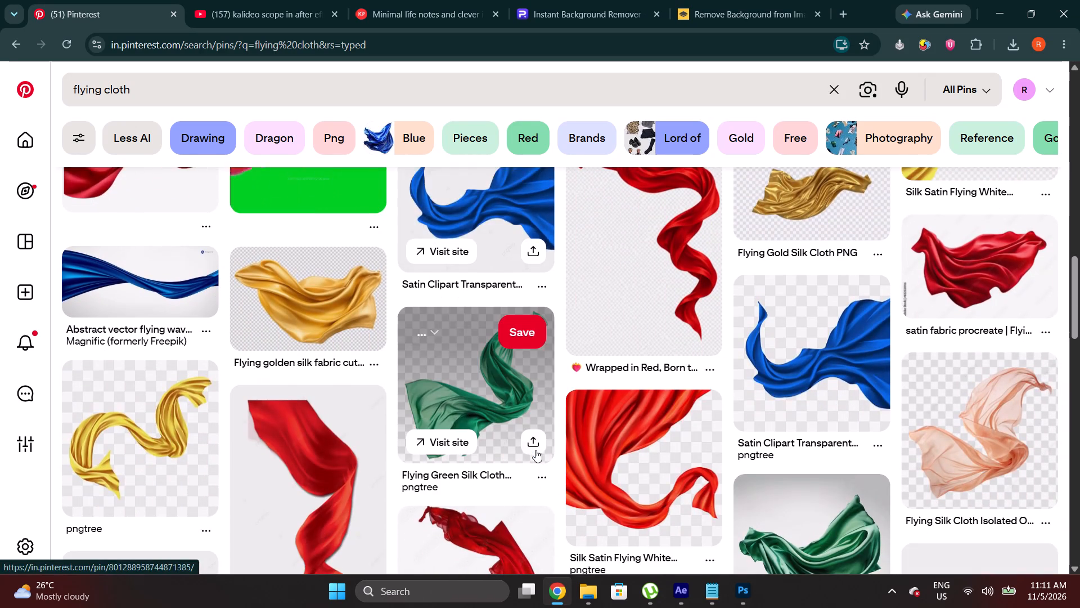
pyautogui.scroll(-10, 535, 450)
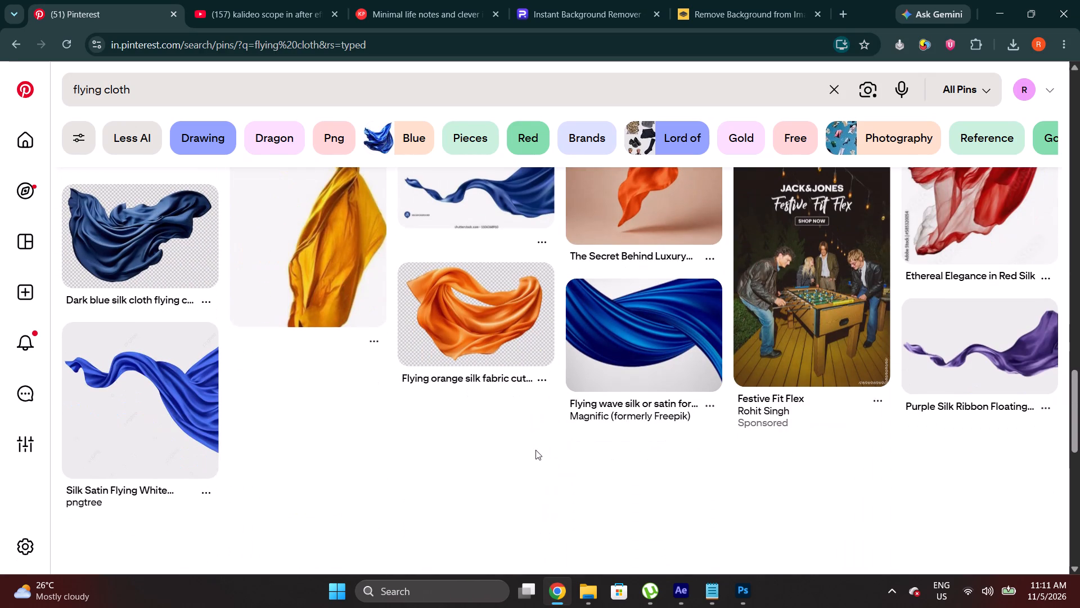
pyautogui.scroll(-4, 535, 449)
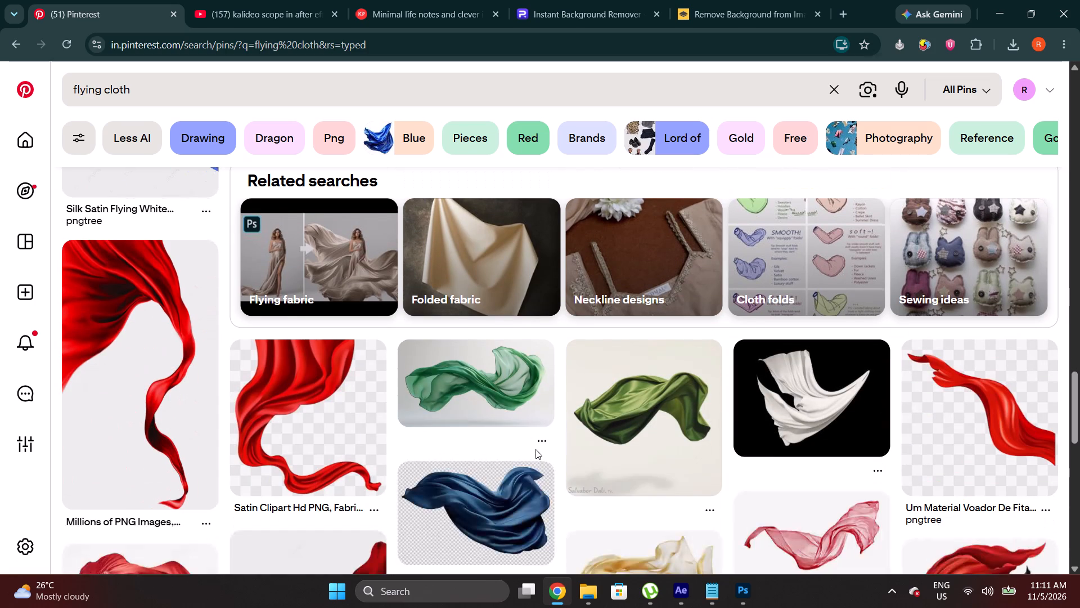
pyautogui.scroll(-1, 535, 449)
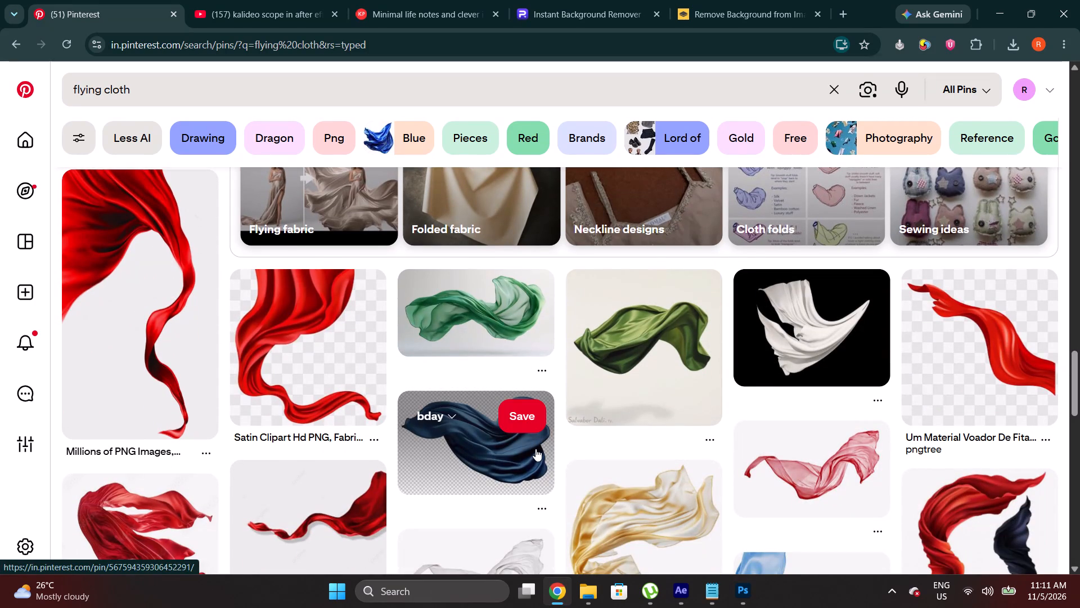
pyautogui.scroll(-3, 531, 487)
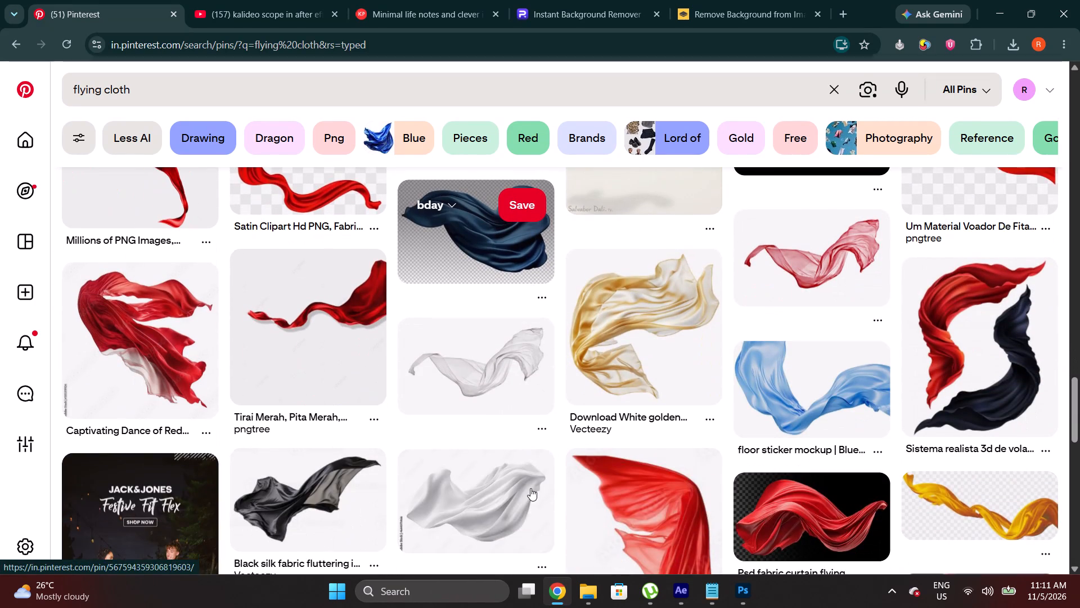
pyautogui.scroll(-5, 530, 488)
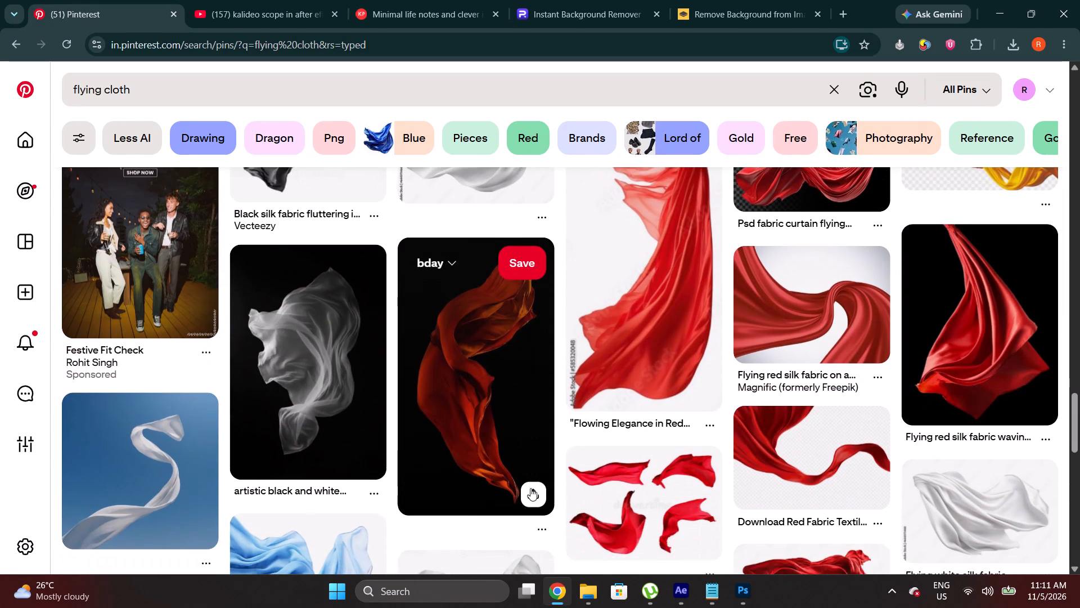
pyautogui.scroll(-6, 530, 488)
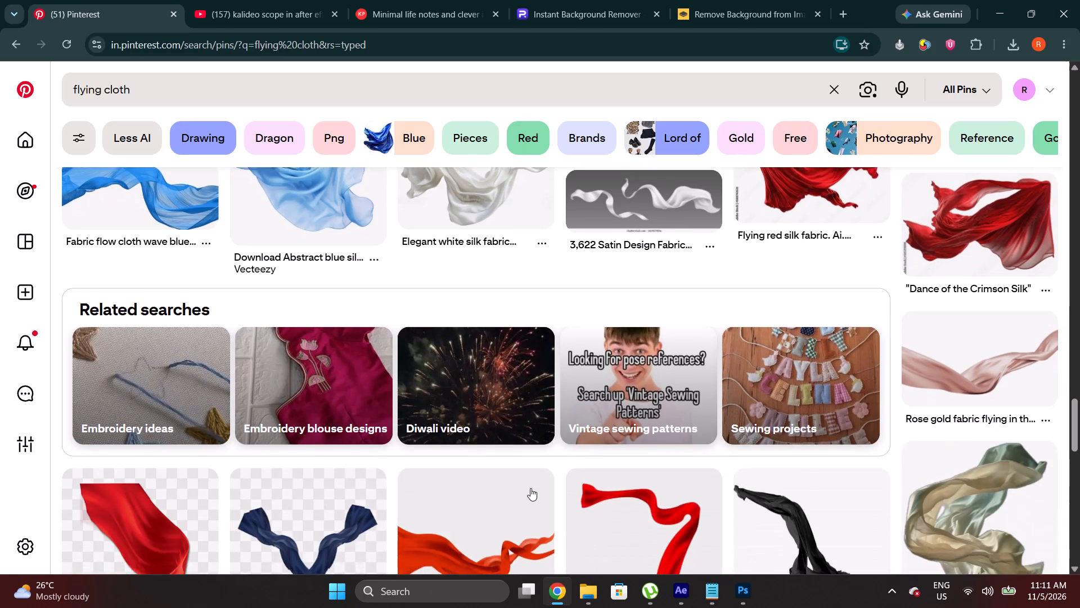
pyautogui.scroll(-7, 530, 488)
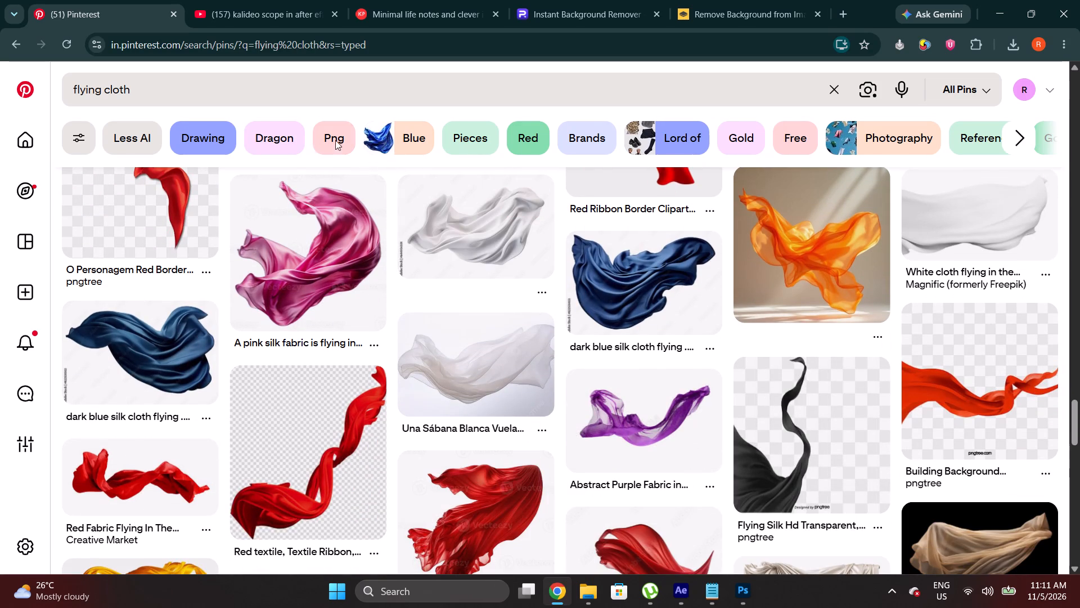
# Narrow the Pinterest search to red flying cloth and open the pin of the tall, sheer red fabric on a plain light background.
pyautogui.click(528, 138)
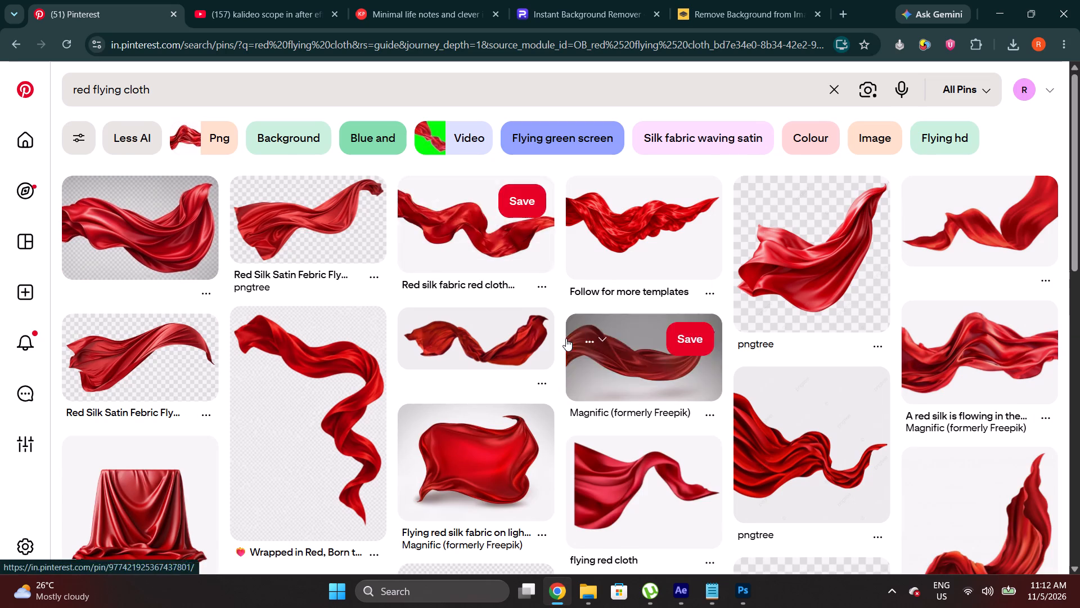
pyautogui.scroll(-4, 566, 338)
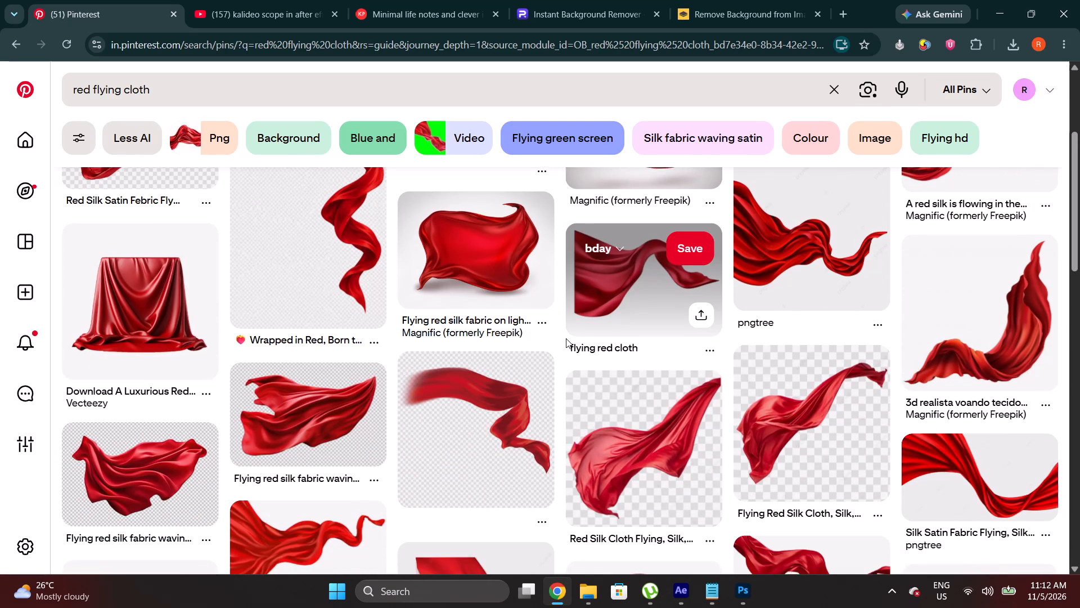
pyautogui.scroll(-5, 566, 338)
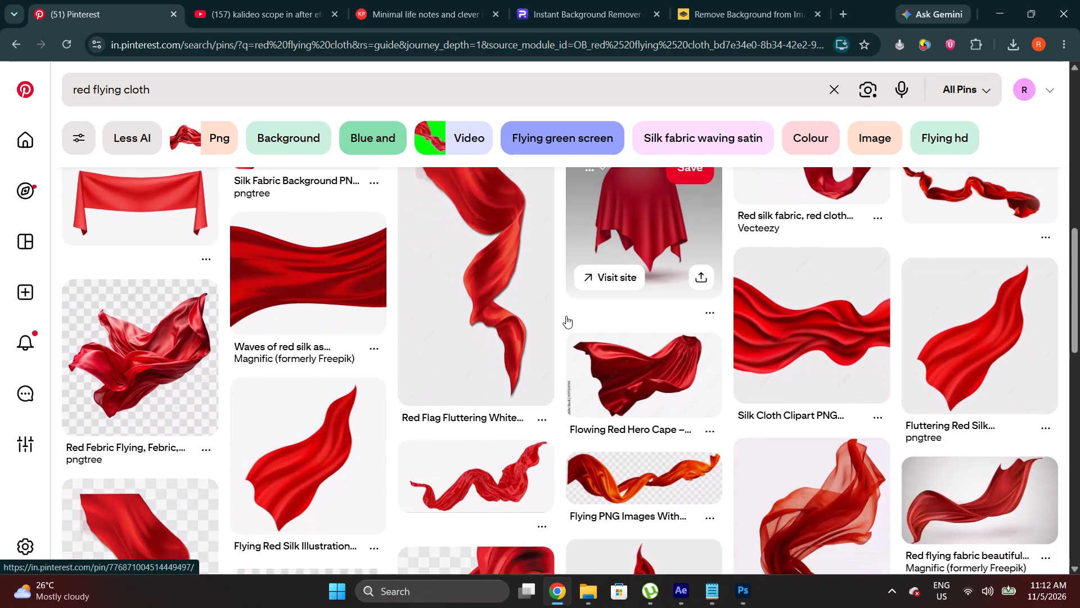
pyautogui.scroll(-3, 566, 316)
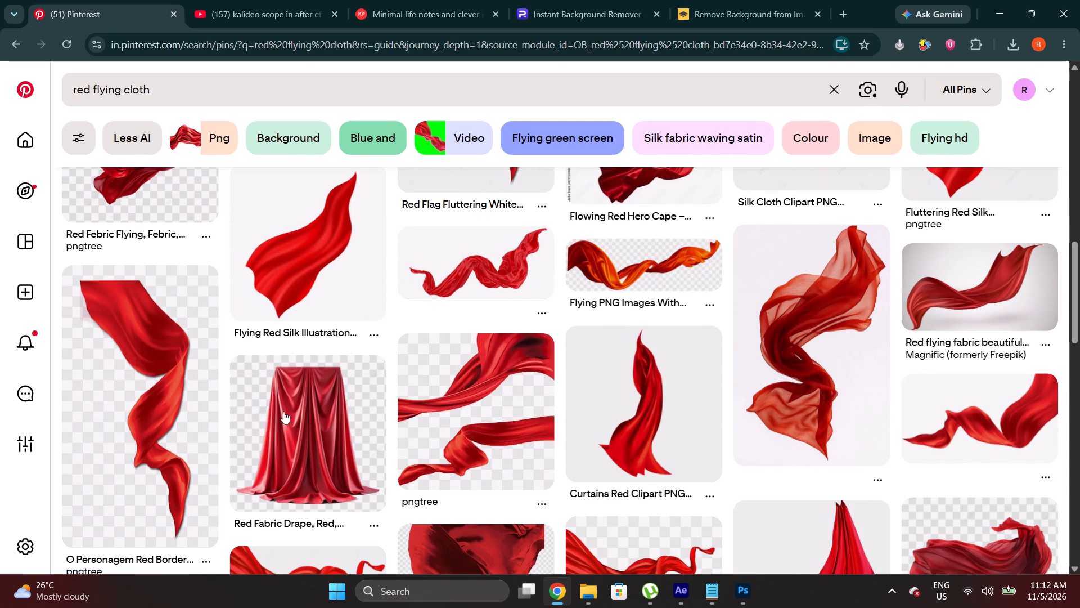
pyautogui.click(831, 392)
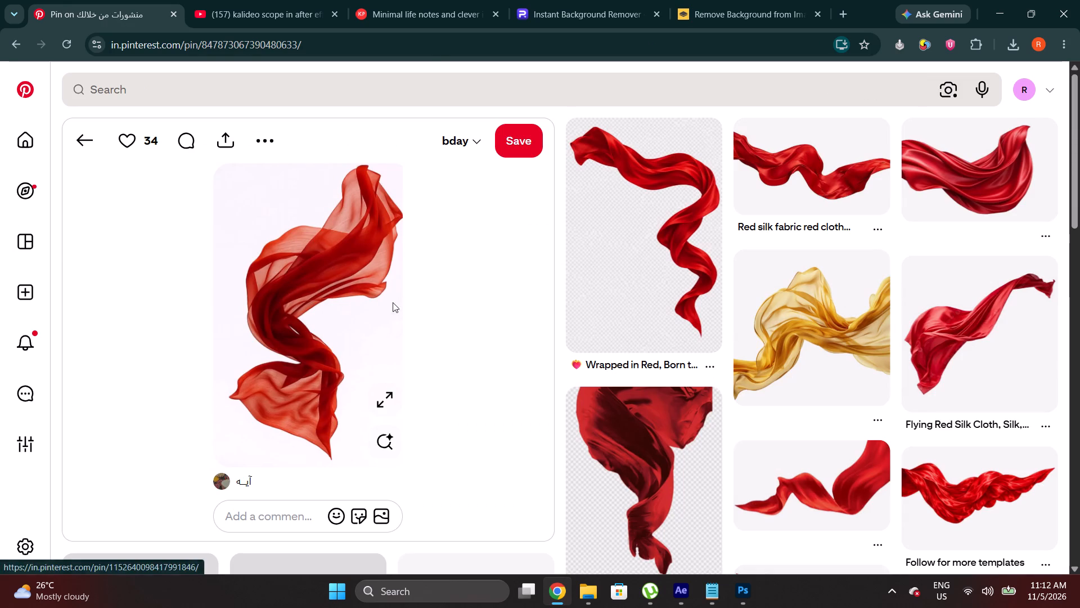
# Remove the red cloth image's background with remove.bg and save the free preview PNG in the jailor pngs folder.
pyautogui.moveTo(294, 341); pyautogui.dragTo(749, 0)
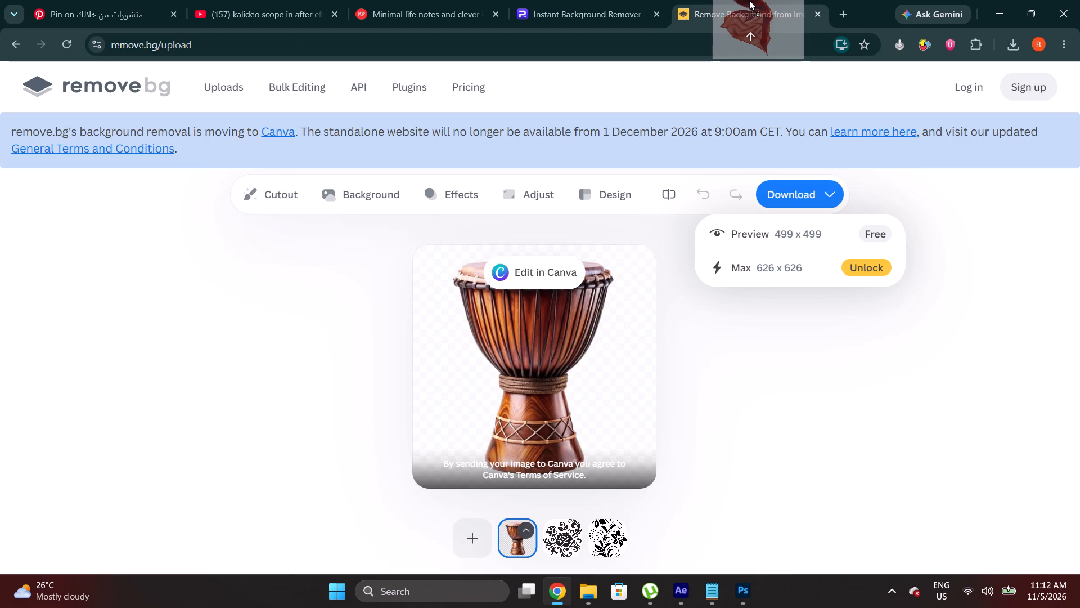
pyautogui.moveTo(749, 0); pyautogui.dragTo(361, 424)
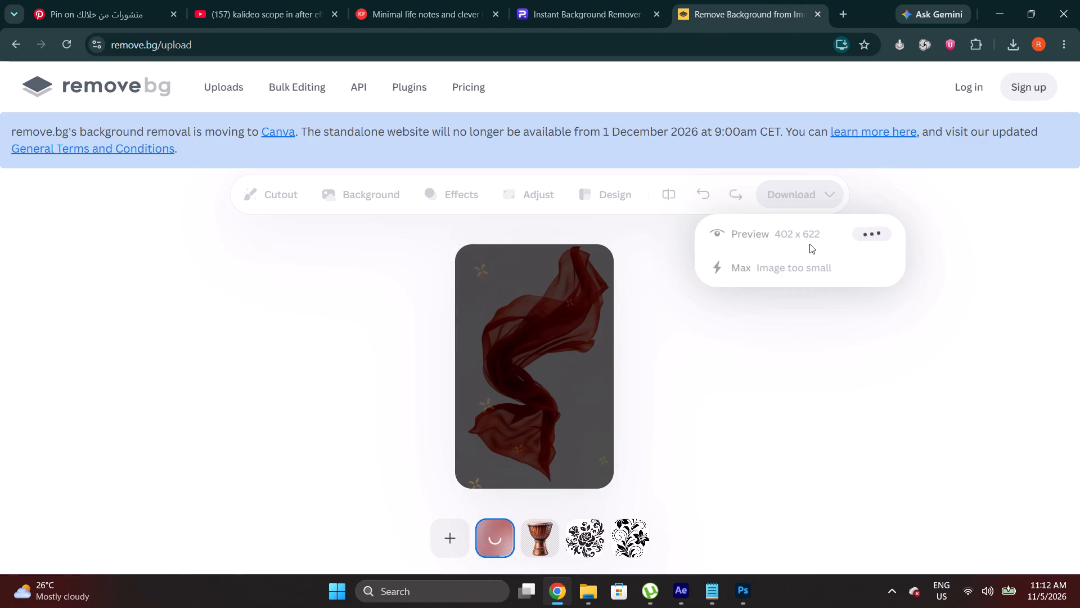
pyautogui.click(816, 234)
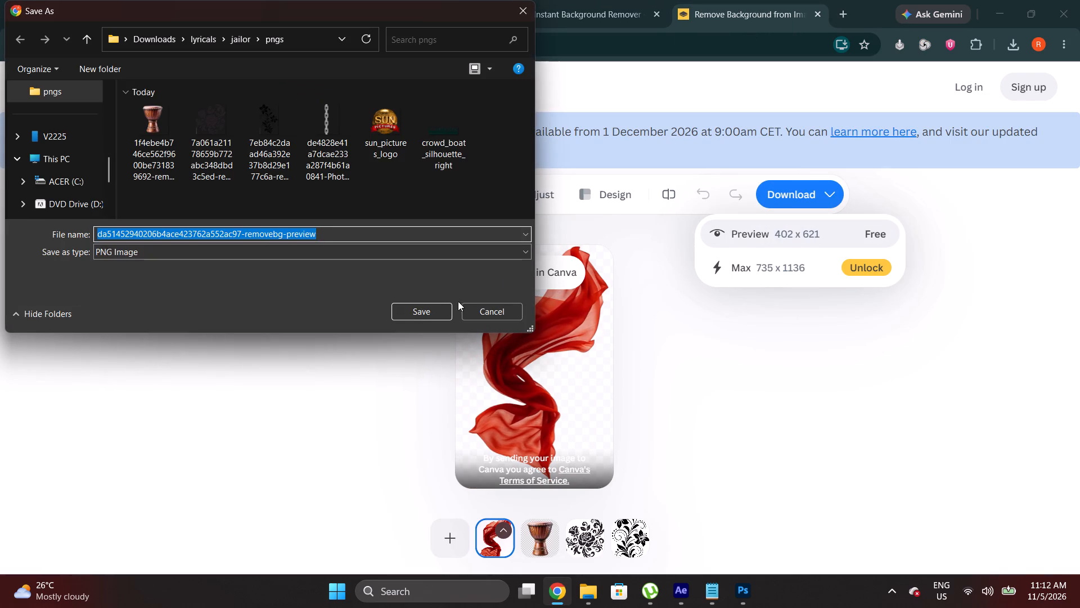
pyautogui.click(412, 310)
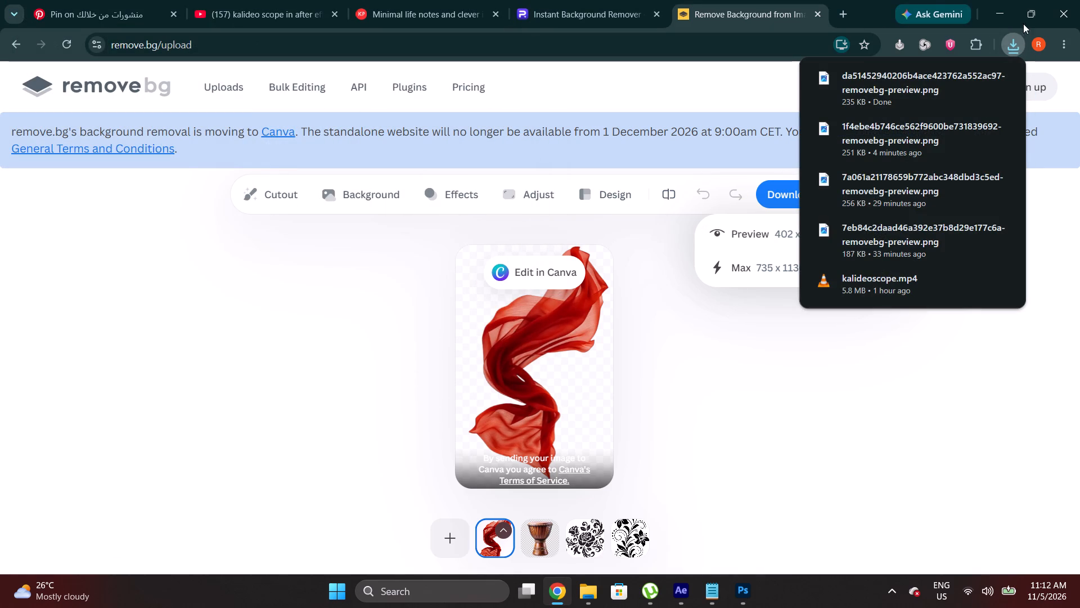
# Return to Photoshop and toggle Layer 0's visibility to check the drums against the background.
pyautogui.click(1006, 11)
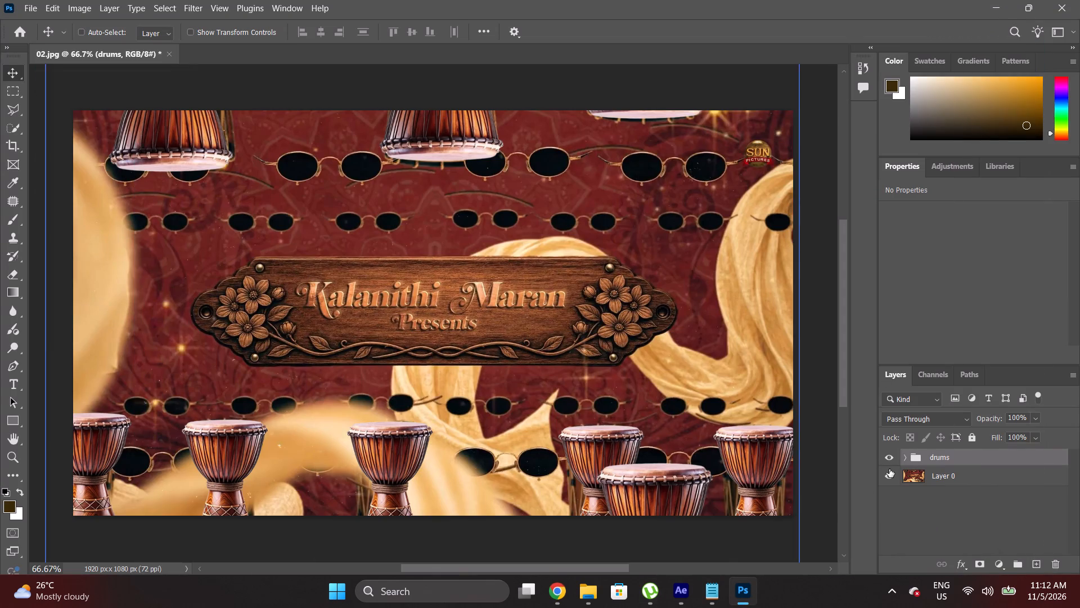
pyautogui.doubleClick(889, 473)
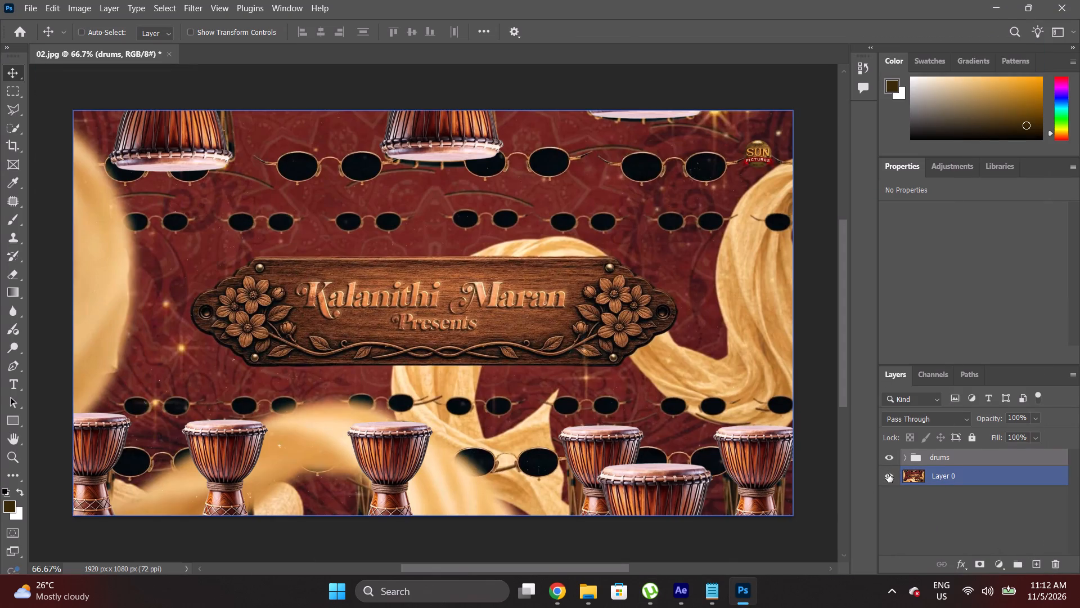
# Place the red cloth cutout from the jailor pngs folder as an embedded image, scaled to 158.61% over the board's left end.
pyautogui.hotkey('ctrl', 'a')
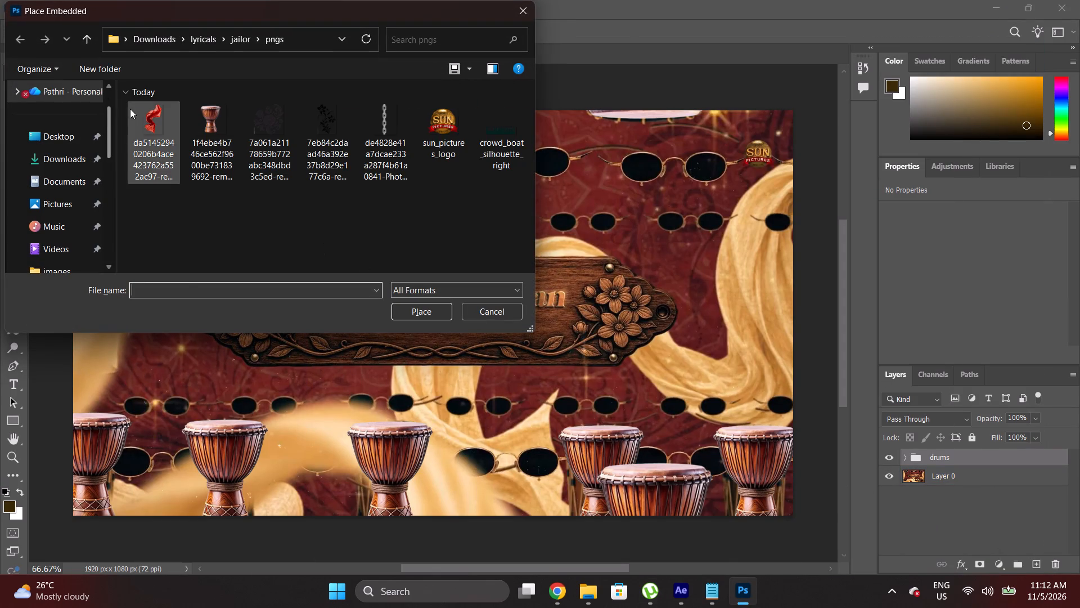
pyautogui.click(138, 113)
pyautogui.click(422, 310)
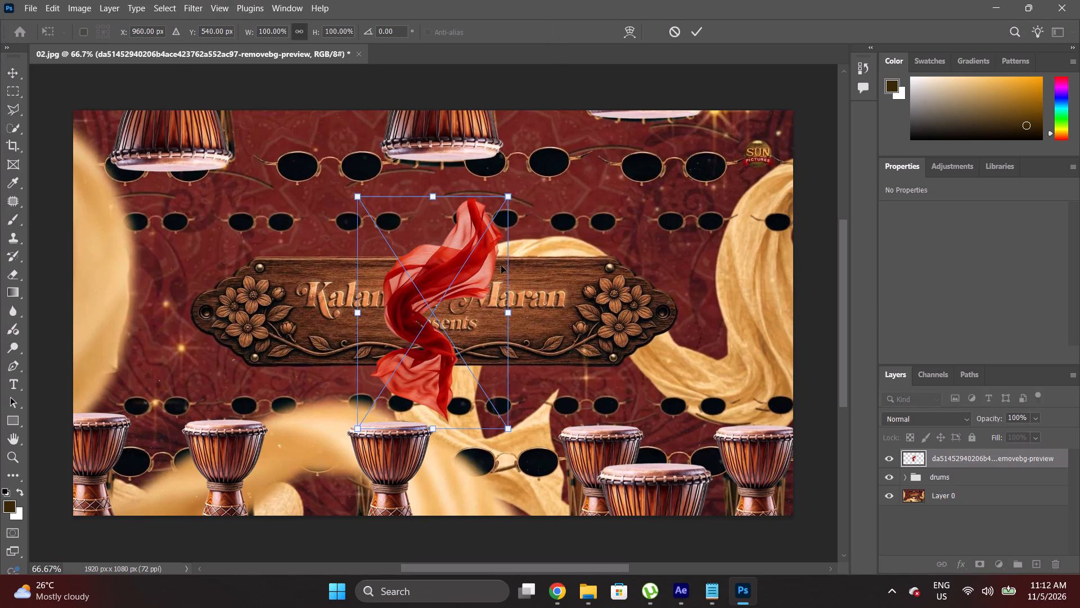
pyautogui.keyDown('alt'); pyautogui.moveTo(508, 193); pyautogui.dragTo(595, 159); pyautogui.keyUp('alt')
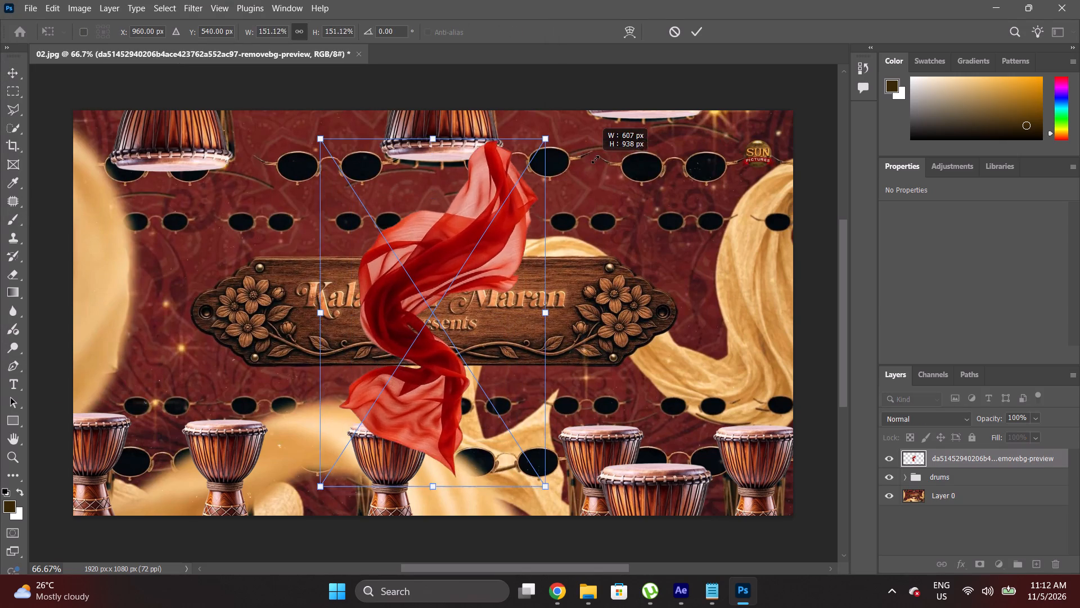
pyautogui.keyDown('alt'); pyautogui.moveTo(595, 159); pyautogui.dragTo(600, 156); pyautogui.keyUp('alt')
pyautogui.moveTo(451, 265); pyautogui.dragTo(241, 269)
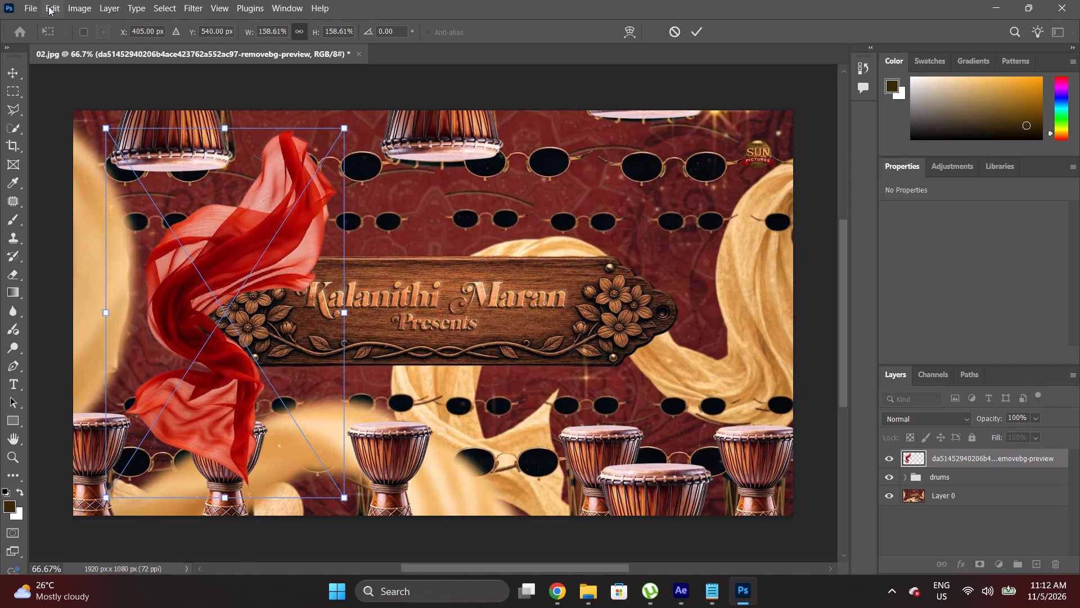
# Flip the red cloth horizontally and tilt it about 9° counterclockwise.
pyautogui.click(48, 6)
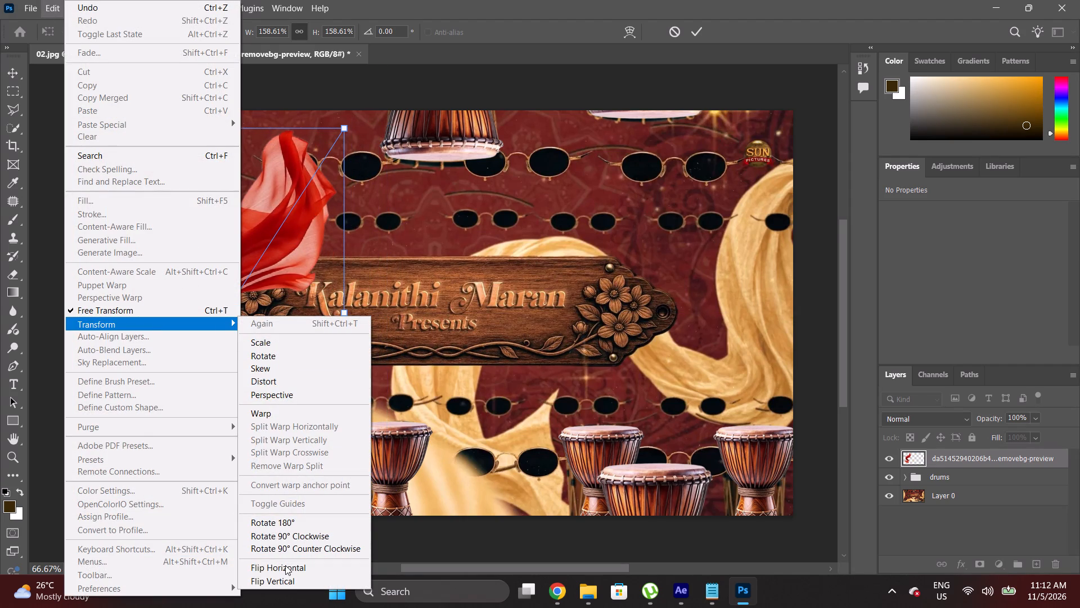
pyautogui.click(285, 565)
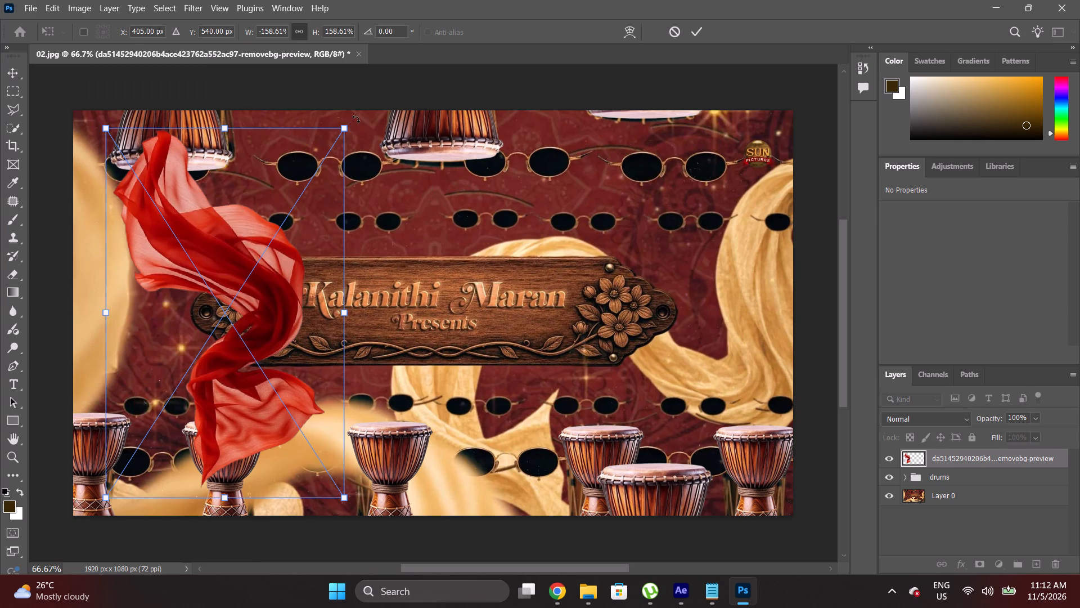
pyautogui.moveTo(356, 119); pyautogui.dragTo(337, 77)
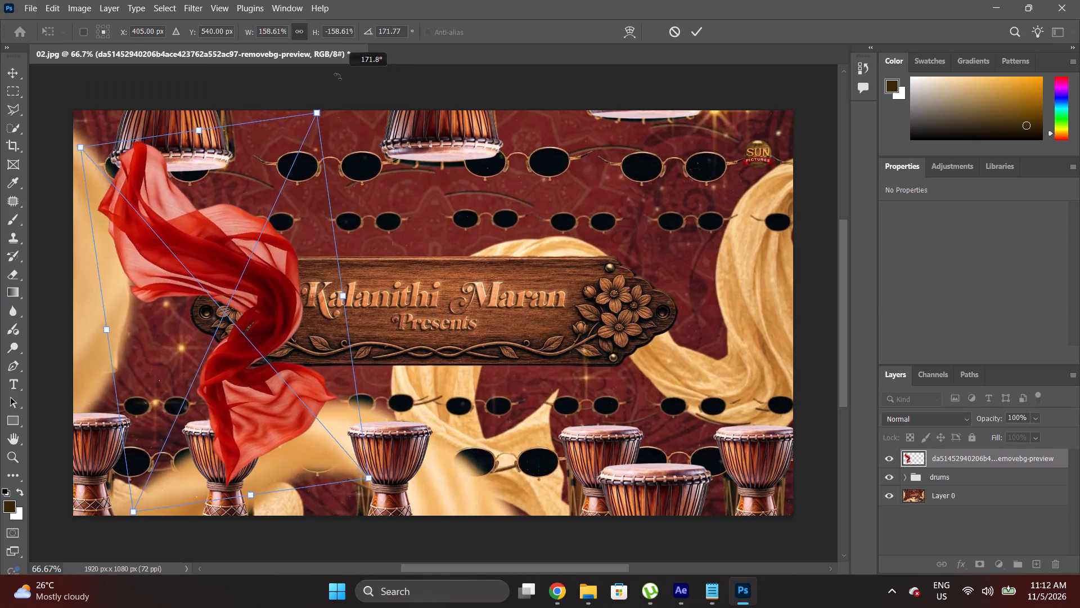
pyautogui.moveTo(337, 77); pyautogui.dragTo(336, 74)
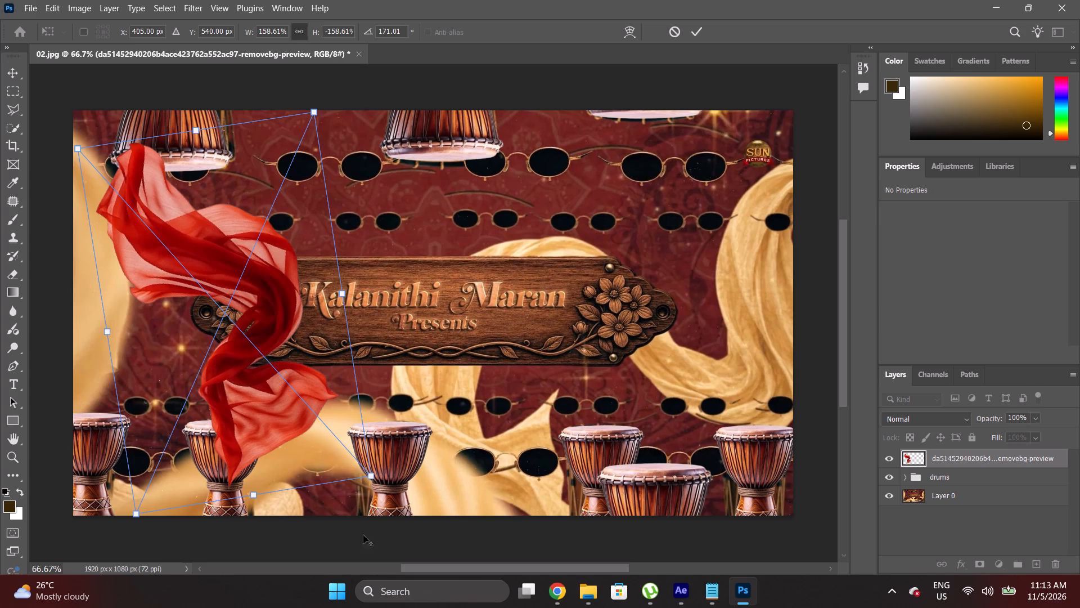
# Enlarge the cloth to 189.21% and shift it down against the frame's left edge.
pyautogui.keyDown('alt'); pyautogui.moveTo(371, 472); pyautogui.dragTo(396, 507); pyautogui.keyUp('alt')
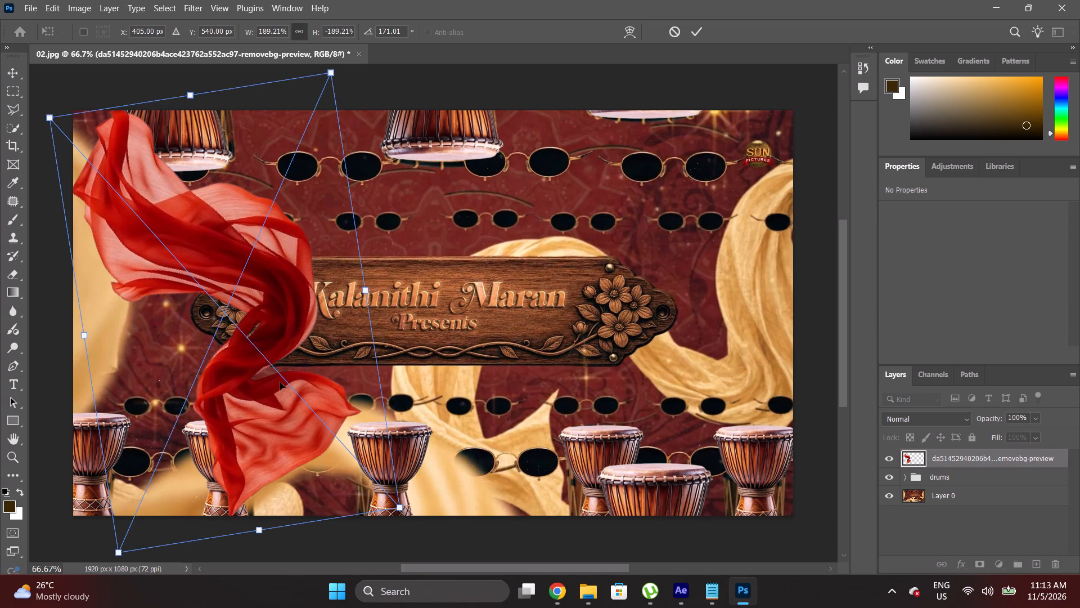
pyautogui.moveTo(272, 364); pyautogui.dragTo(245, 387)
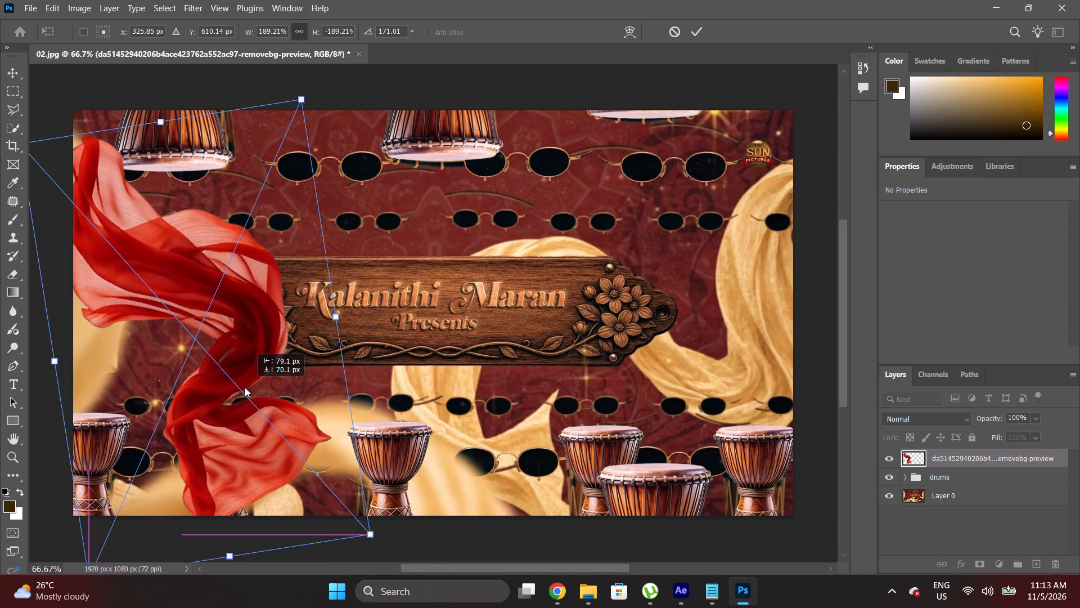
pyautogui.moveTo(245, 387); pyautogui.dragTo(237, 387)
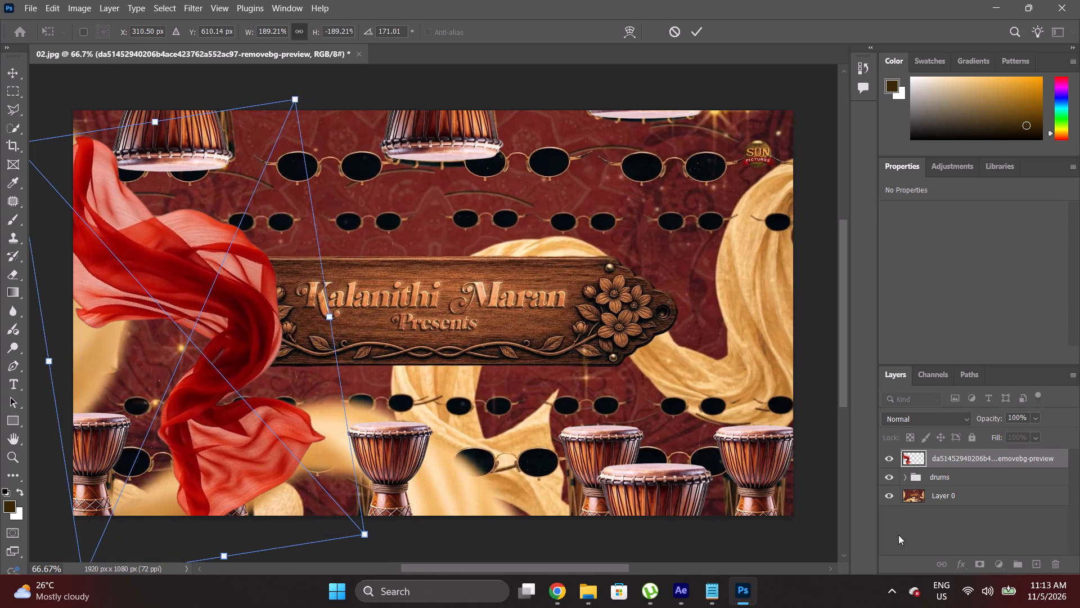
# Move the cloth layer beneath the drums group and hide Layer 0.
pyautogui.moveTo(970, 458); pyautogui.dragTo(965, 476)
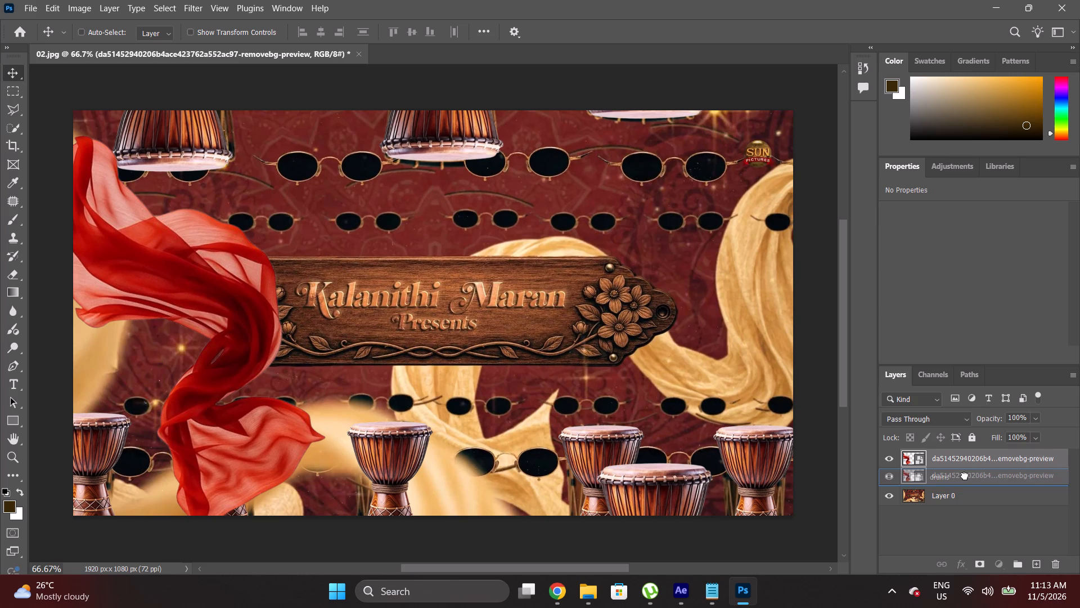
pyautogui.moveTo(965, 476); pyautogui.dragTo(962, 486)
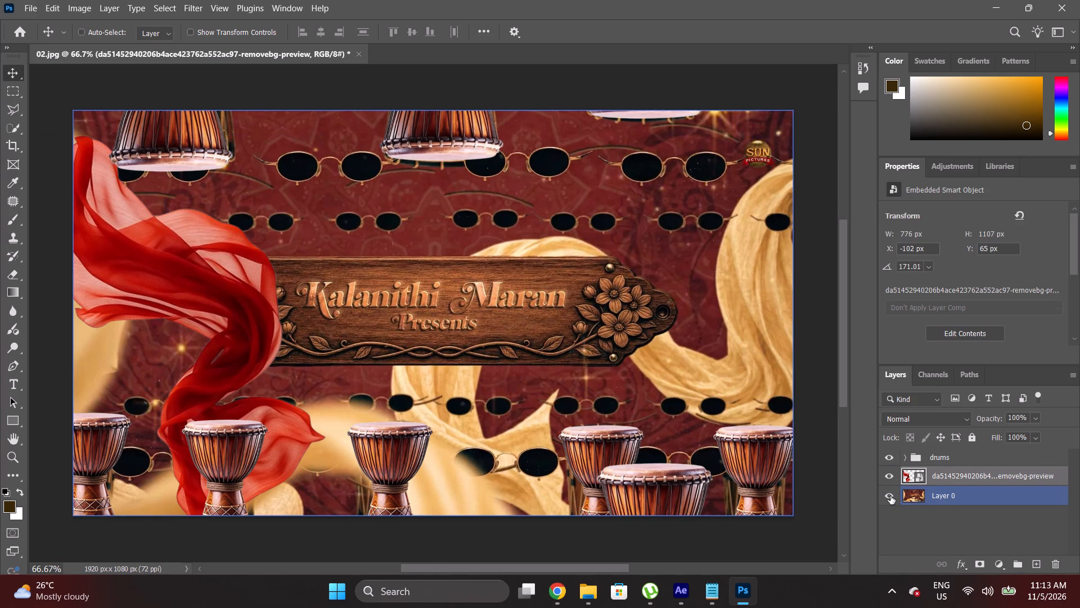
pyautogui.click(890, 496)
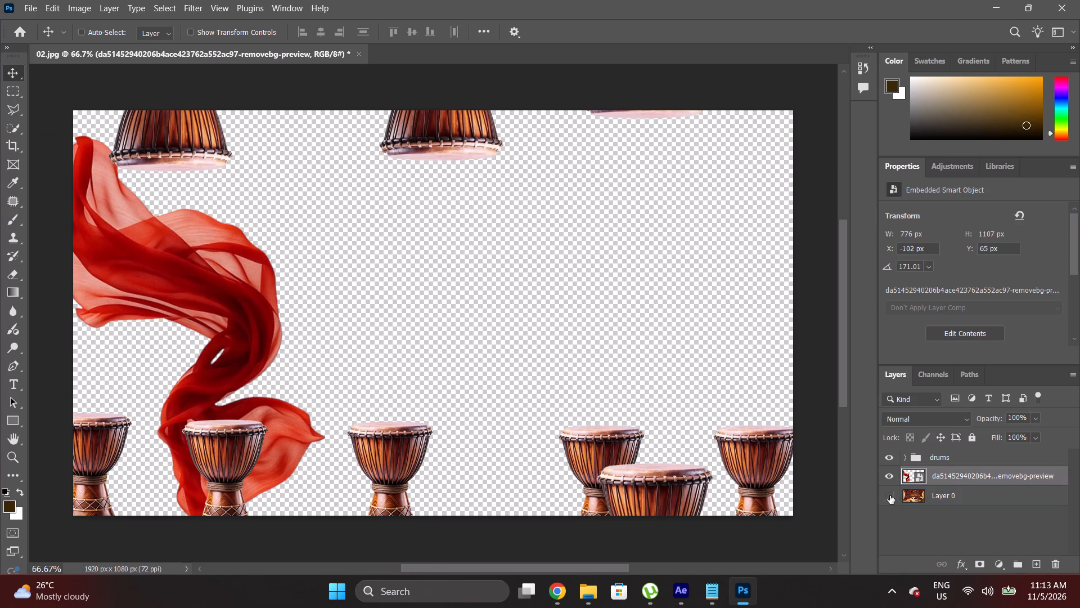
# Scale the red cloth up proportionally to 236.27% so it fills the left side of the frame.
pyautogui.hotkey('ctrl', 't')
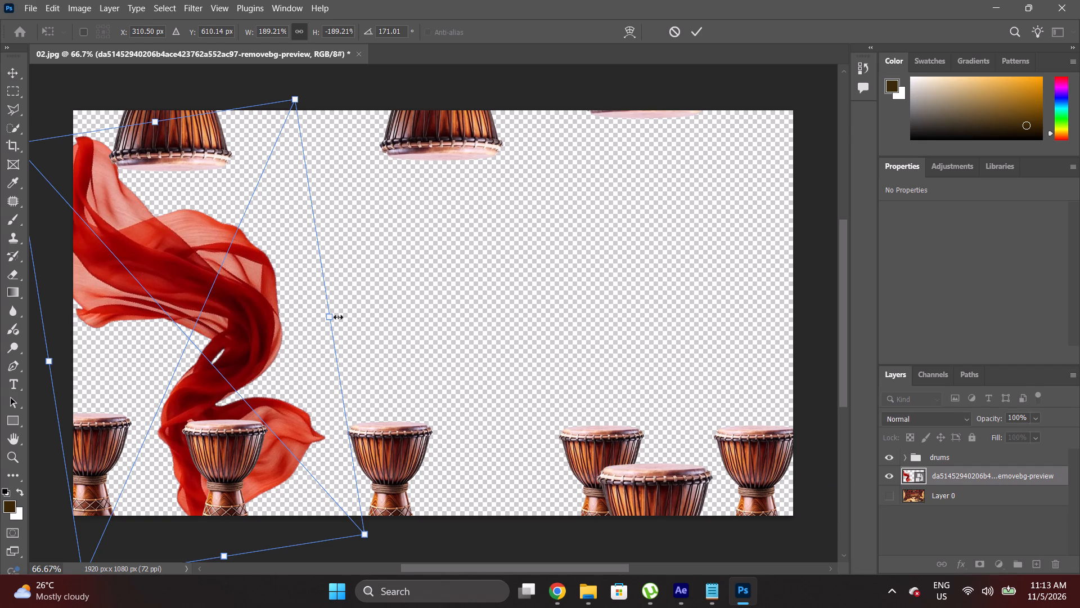
pyautogui.keyDown('alt'); pyautogui.moveTo(335, 318); pyautogui.dragTo(369, 307); pyautogui.keyUp('alt')
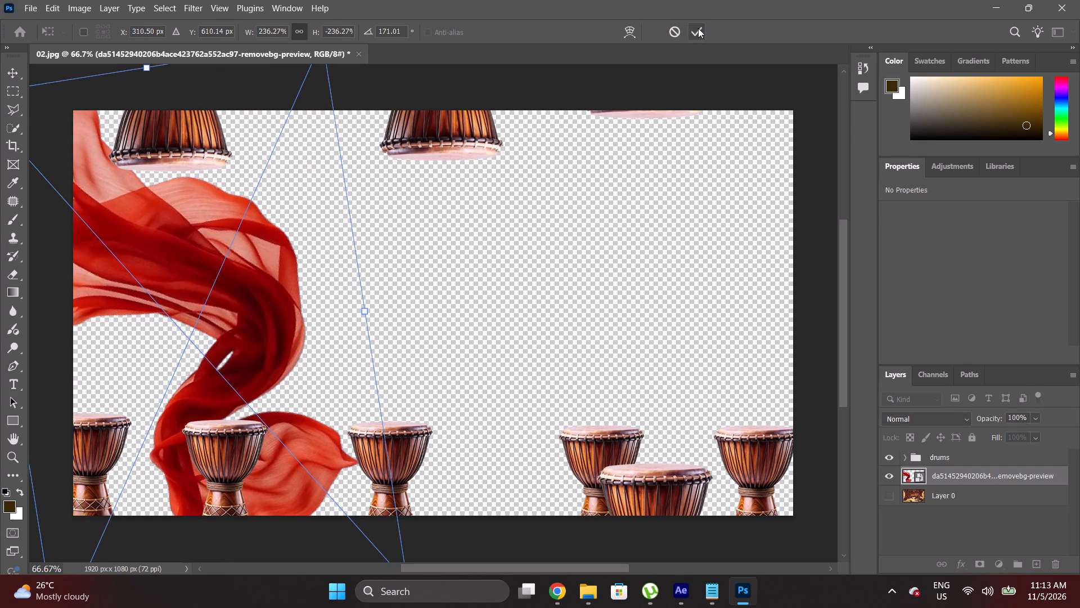
pyautogui.click(697, 28)
# Apply a Gaussian Blur with a 9.6-pixel radius to the red cloth layer and collapse its smart filter list.
pyautogui.click(191, 3)
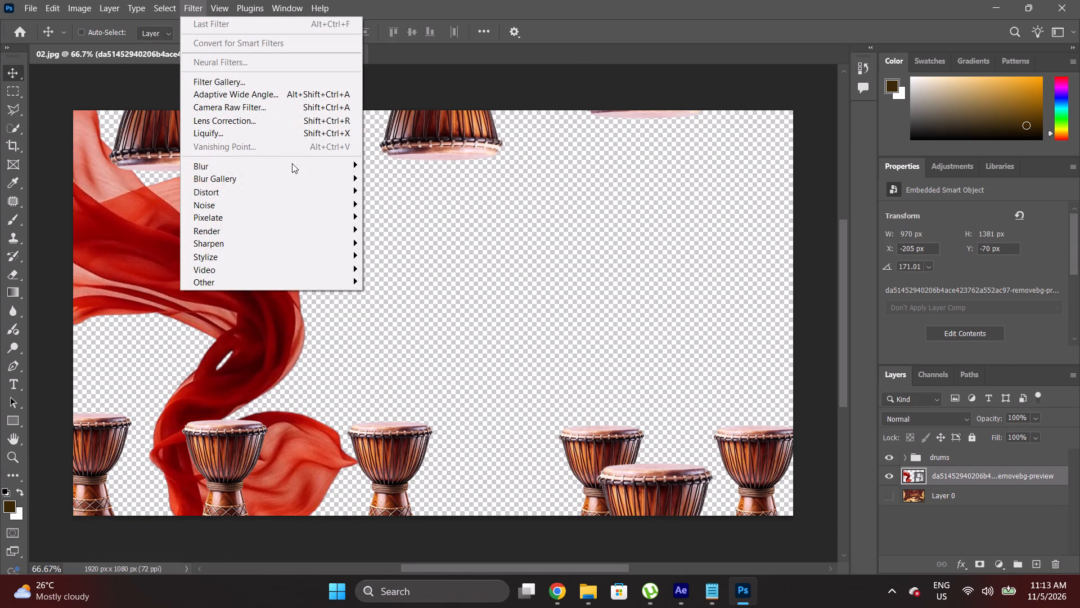
pyautogui.click(412, 216)
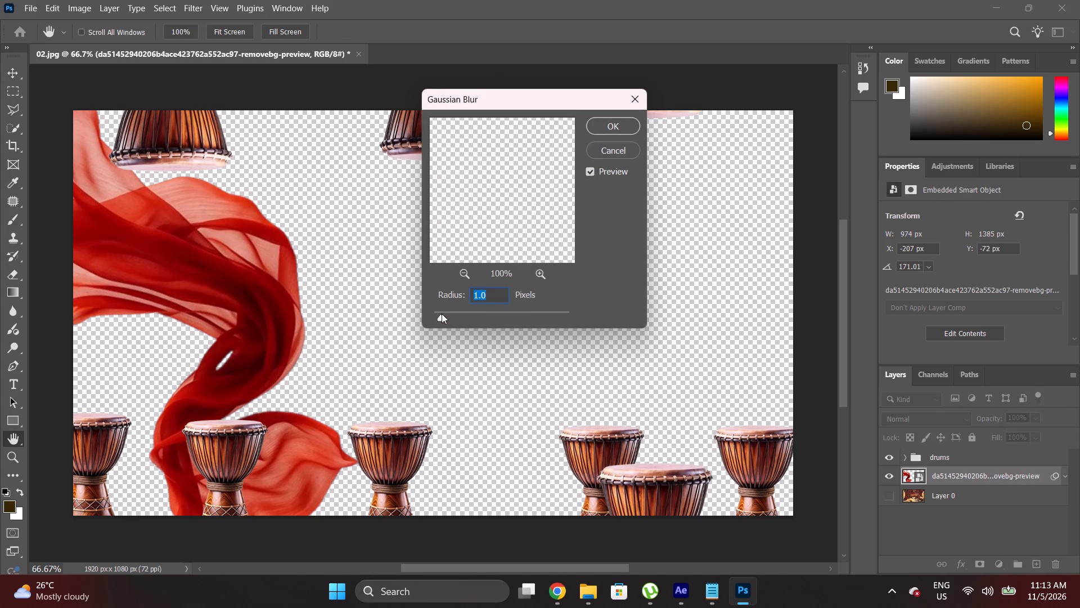
pyautogui.moveTo(442, 314); pyautogui.dragTo(456, 313)
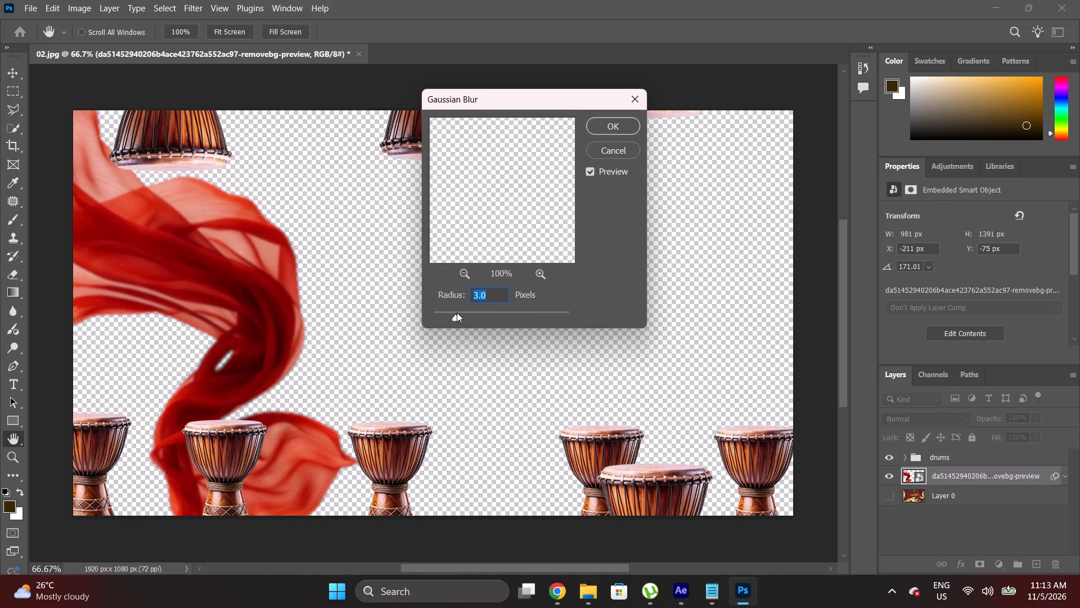
pyautogui.moveTo(457, 312); pyautogui.dragTo(487, 316)
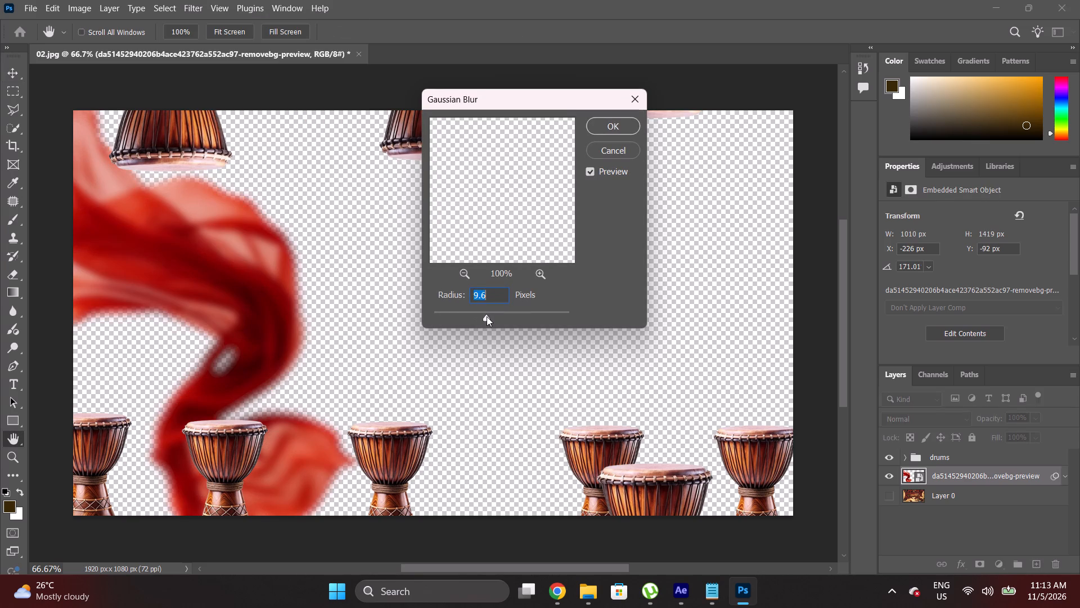
pyautogui.click(613, 122)
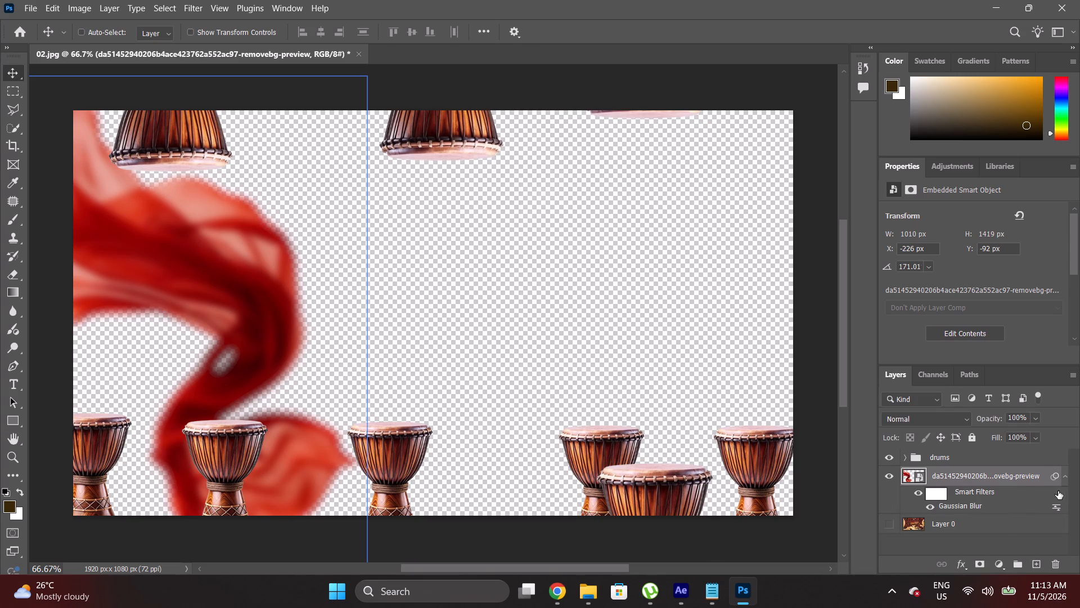
pyautogui.click(1067, 479)
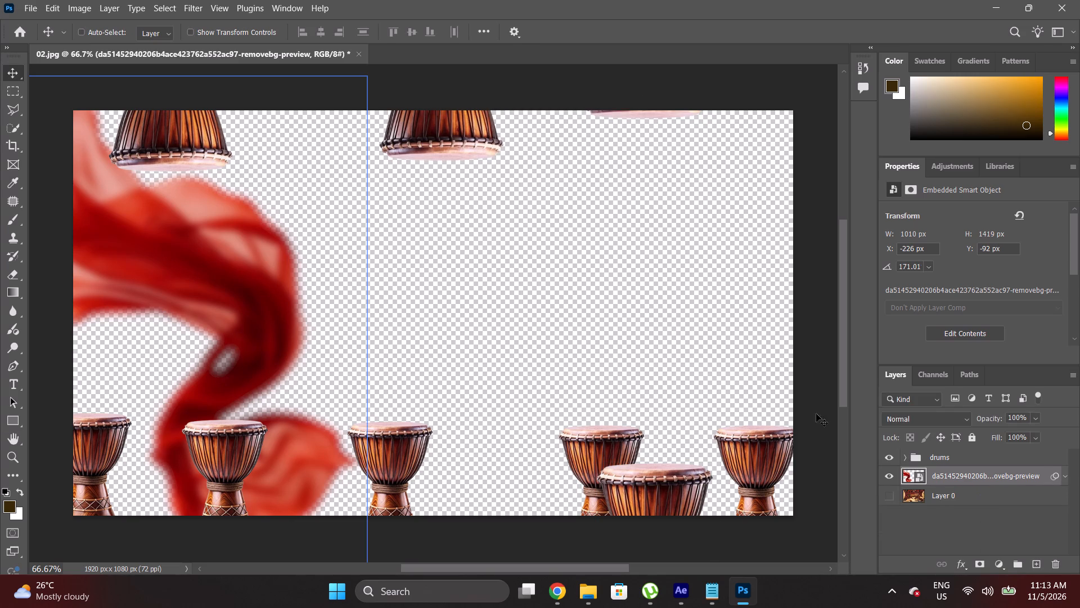
# Duplicate the blurred cloth, flip the copy horizontally and position it against the frame's right edge.
pyautogui.keyDown('alt'); pyautogui.moveTo(240, 330); pyautogui.dragTo(551, 305); pyautogui.keyUp('alt')
pyautogui.rightClick(552, 305)
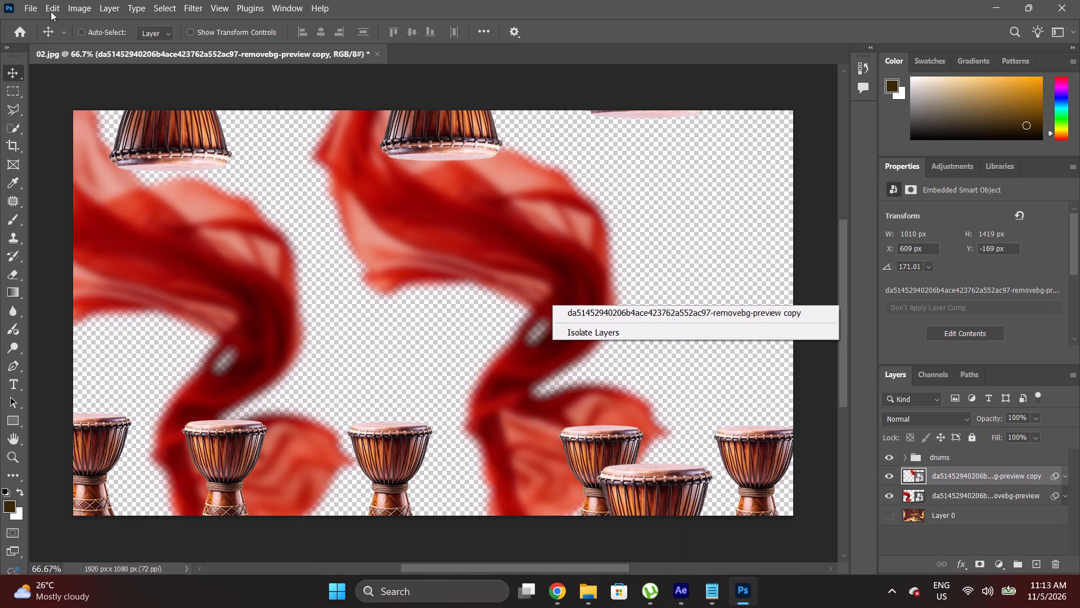
pyautogui.click(46, 4)
pyautogui.click(46, 4)
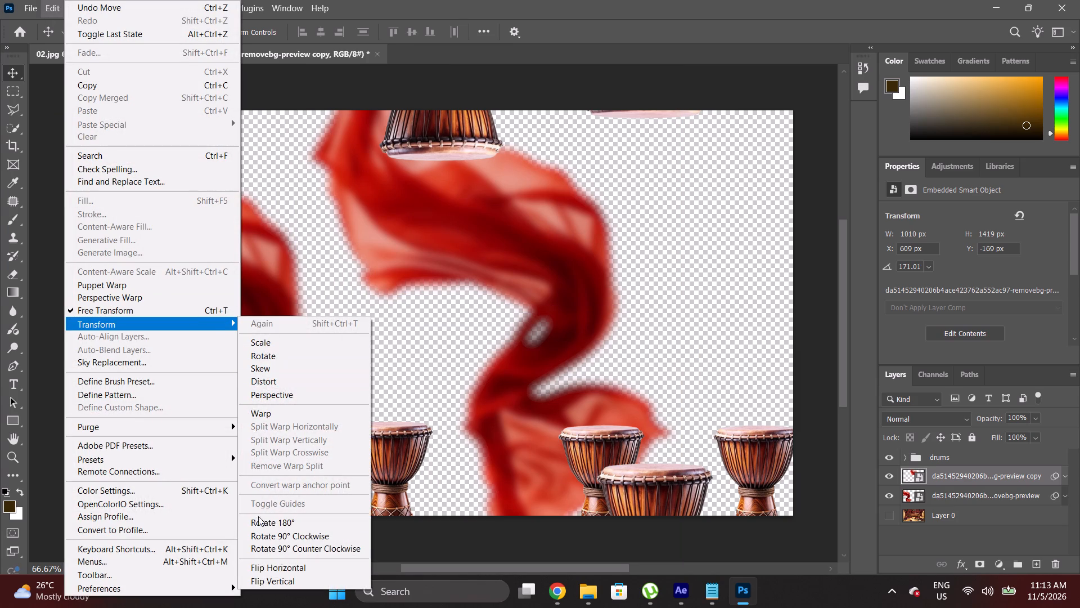
pyautogui.click(283, 570)
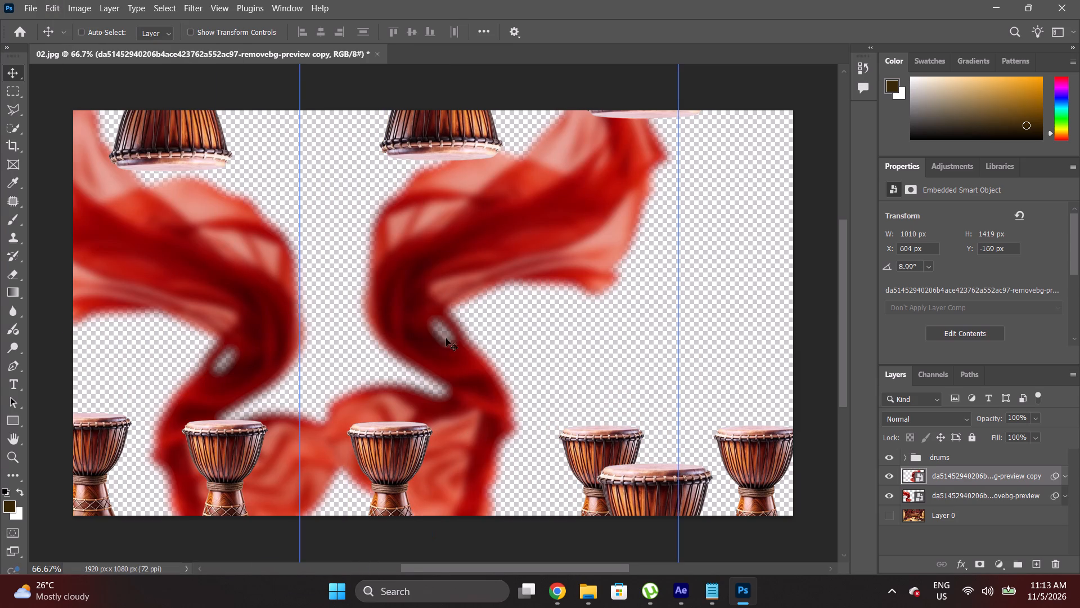
pyautogui.moveTo(422, 274); pyautogui.dragTo(601, 333)
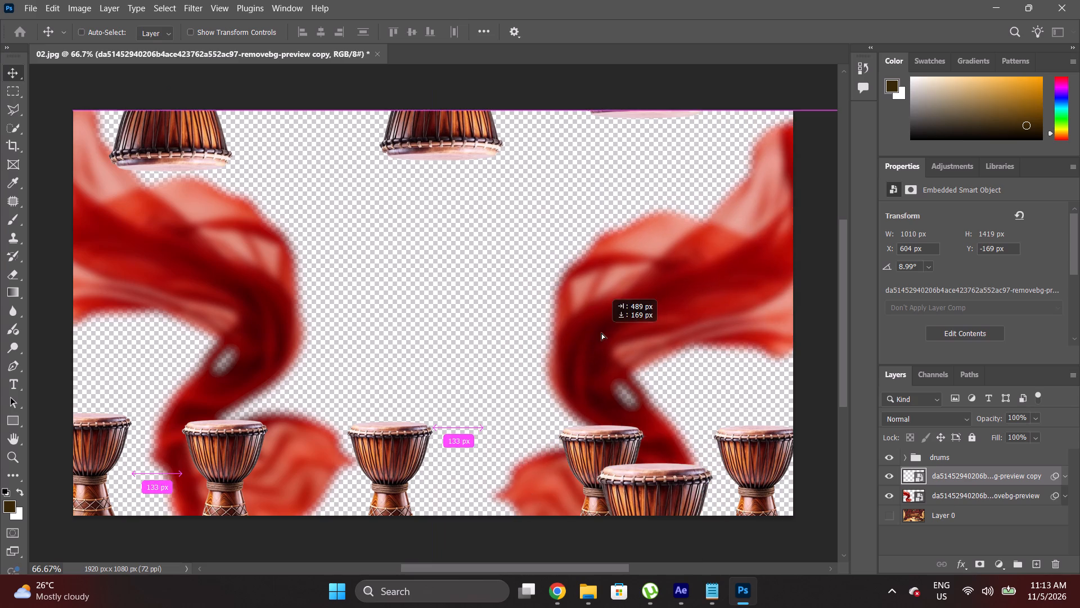
pyautogui.moveTo(601, 333); pyautogui.dragTo(595, 334)
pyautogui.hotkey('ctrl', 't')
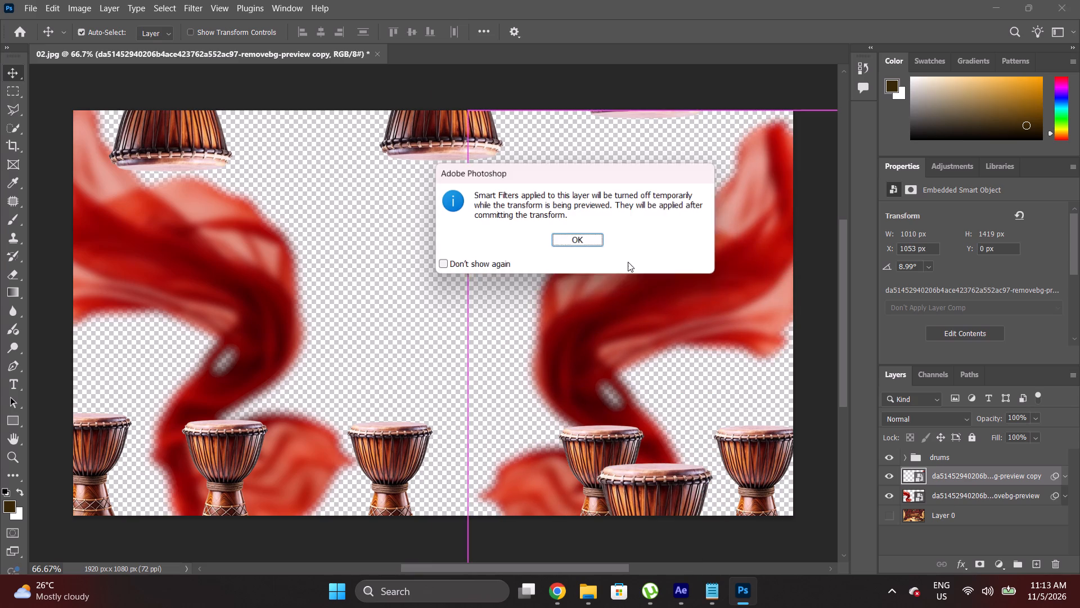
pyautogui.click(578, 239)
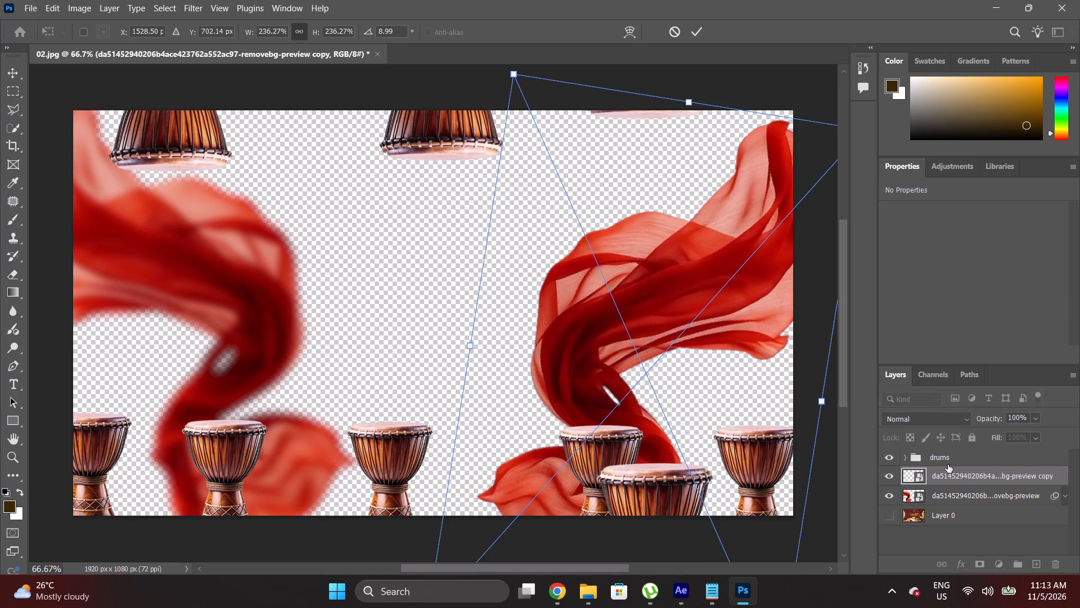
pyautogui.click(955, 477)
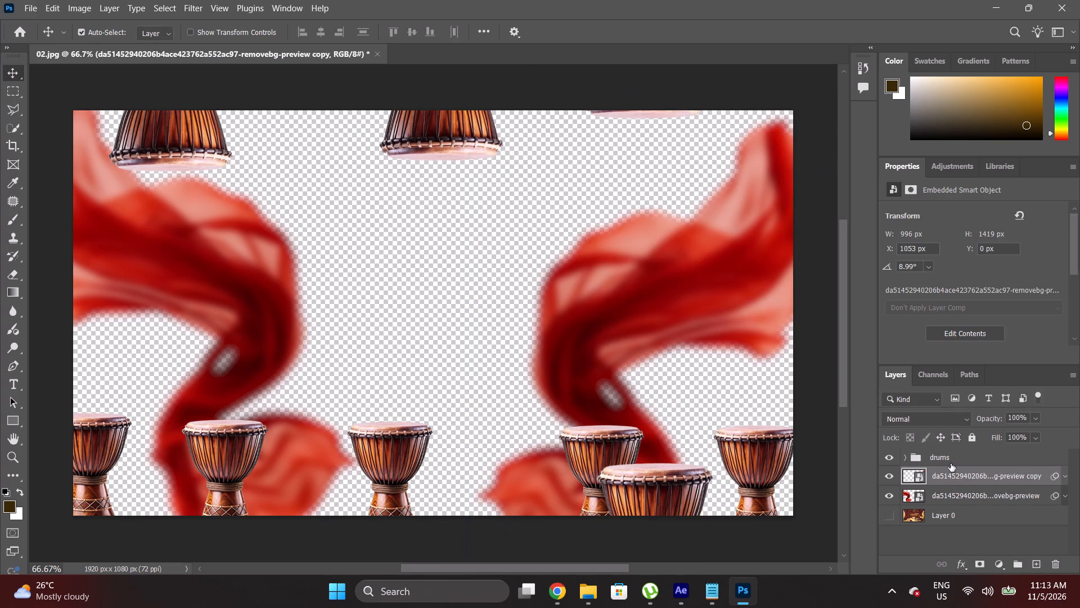
# Transform the flipped cloth copy: scale it proportionally to 288.98%, rotate it to 19.6° and lower it in the frame.
pyautogui.hotkey('ctrl', 't')
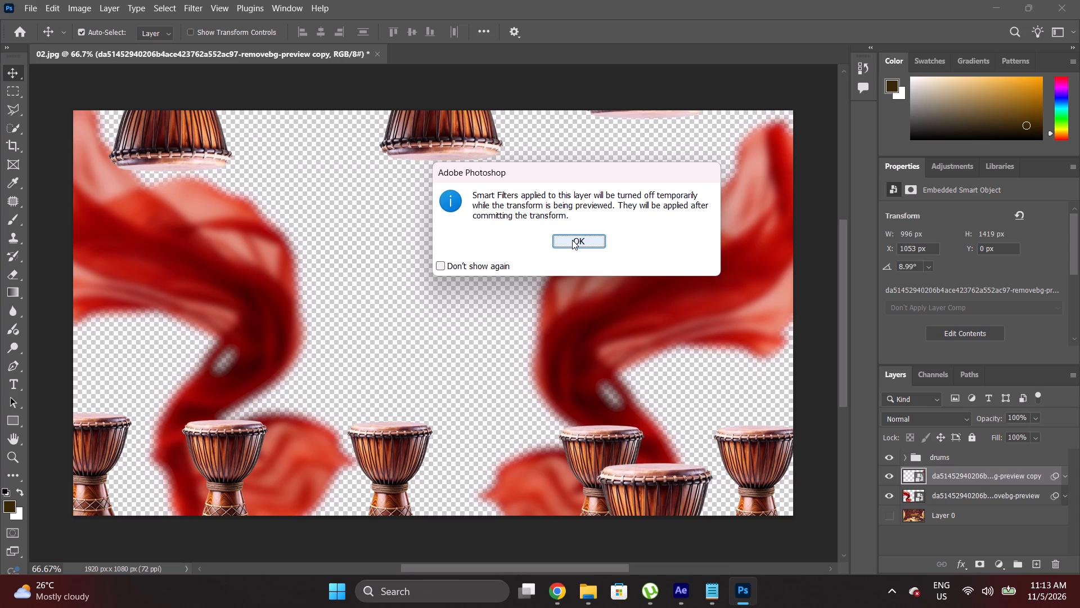
pyautogui.click(572, 240)
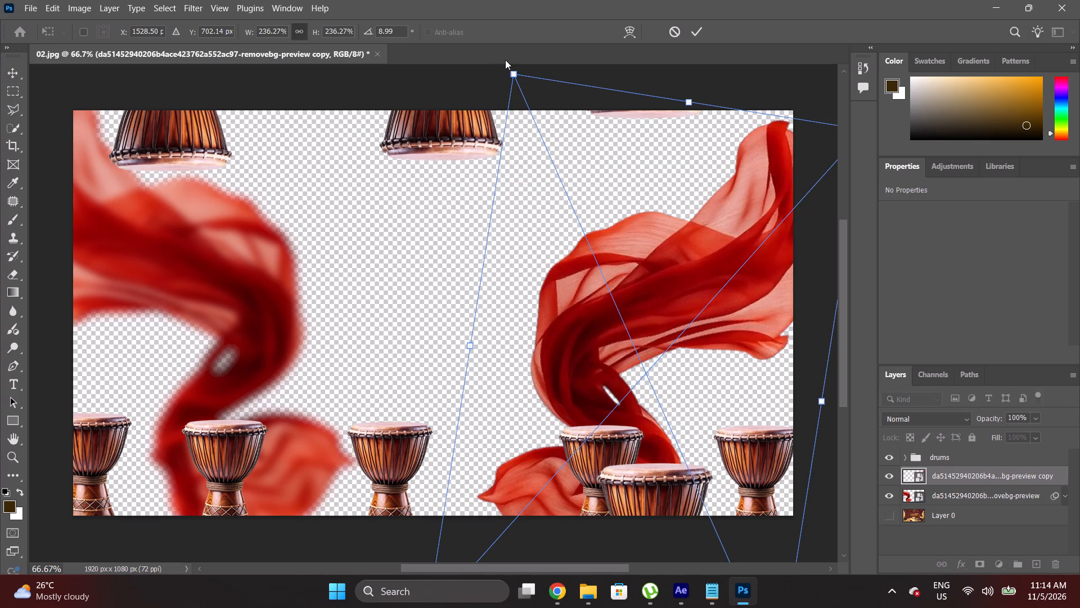
pyautogui.keyDown('alt'); pyautogui.moveTo(513, 71); pyautogui.dragTo(422, 78); pyautogui.keyUp('alt')
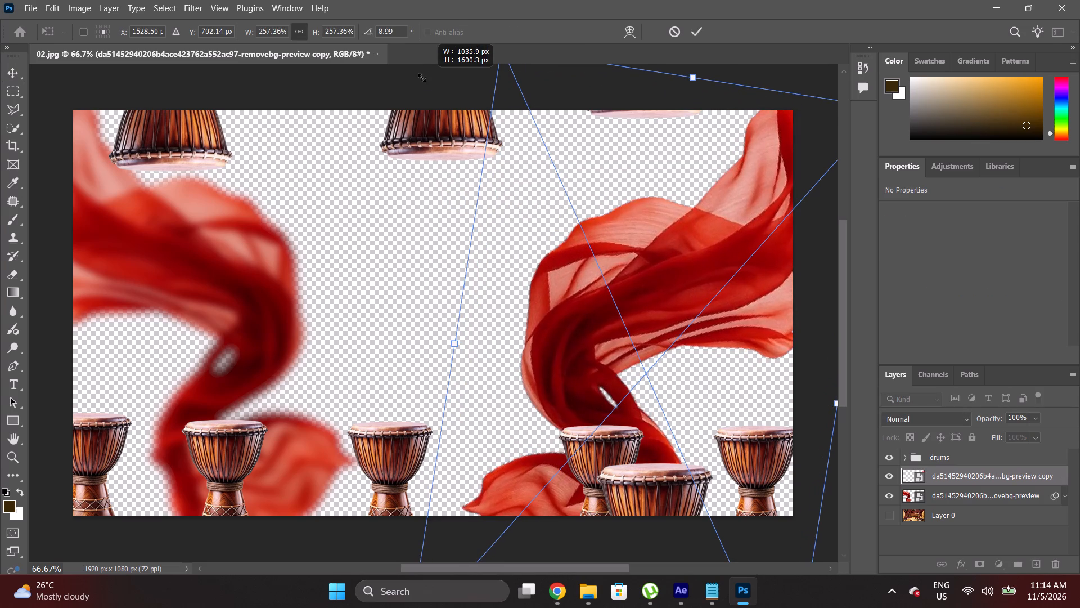
pyautogui.keyDown('alt'); pyautogui.moveTo(422, 78); pyautogui.dragTo(320, 77); pyautogui.keyUp('alt')
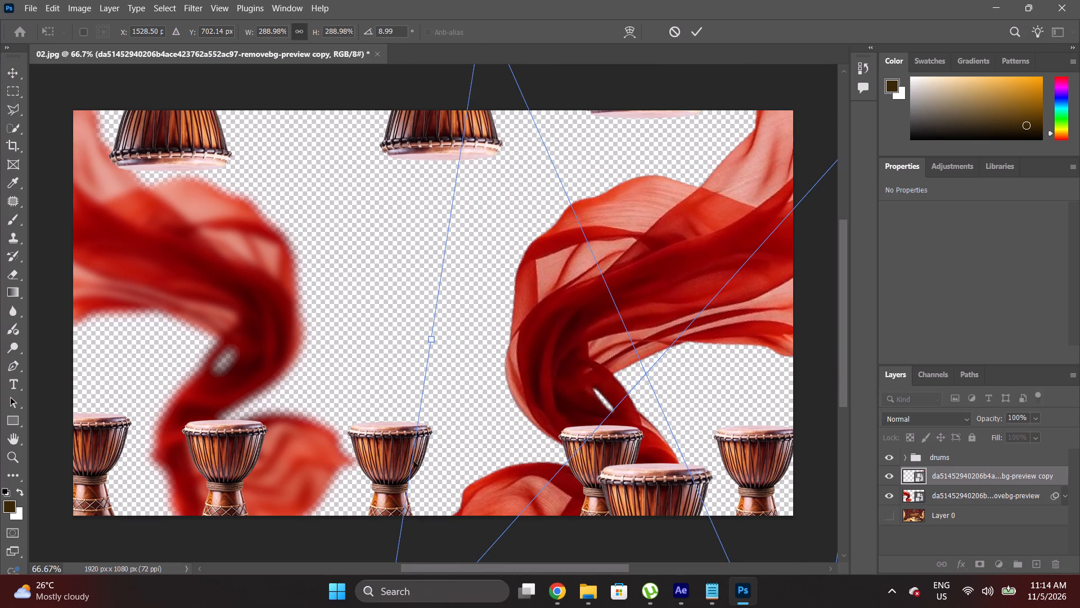
pyautogui.scroll(-12, 417, 466)
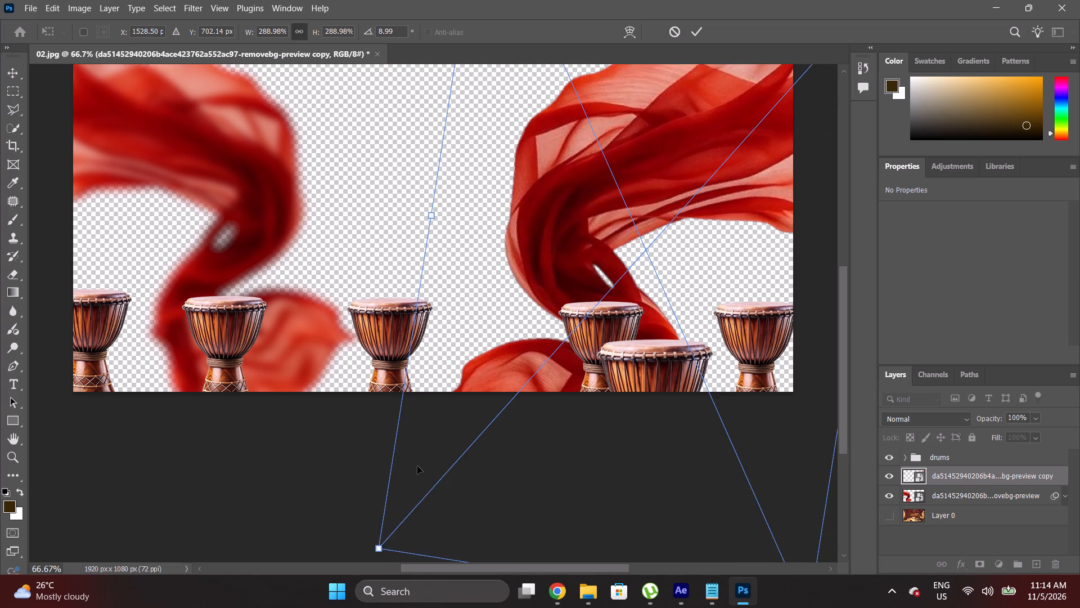
pyautogui.scroll(-5, 417, 466)
pyautogui.moveTo(341, 497); pyautogui.dragTo(339, 490)
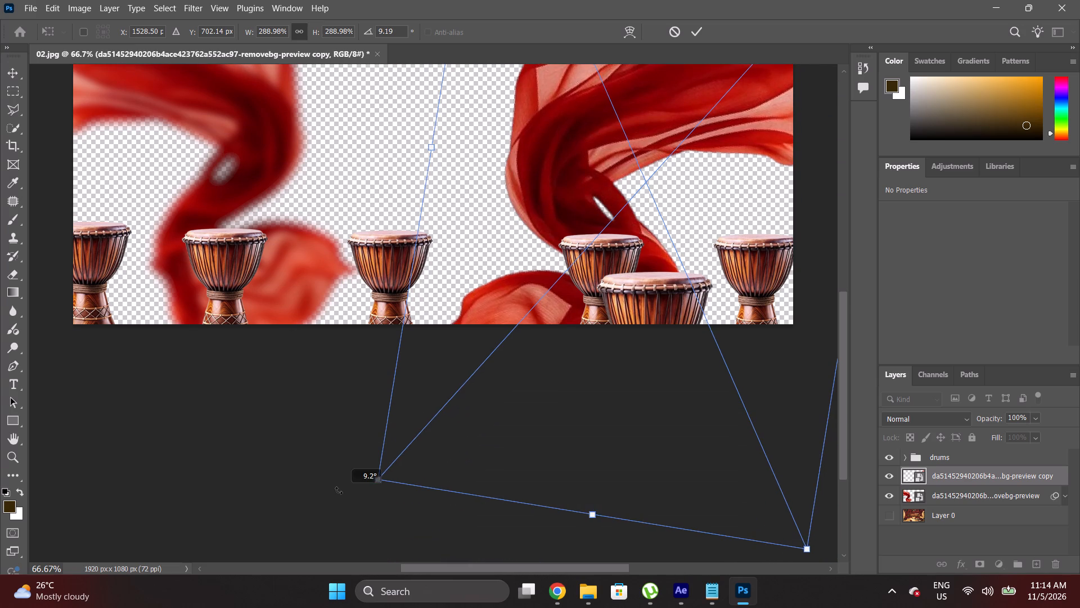
pyautogui.moveTo(339, 490); pyautogui.dragTo(260, 455)
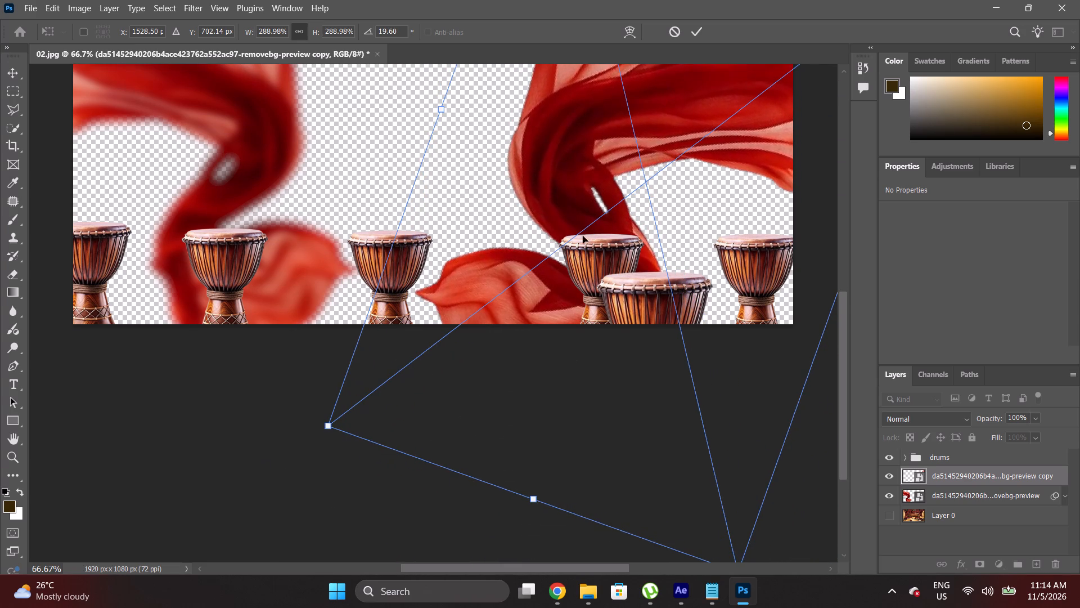
pyautogui.moveTo(584, 167); pyautogui.dragTo(586, 215)
pyautogui.hotkey('ctrl', '0')
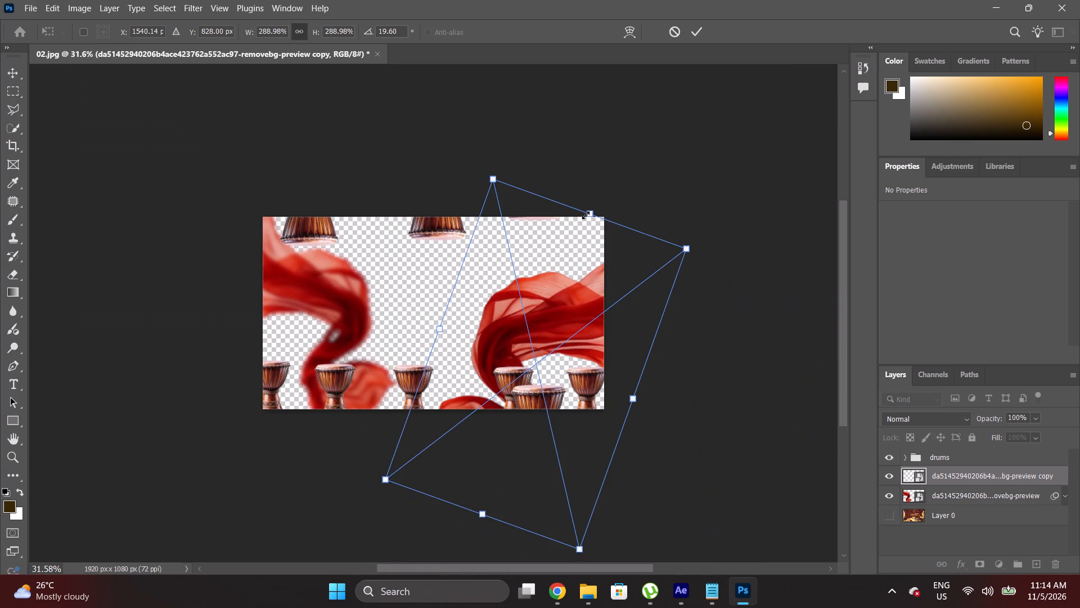
pyautogui.click(948, 515)
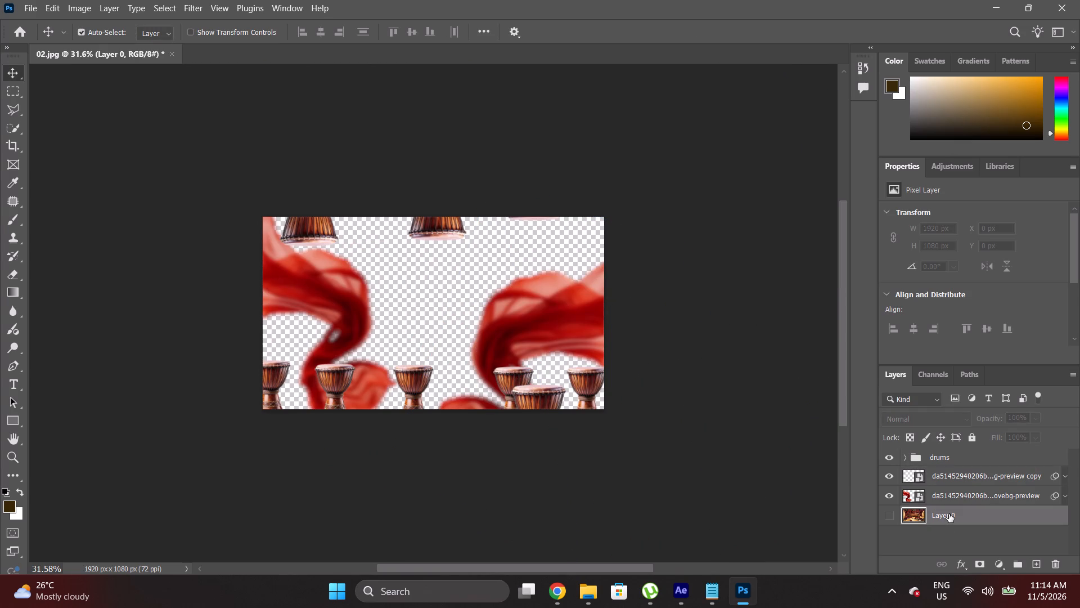
# Toggle Layer 0's visibility to compare the drums and cloths against the original title frame, leaving it hidden.
pyautogui.hotkey('ctrl', '0')
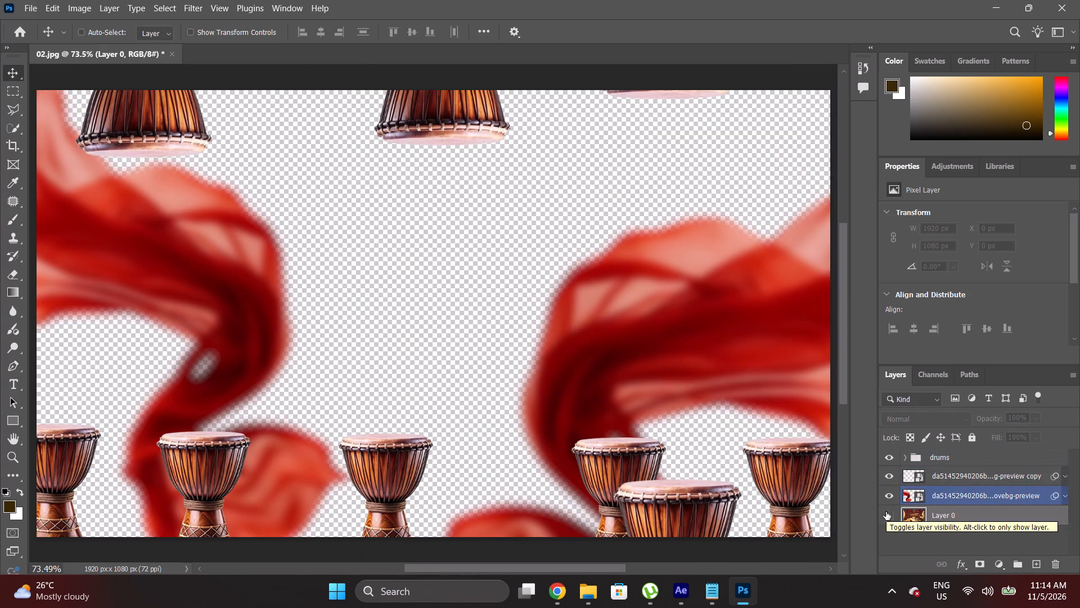
pyautogui.click(886, 512)
pyautogui.click(886, 512)
pyautogui.click(886, 512)
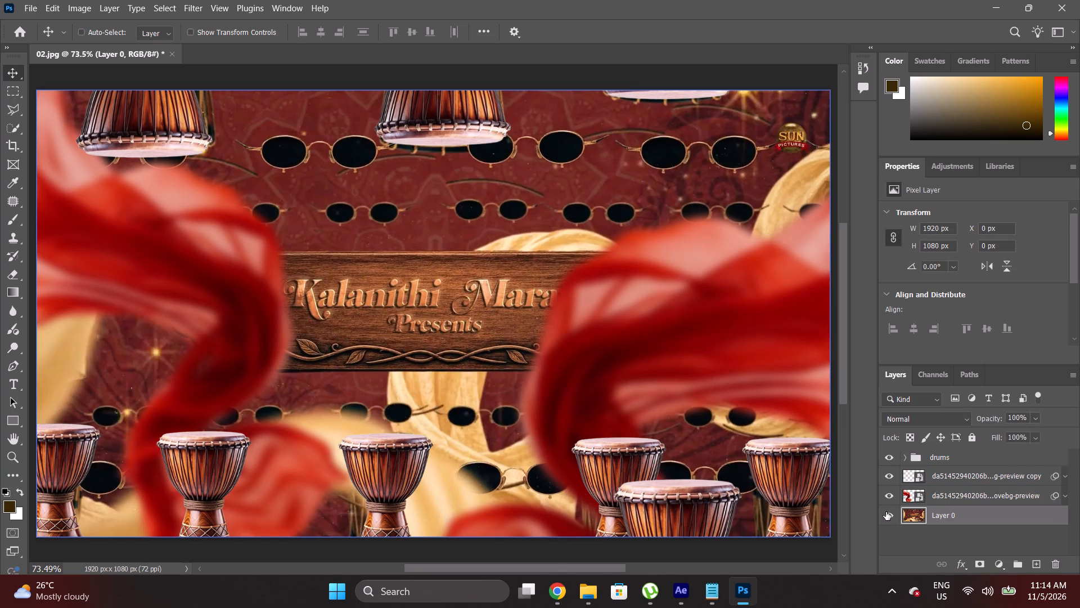
pyautogui.click(886, 512)
pyautogui.click(886, 512)
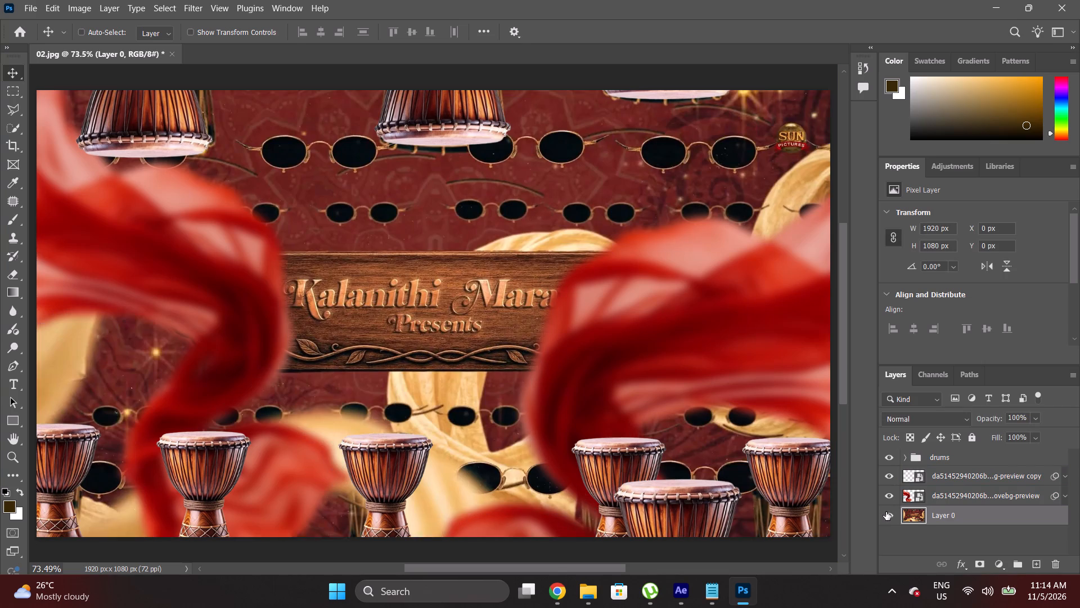
pyautogui.click(886, 512)
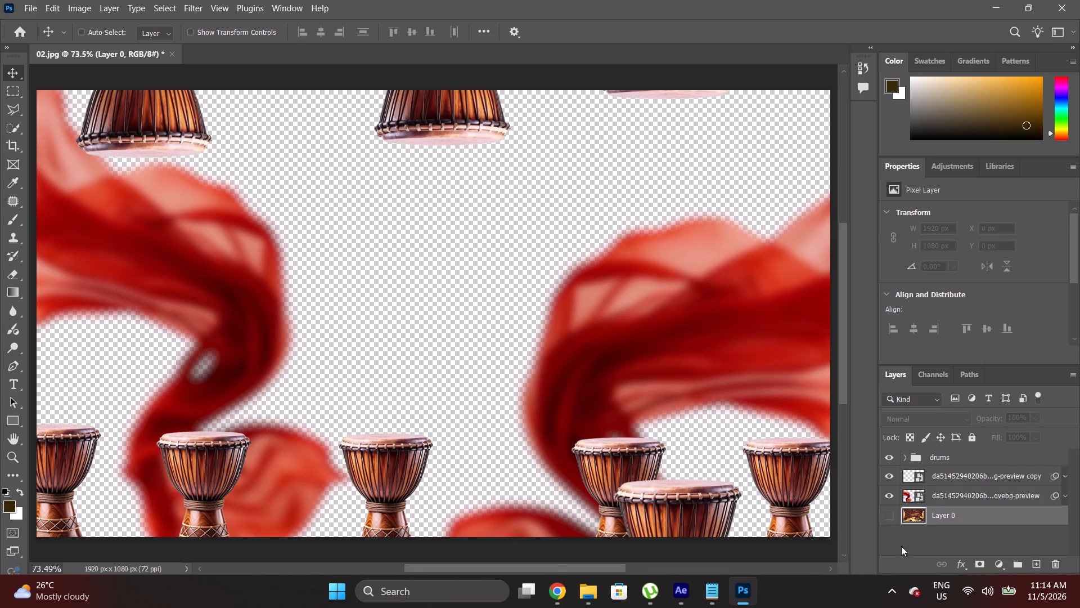
# Add a dark red Solid Color fill layer, #800000, directly above Layer 0 as the background.
pyautogui.click(1003, 564)
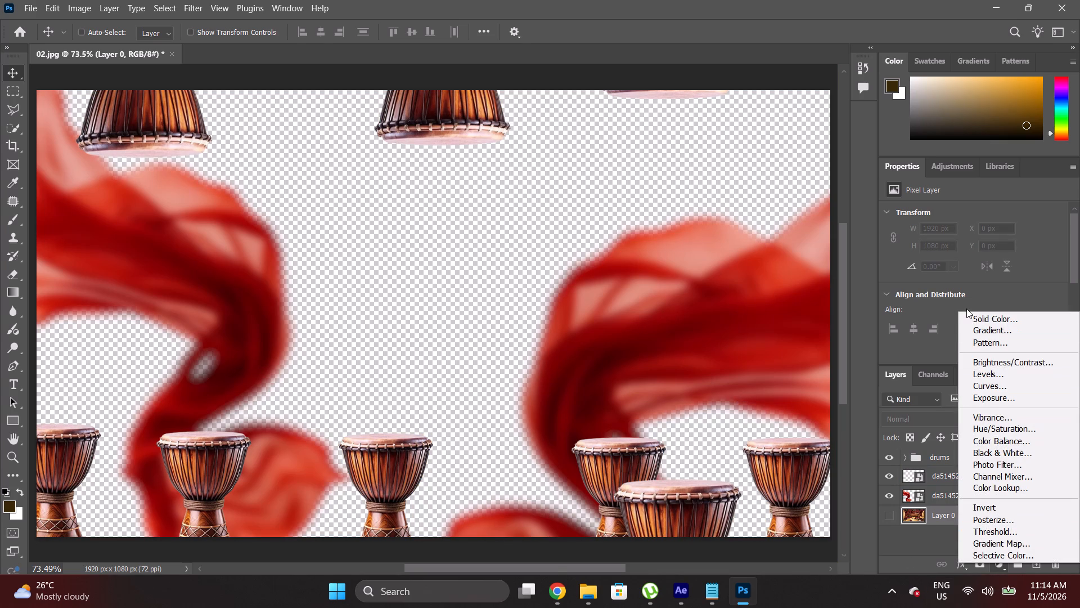
pyautogui.click(969, 314)
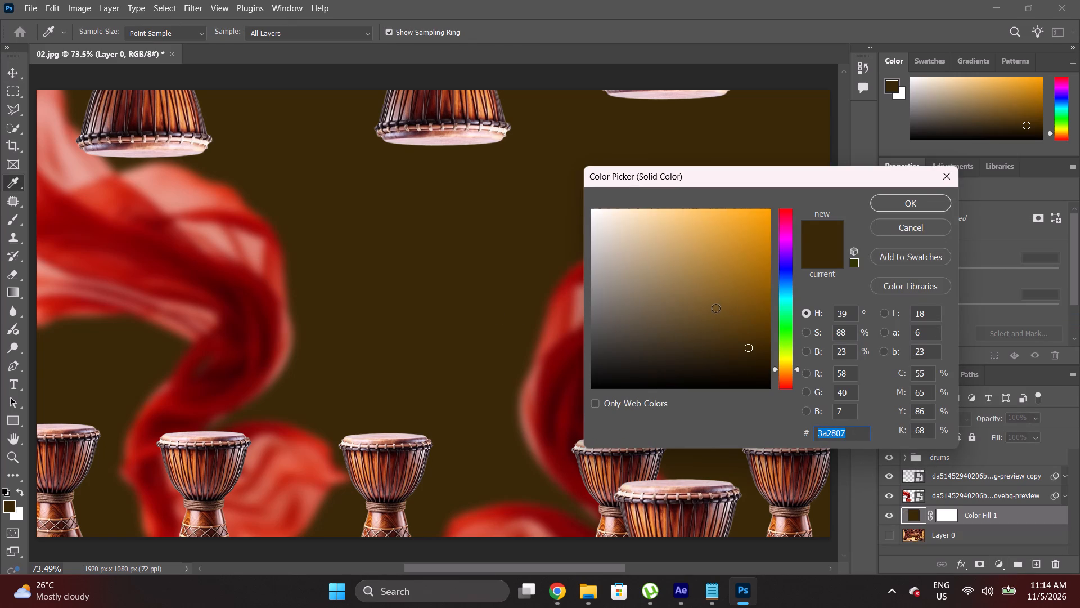
pyautogui.moveTo(783, 245); pyautogui.dragTo(783, 187)
pyautogui.moveTo(737, 240); pyautogui.dragTo(800, 188)
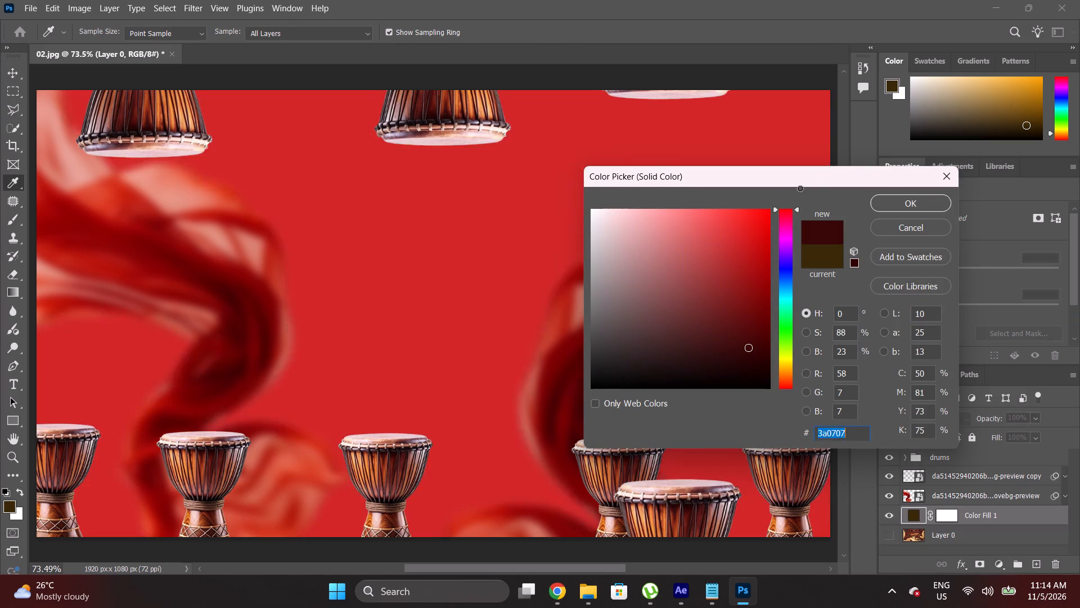
pyautogui.moveTo(800, 188); pyautogui.dragTo(852, 165)
pyautogui.moveTo(755, 245); pyautogui.dragTo(778, 272)
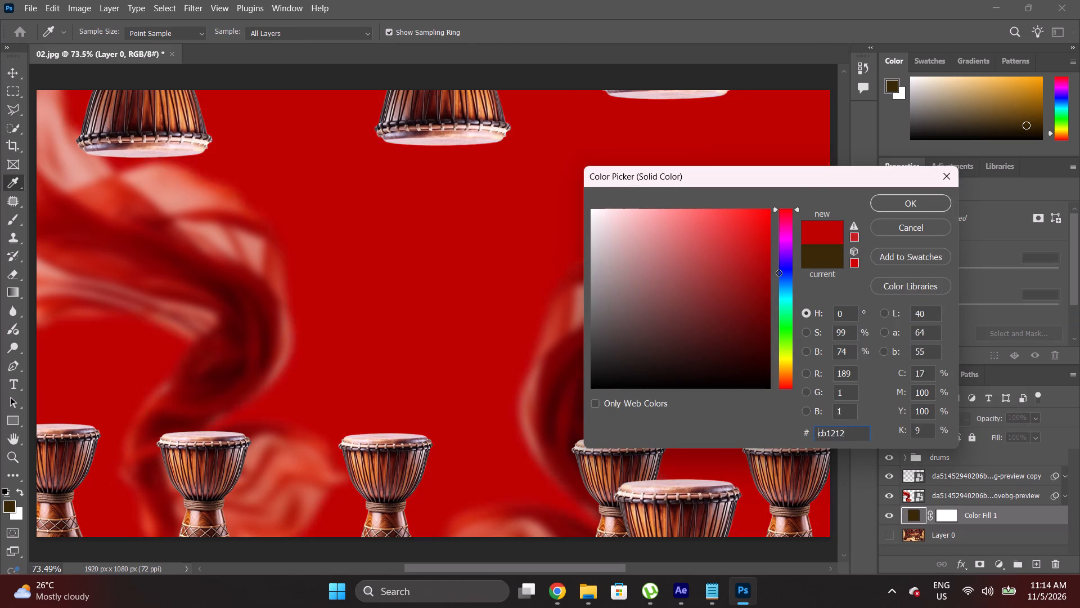
pyautogui.moveTo(778, 272); pyautogui.dragTo(797, 299)
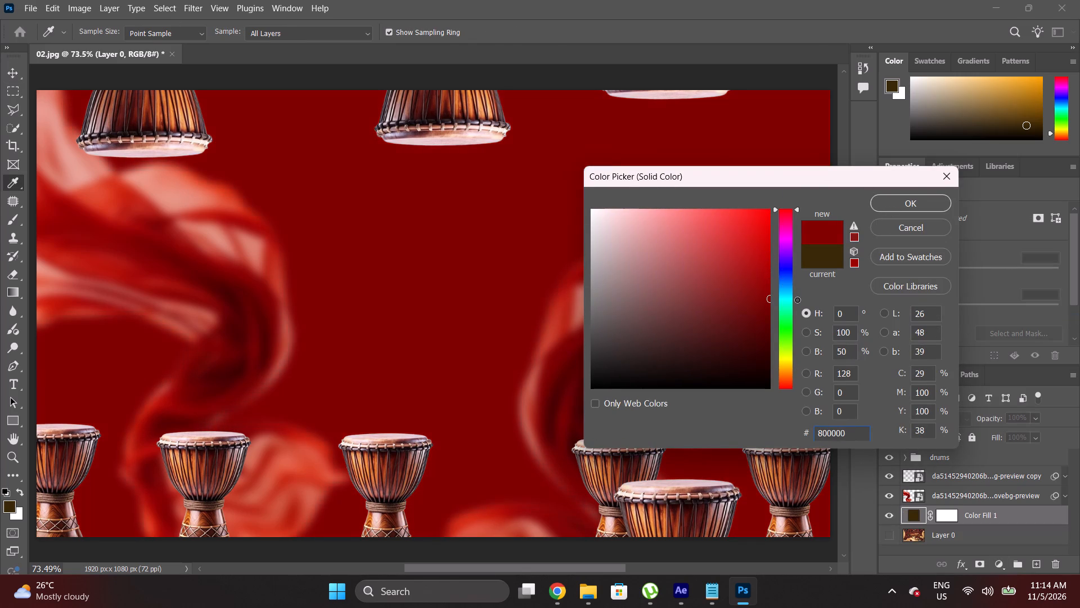
pyautogui.moveTo(797, 299); pyautogui.dragTo(798, 299)
pyautogui.click(910, 203)
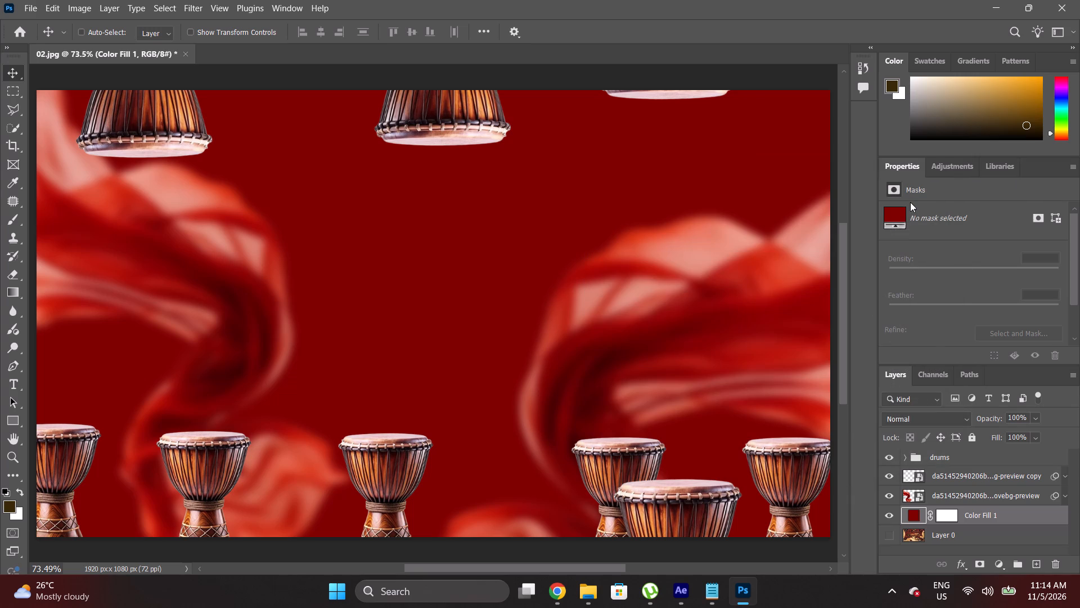
# Switch to Chrome and search Pinterest for "flower design illustration drawing type".
pyautogui.hotkey('ctrl', 'a')
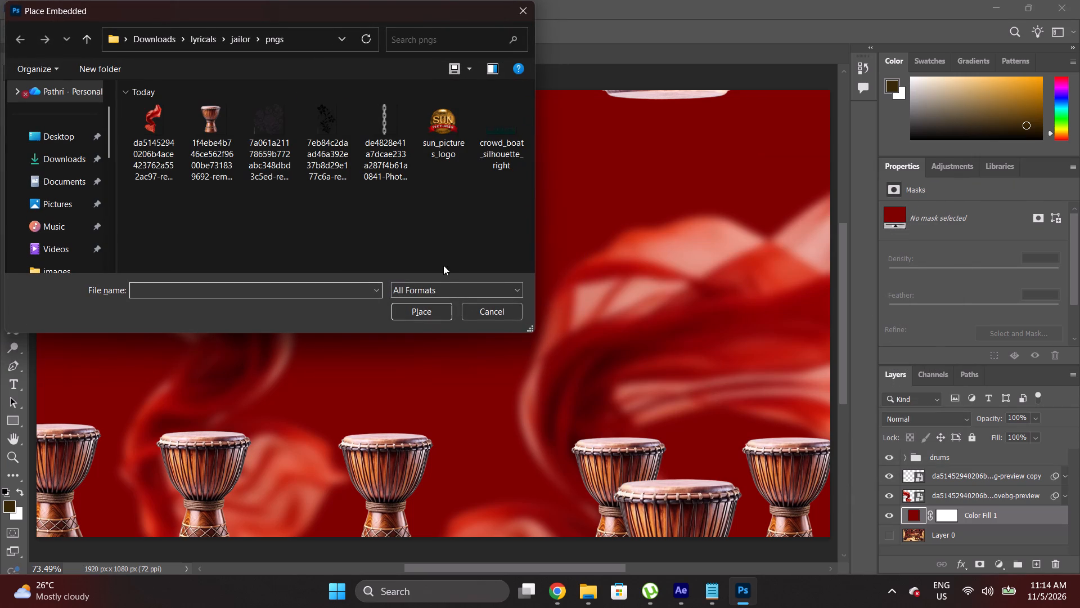
pyautogui.click(505, 313)
pyautogui.click(557, 597)
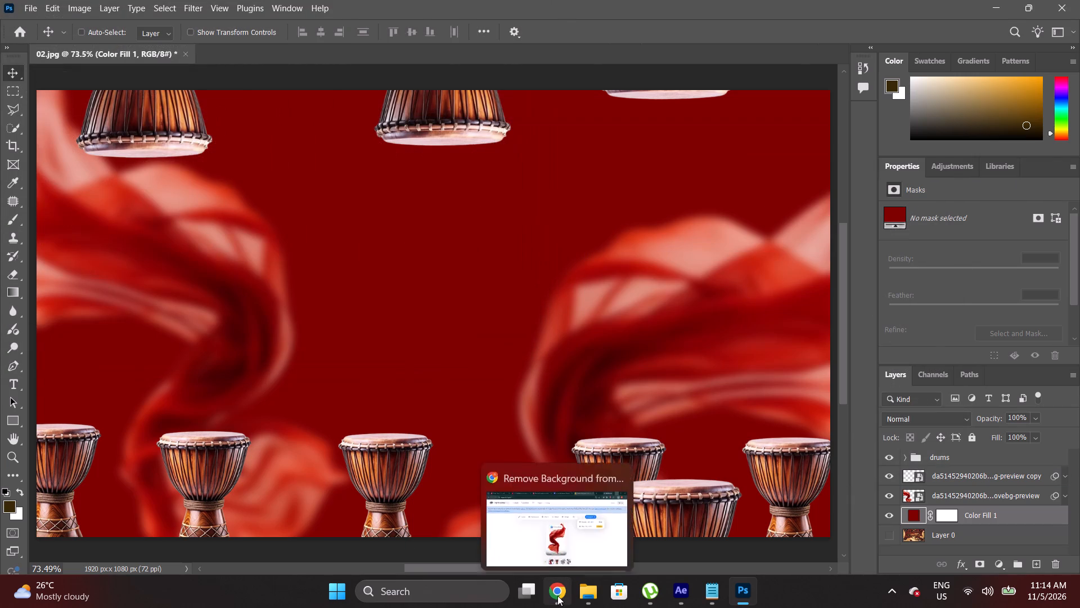
pyautogui.click(70, 10)
pyautogui.click(202, 91)
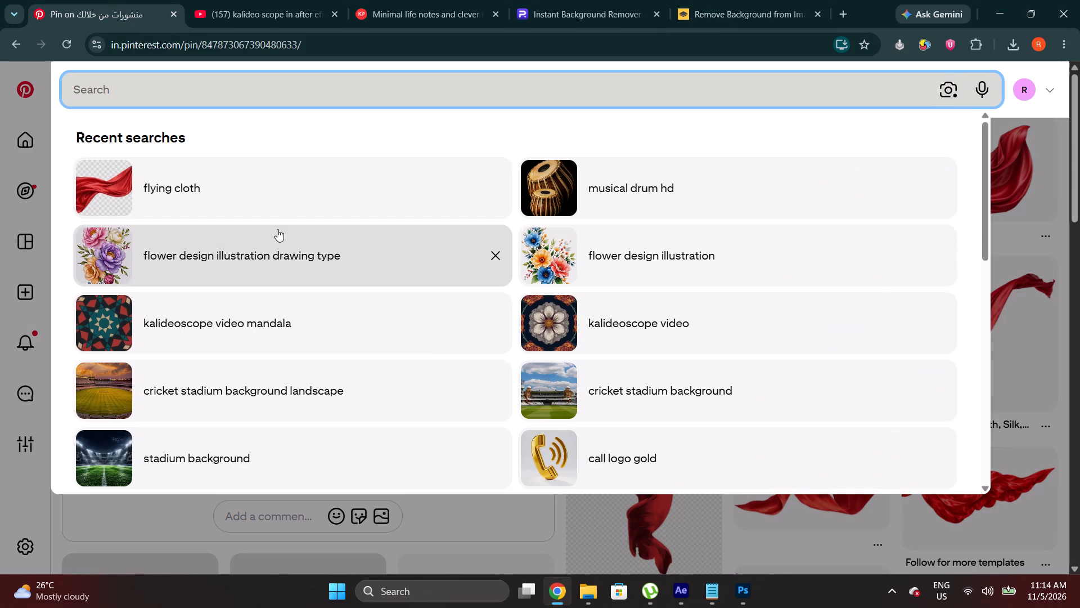
pyautogui.click(291, 244)
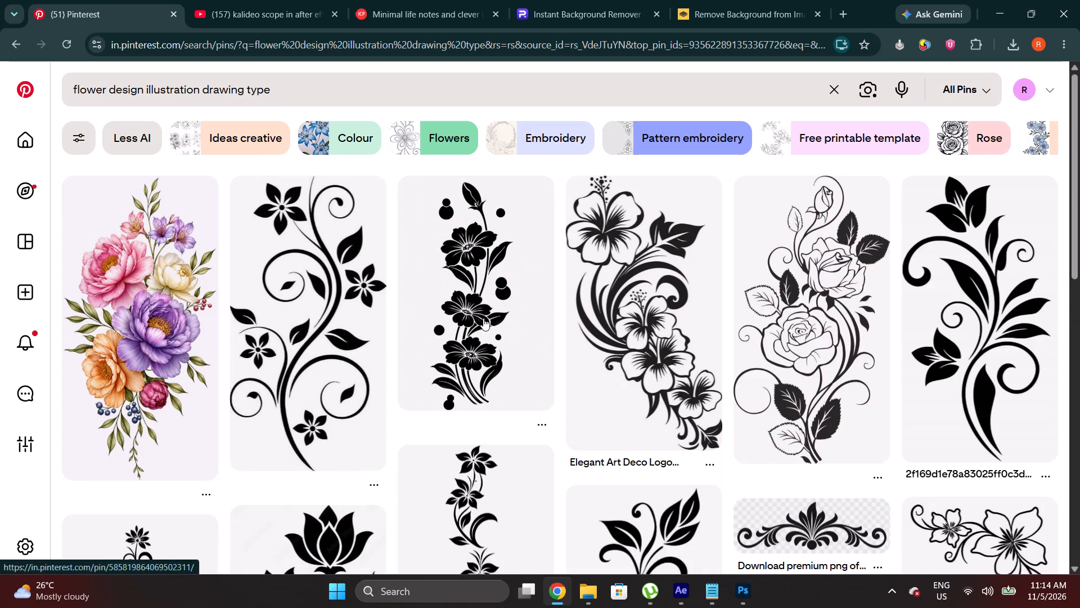
# Browse the flower illustration results and open the black-and-white line-drawn flower with detailed leaves.
pyautogui.scroll(-15, 624, 333)
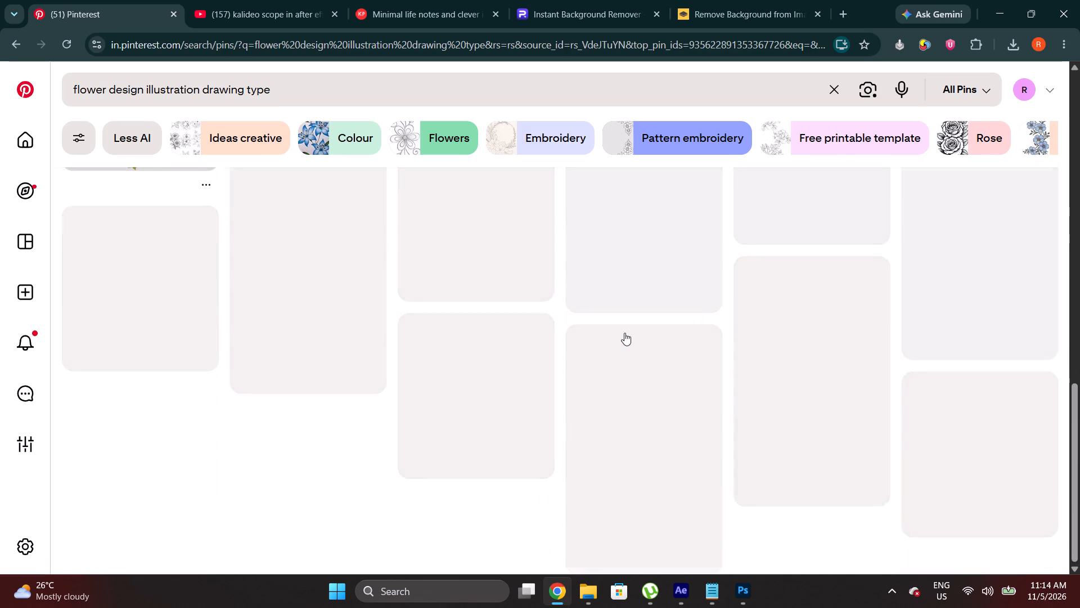
pyautogui.scroll(-2, 624, 333)
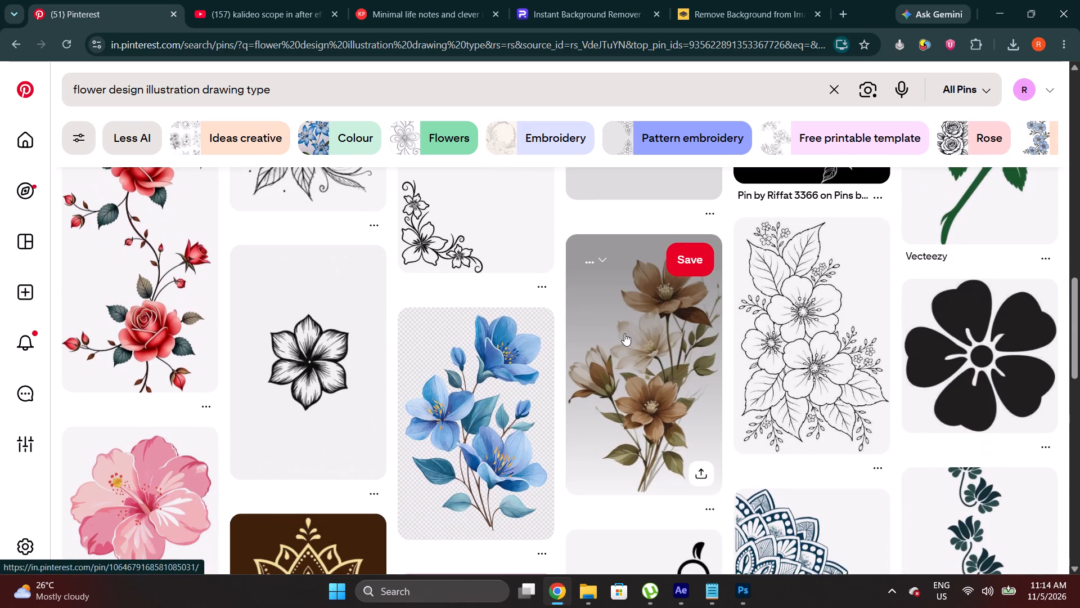
pyautogui.scroll(-5, 624, 333)
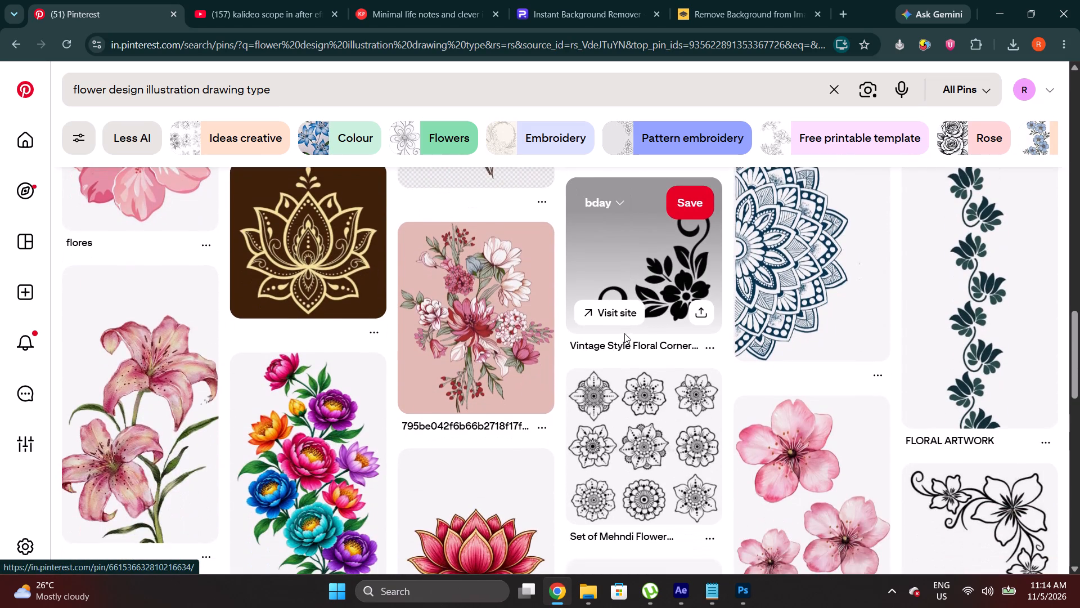
pyautogui.scroll(-8, 624, 333)
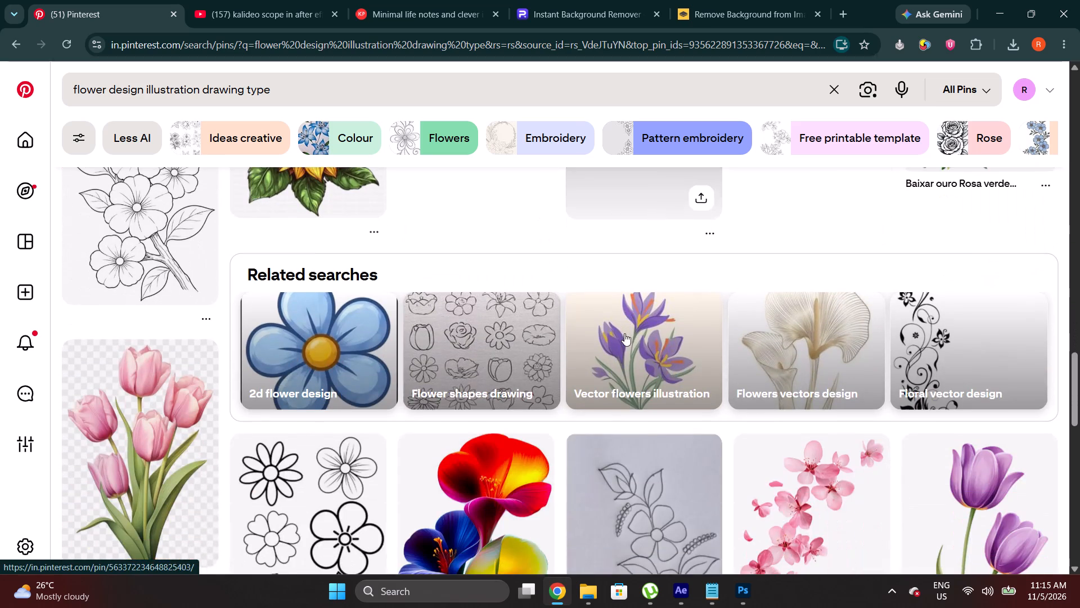
pyautogui.scroll(-13, 624, 333)
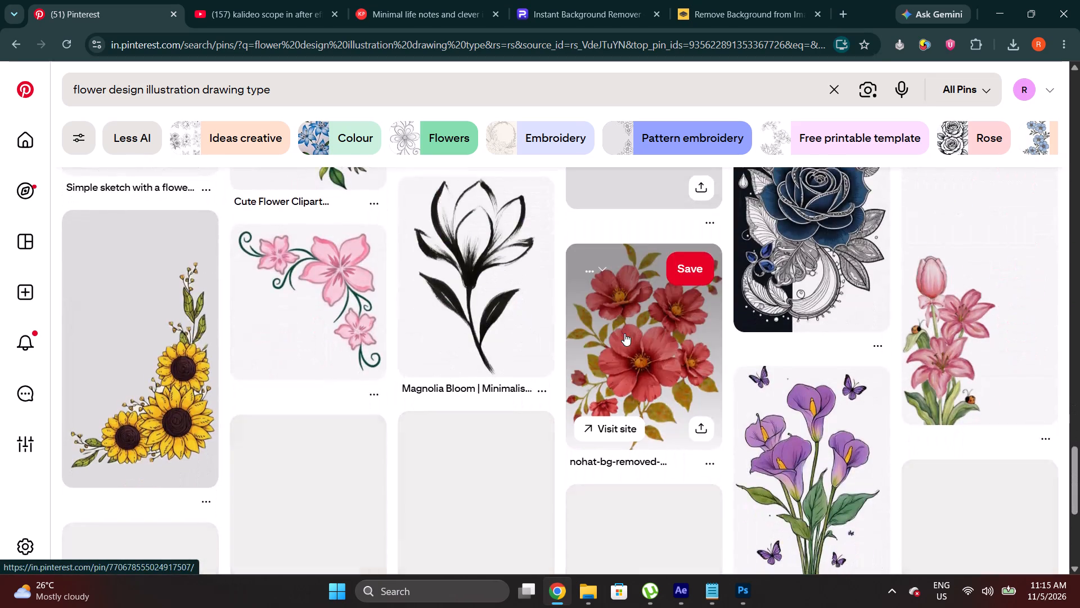
pyautogui.scroll(-3, 624, 333)
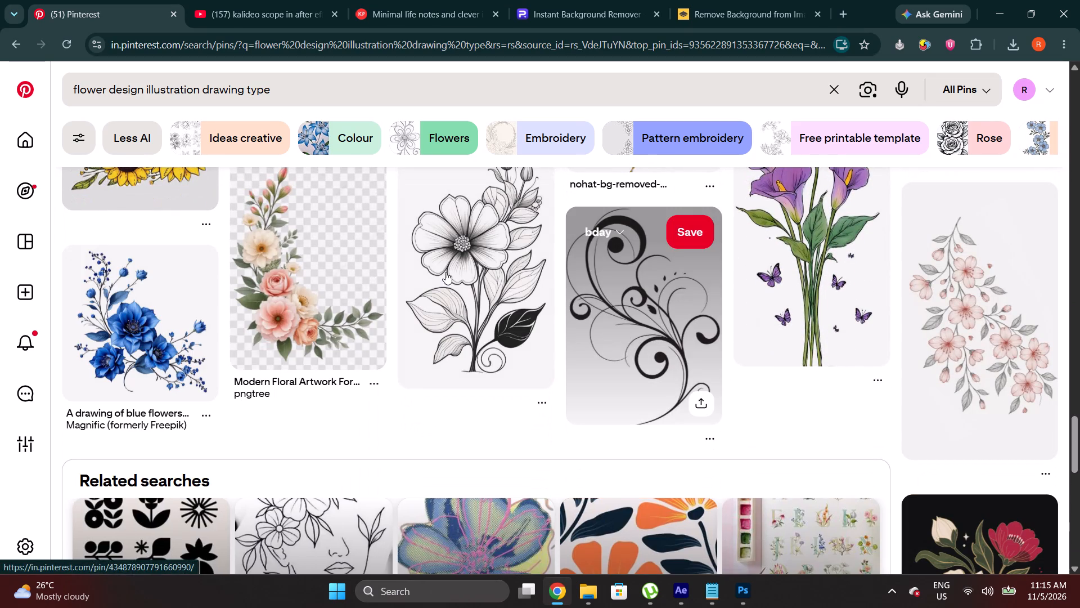
pyautogui.click(445, 271)
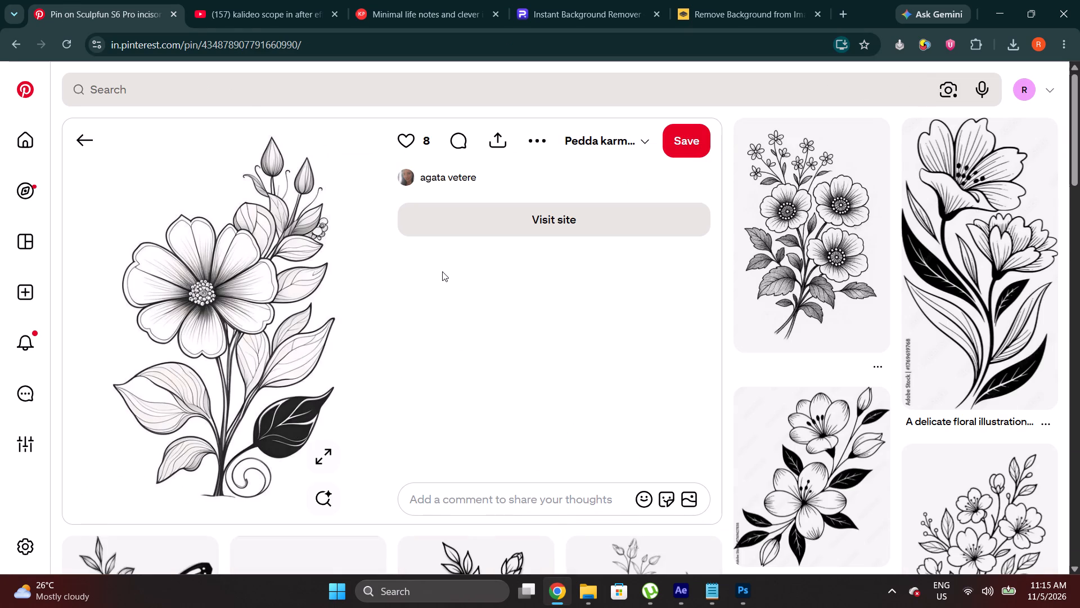
# Browse the related flower pins and open the line-drawn bouquet with one large central bloom, small blossoms and shaded leaves.
pyautogui.click(802, 229)
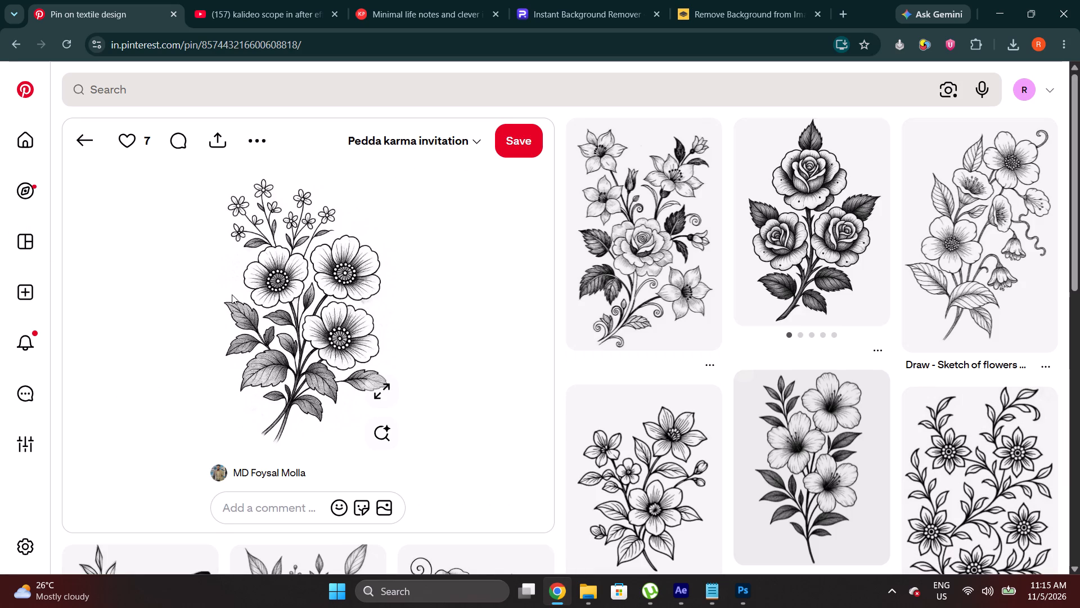
pyautogui.scroll(-7, 487, 336)
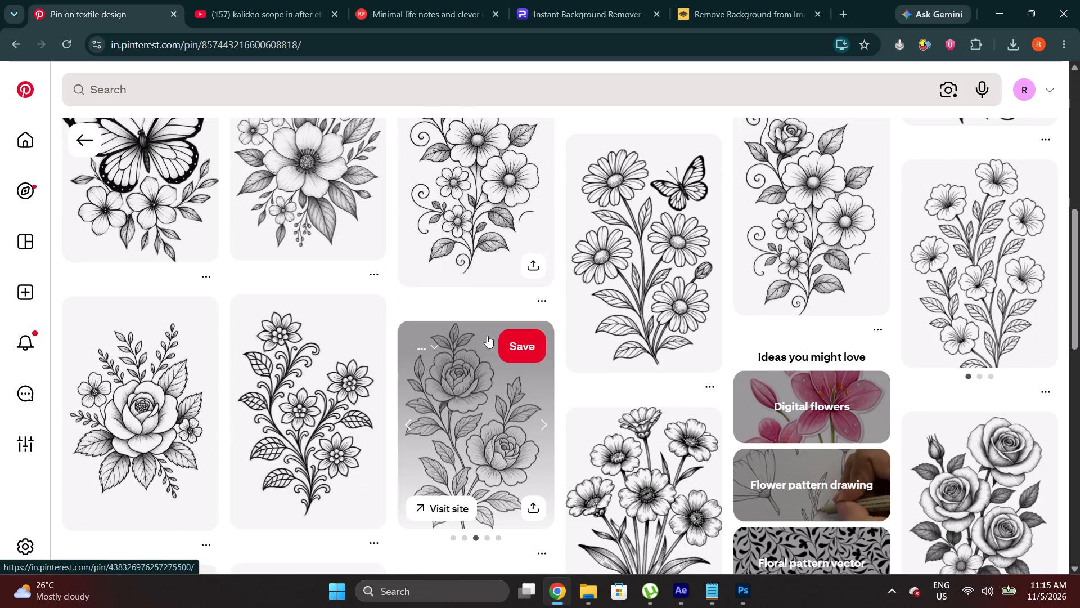
pyautogui.scroll(2, 487, 336)
pyautogui.click(300, 301)
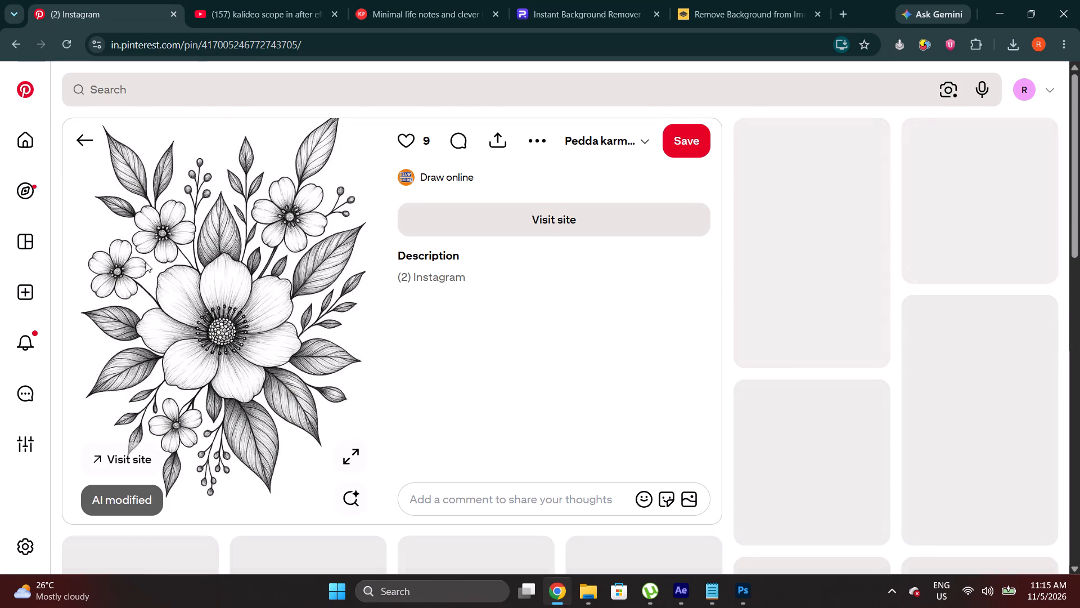
# Remove the bouquet image's background in remove.bg, save the free preview PNG to the pngs folder, and return to Photoshop.
pyautogui.moveTo(147, 273); pyautogui.dragTo(735, 7)
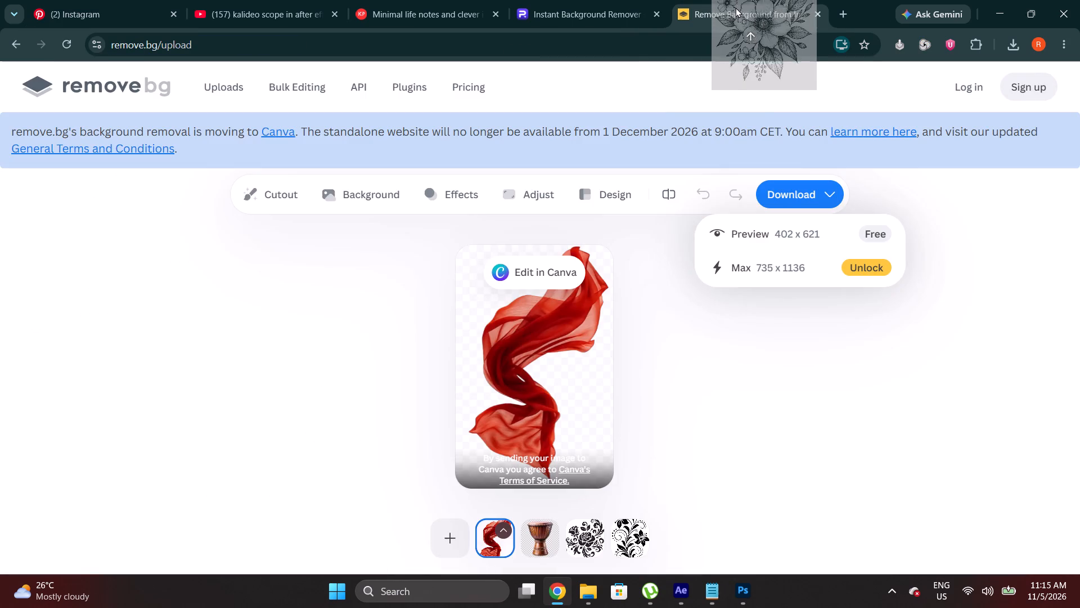
pyautogui.moveTo(735, 7); pyautogui.dragTo(435, 304)
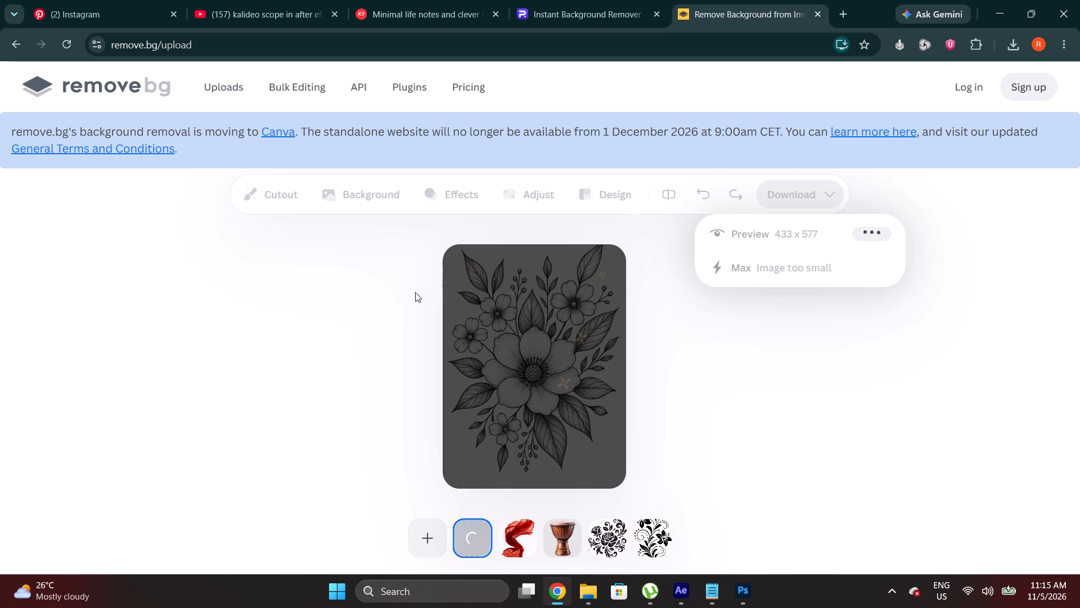
pyautogui.click(797, 242)
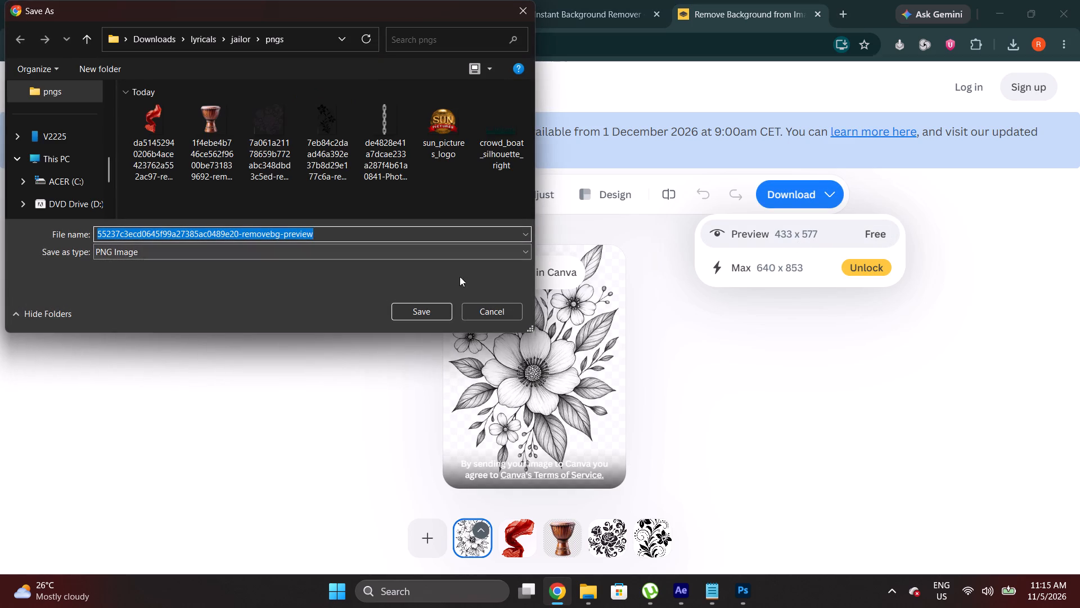
pyautogui.click(420, 314)
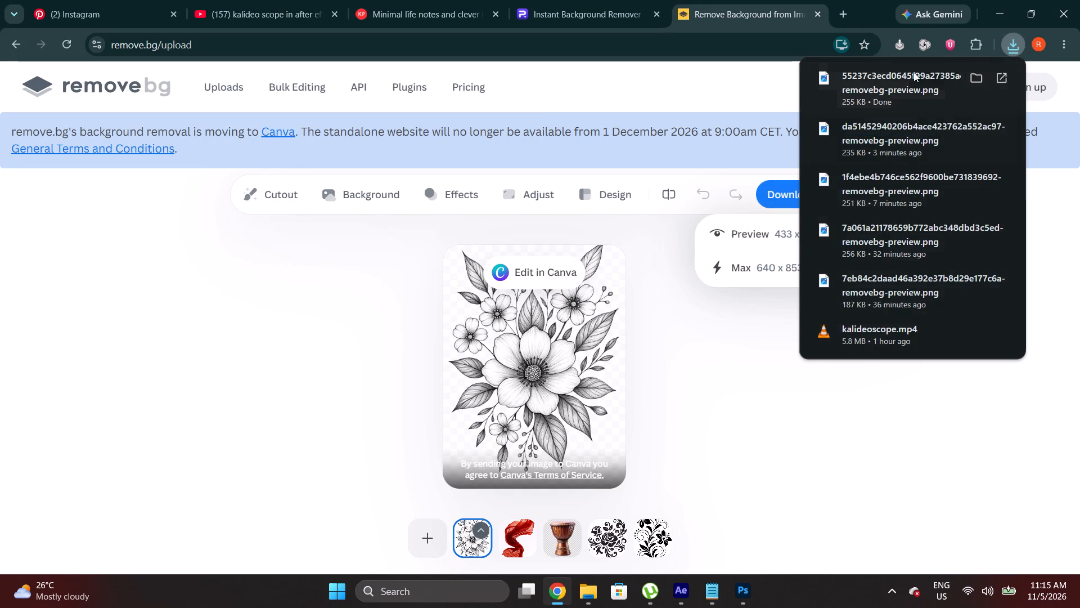
pyautogui.click(993, 8)
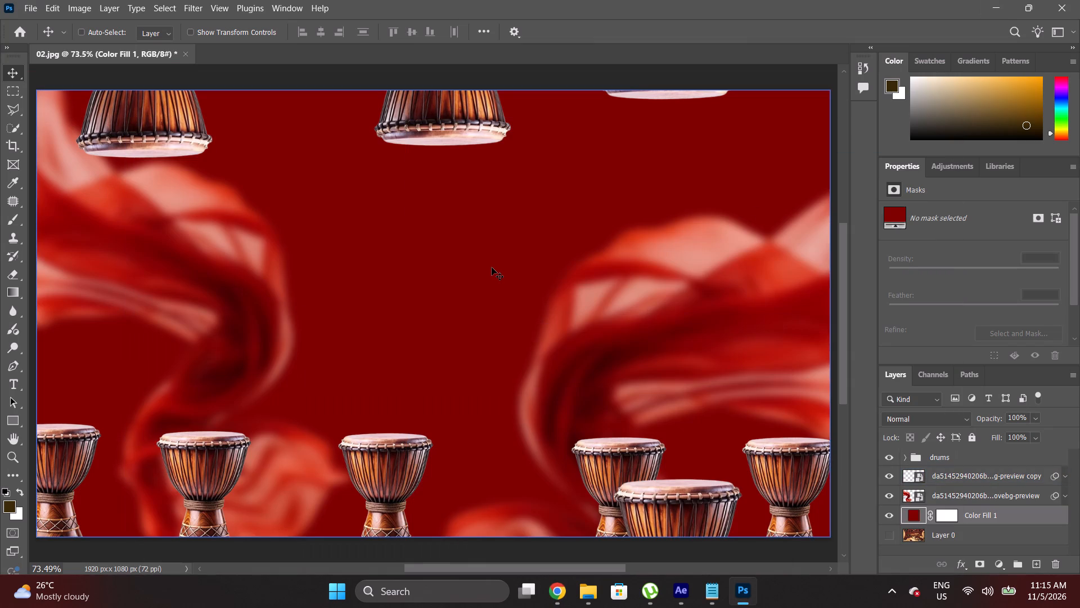
# In Photoshop, place the black-and-white flower cutout above the red colour fill and scale it proportionally to 228.22%.
pyautogui.hotkey('ctrl', 'a')
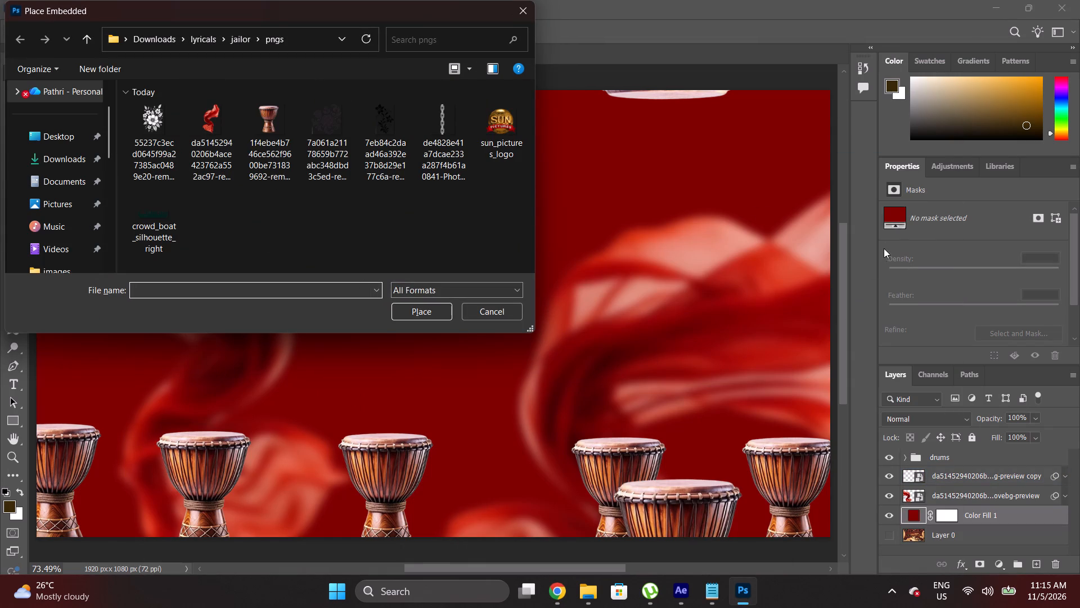
pyautogui.click(158, 106)
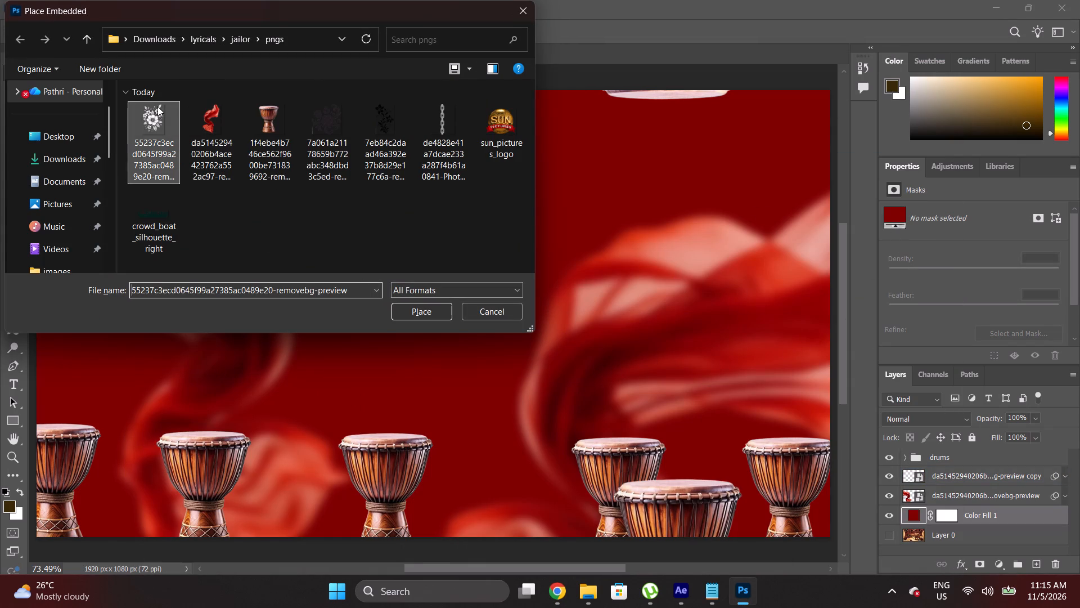
pyautogui.click(427, 312)
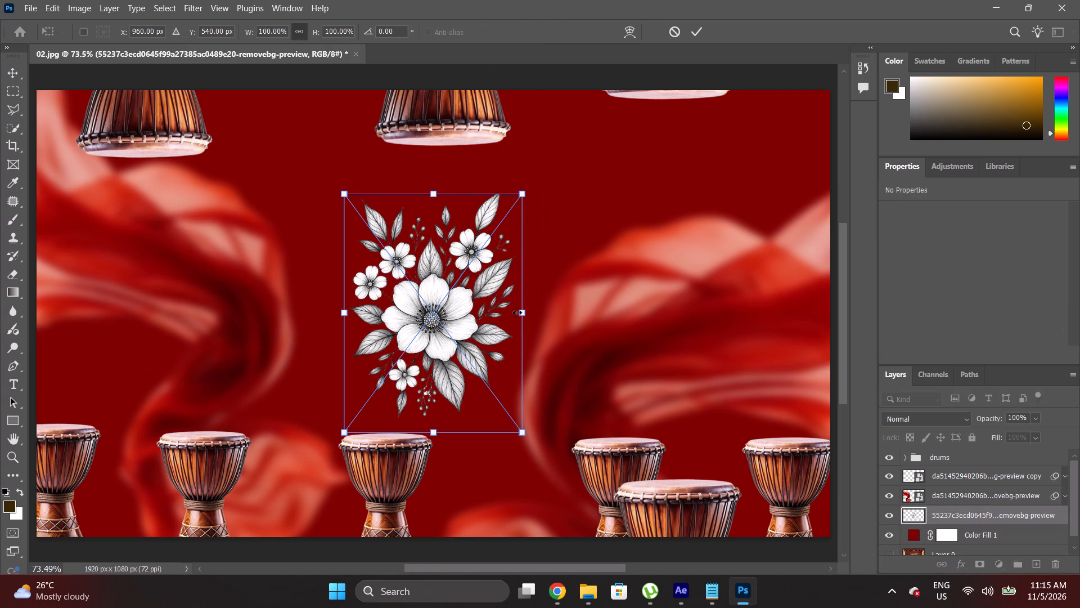
pyautogui.keyDown('alt'); pyautogui.moveTo(526, 315); pyautogui.dragTo(637, 321); pyautogui.keyUp('alt')
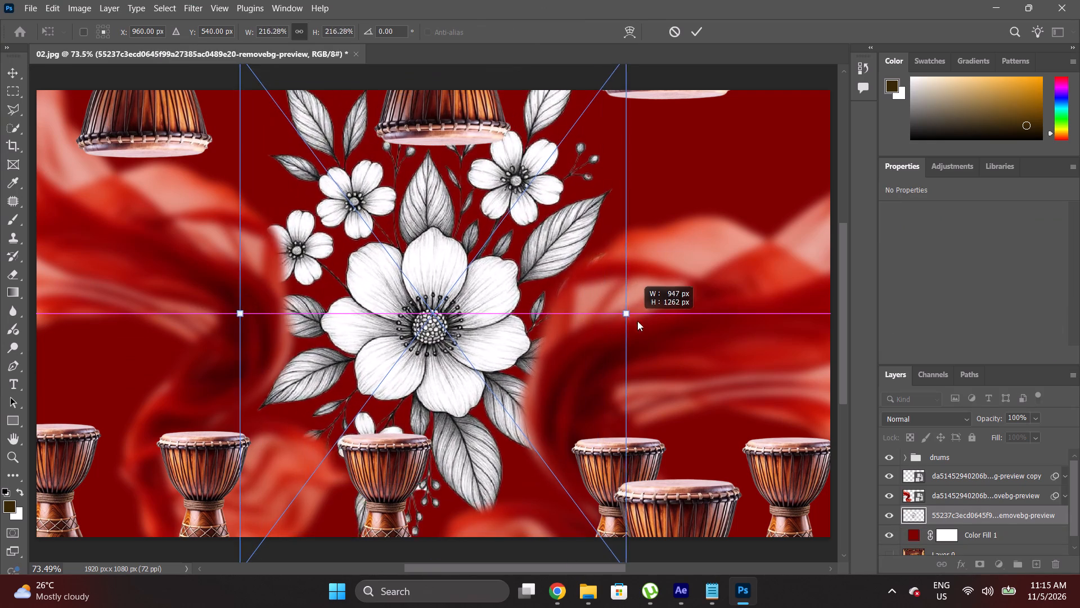
pyautogui.keyDown('alt'); pyautogui.moveTo(637, 321); pyautogui.dragTo(641, 321); pyautogui.keyUp('alt')
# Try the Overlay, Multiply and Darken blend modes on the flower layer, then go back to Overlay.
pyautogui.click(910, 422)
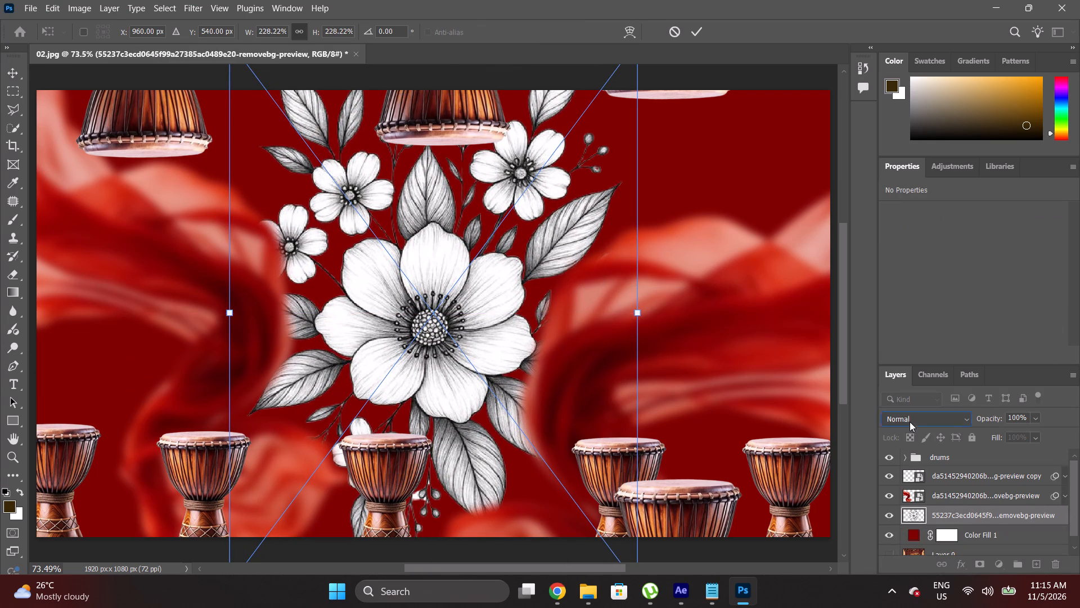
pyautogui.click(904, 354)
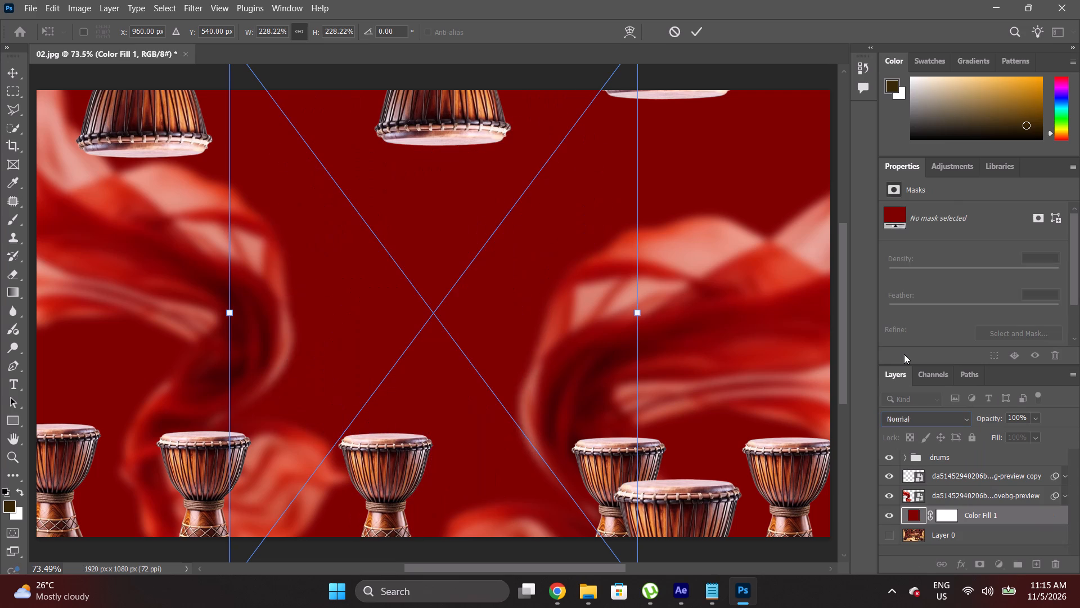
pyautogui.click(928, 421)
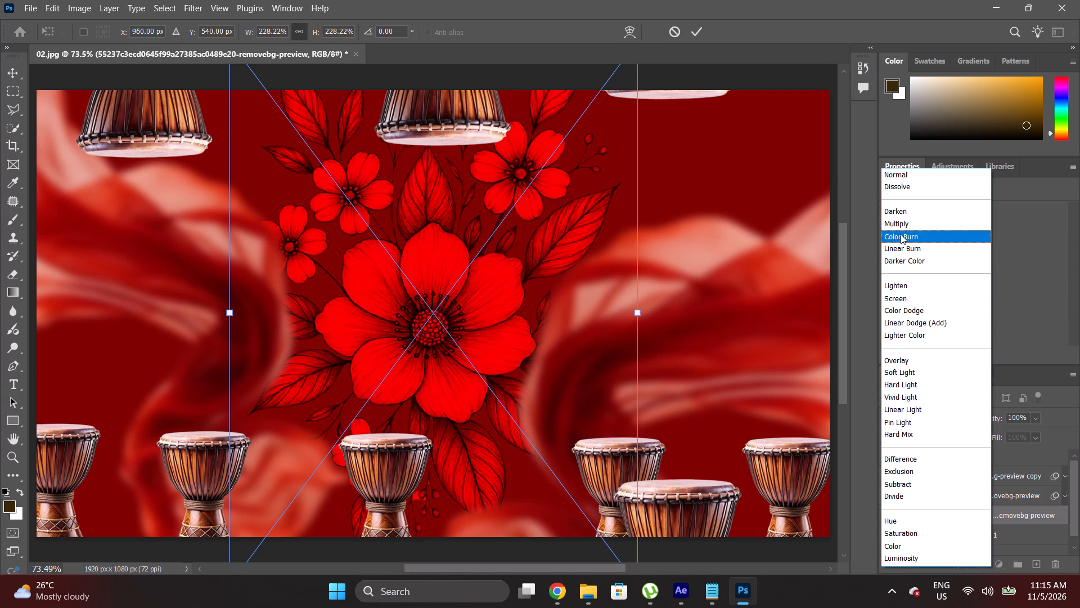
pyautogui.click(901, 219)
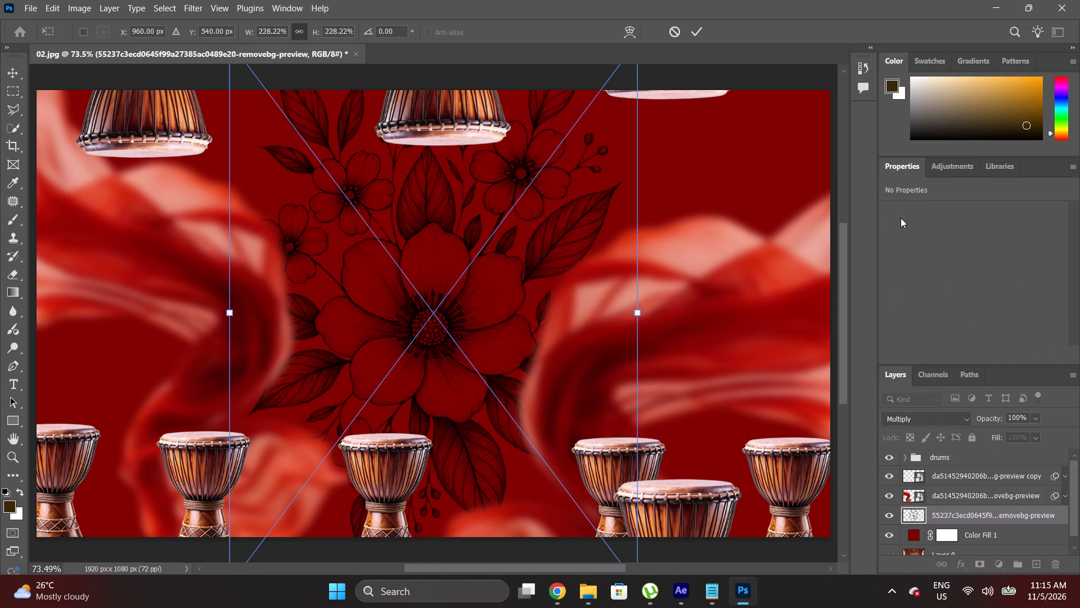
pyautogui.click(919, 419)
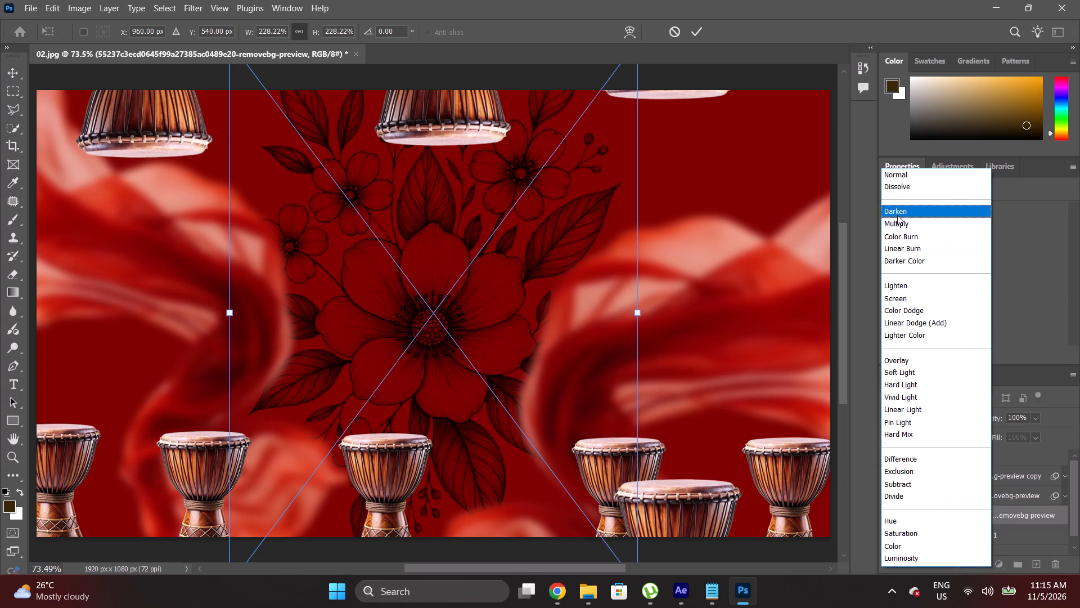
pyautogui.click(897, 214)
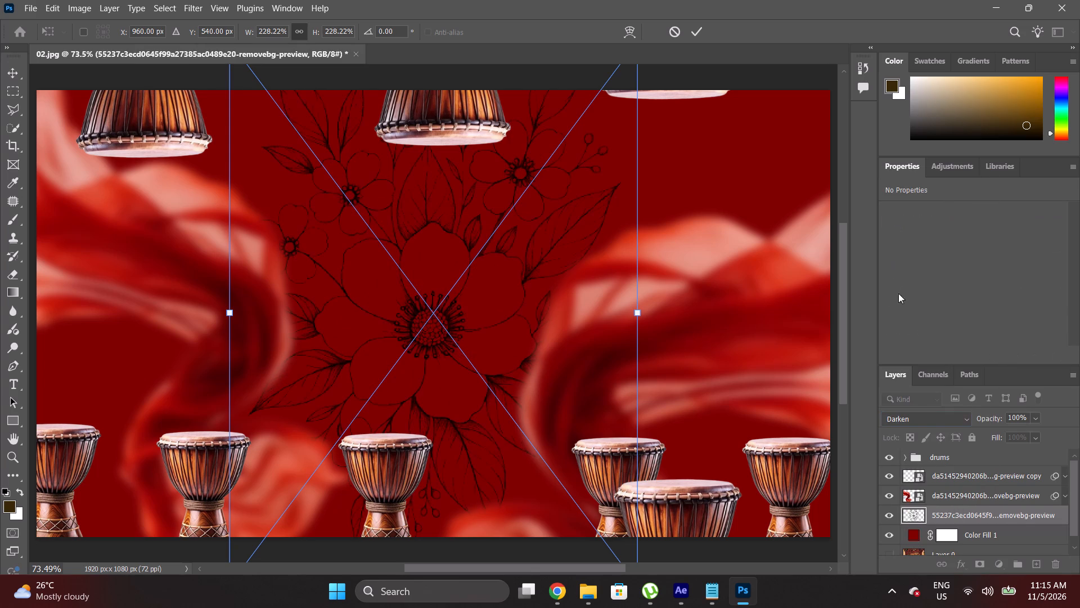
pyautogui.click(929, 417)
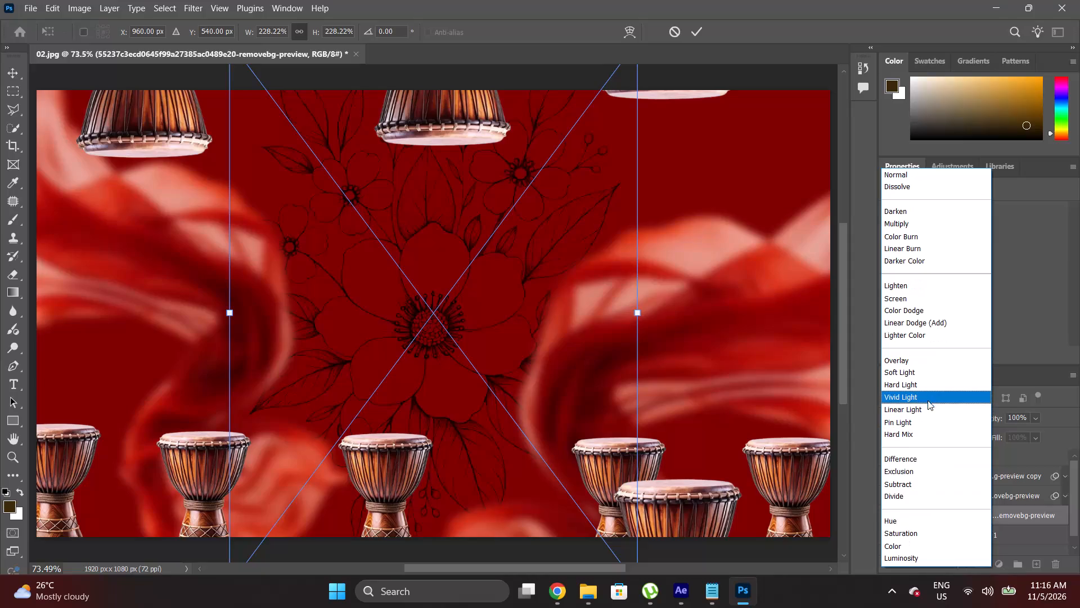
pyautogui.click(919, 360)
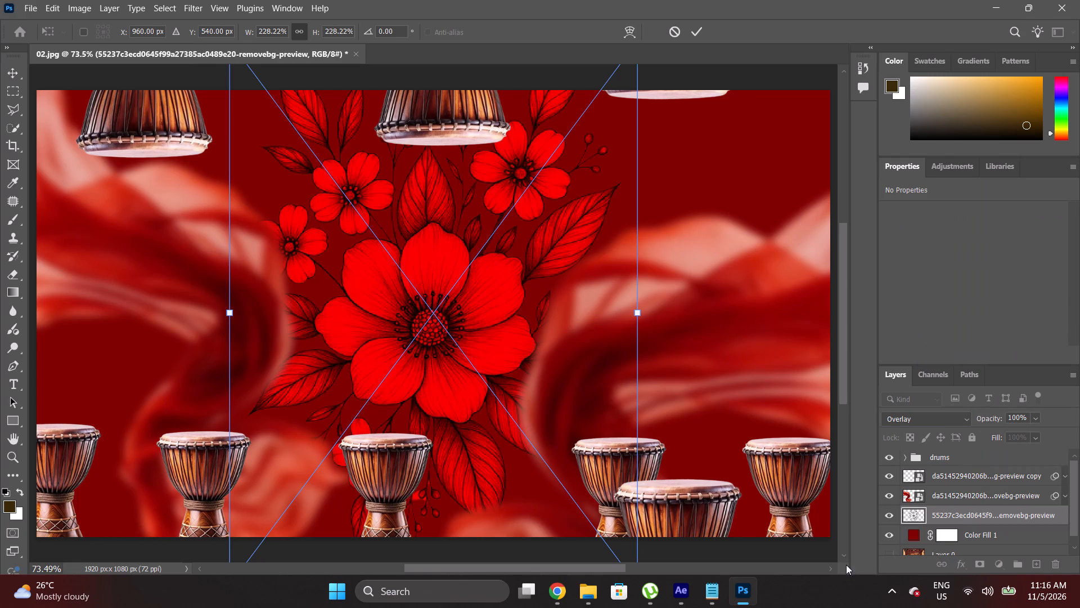
# Switch to After Effects and examine the layer blend modes in composition 01, inside jailor 01, at the Sun Pictures logo frame.
pyautogui.click(678, 596)
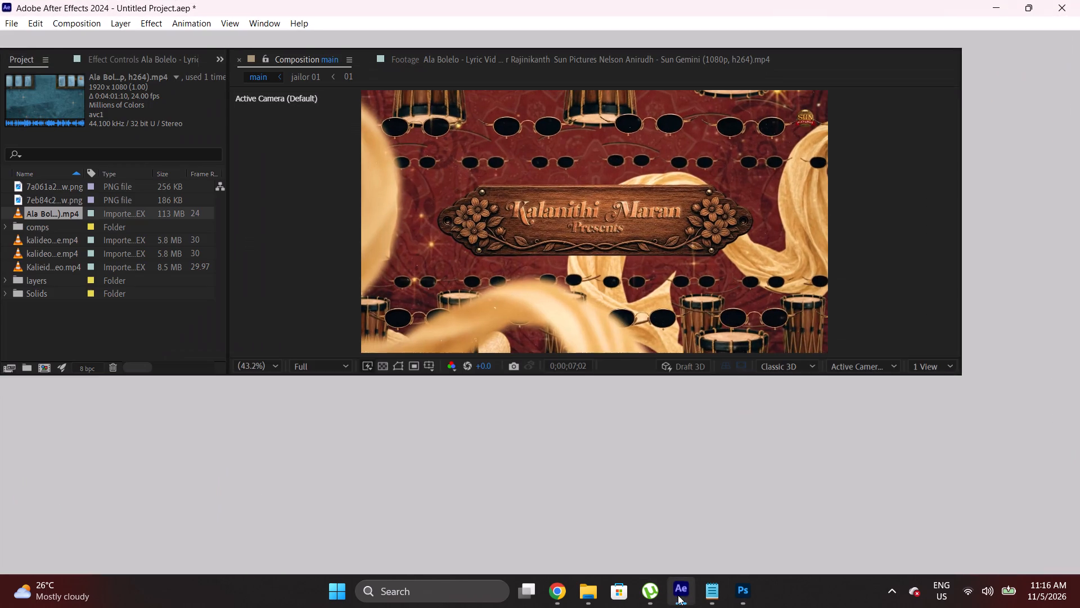
pyautogui.click(46, 390)
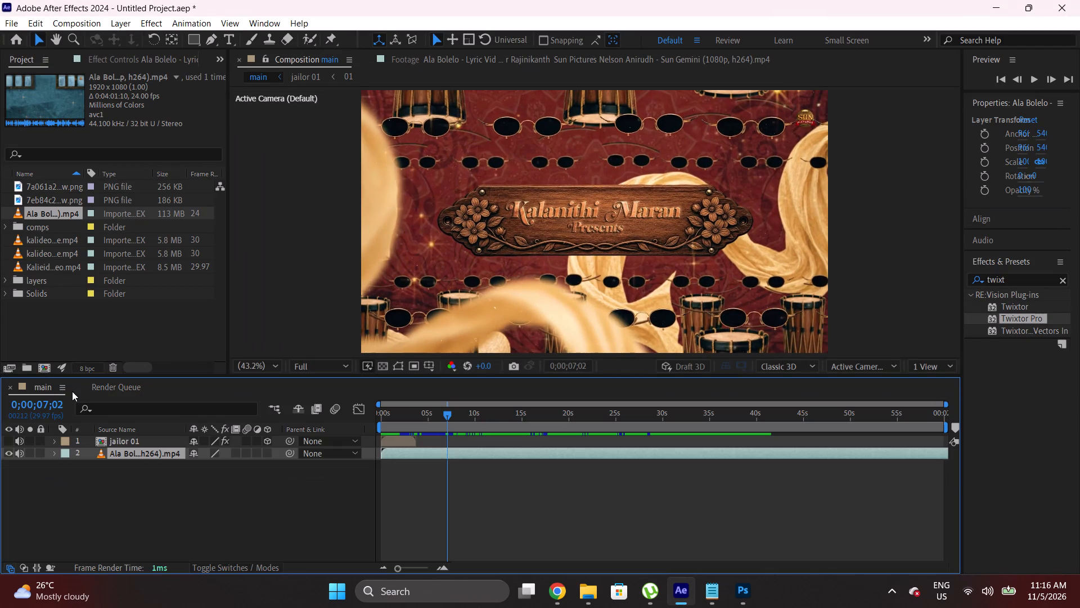
pyautogui.click(79, 388)
pyautogui.doubleClick(145, 441)
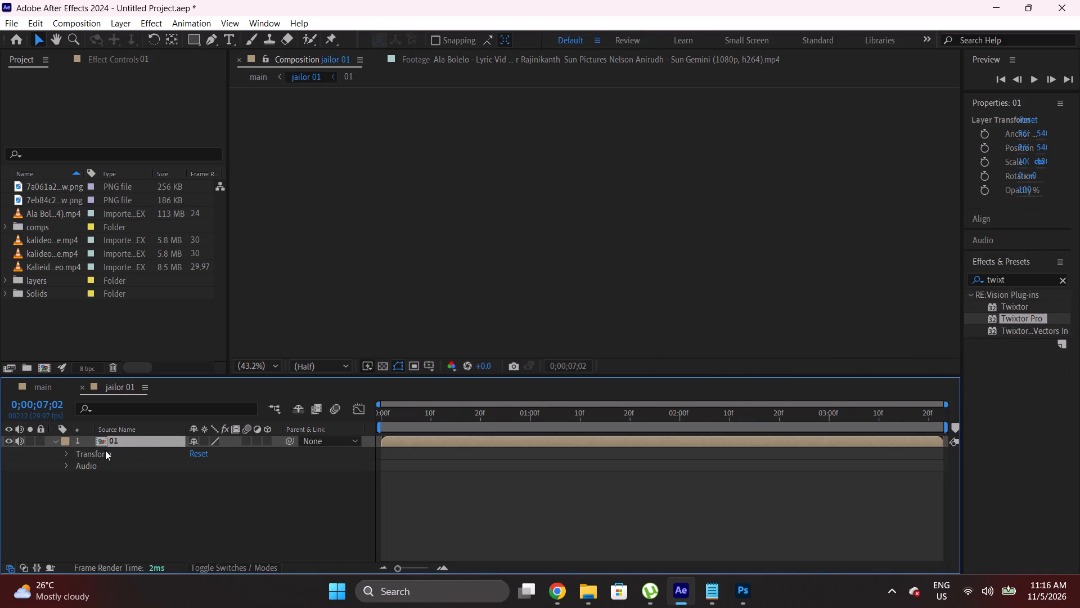
pyautogui.doubleClick(132, 437)
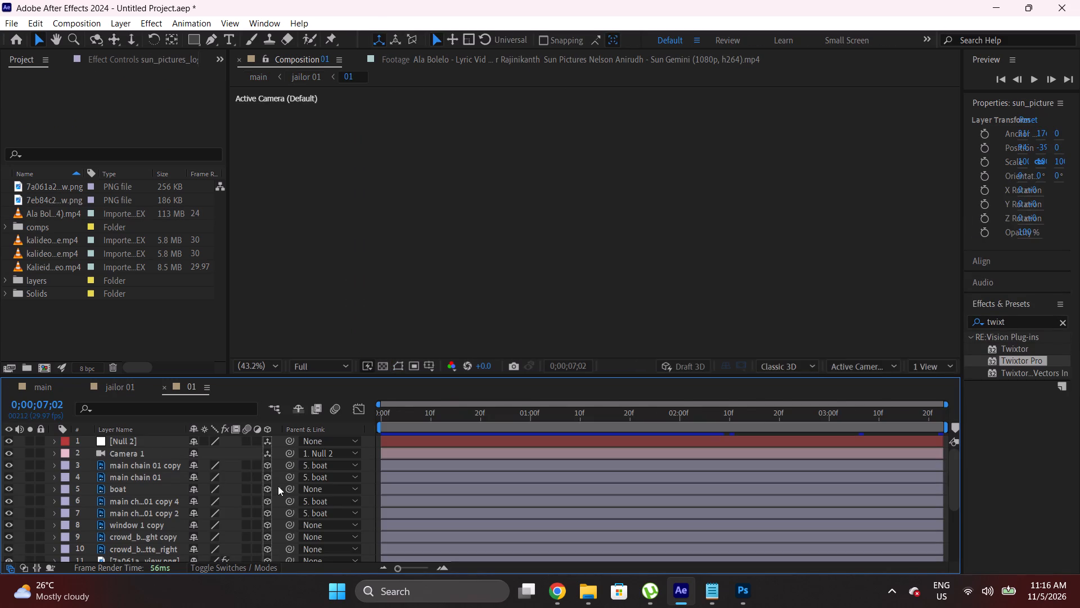
pyautogui.click(232, 567)
pyautogui.scroll(-1, 287, 508)
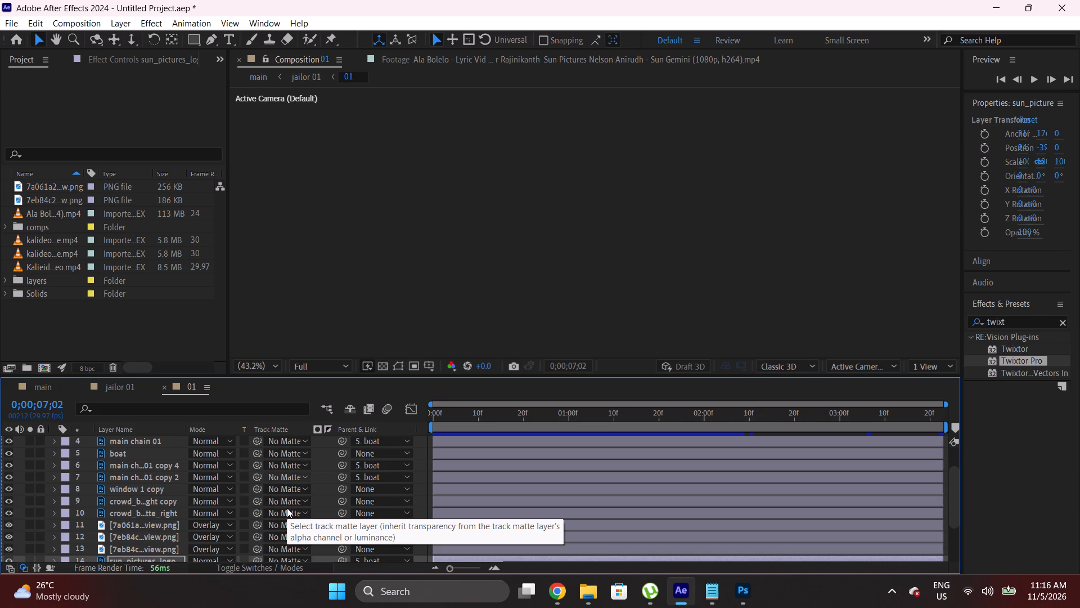
pyautogui.moveTo(537, 417); pyautogui.dragTo(534, 417)
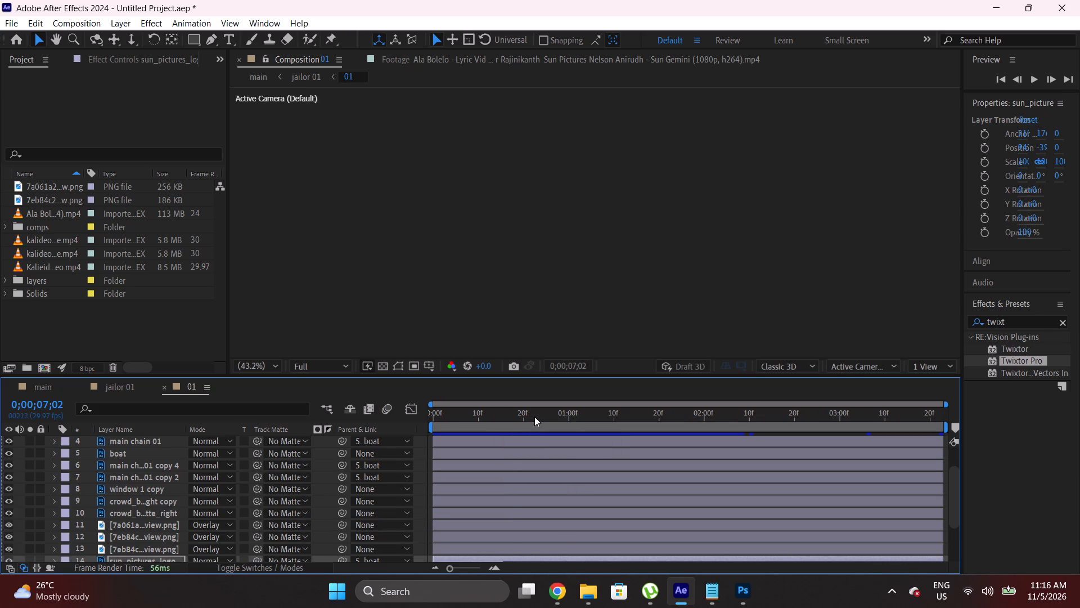
pyautogui.moveTo(534, 417); pyautogui.dragTo(520, 423)
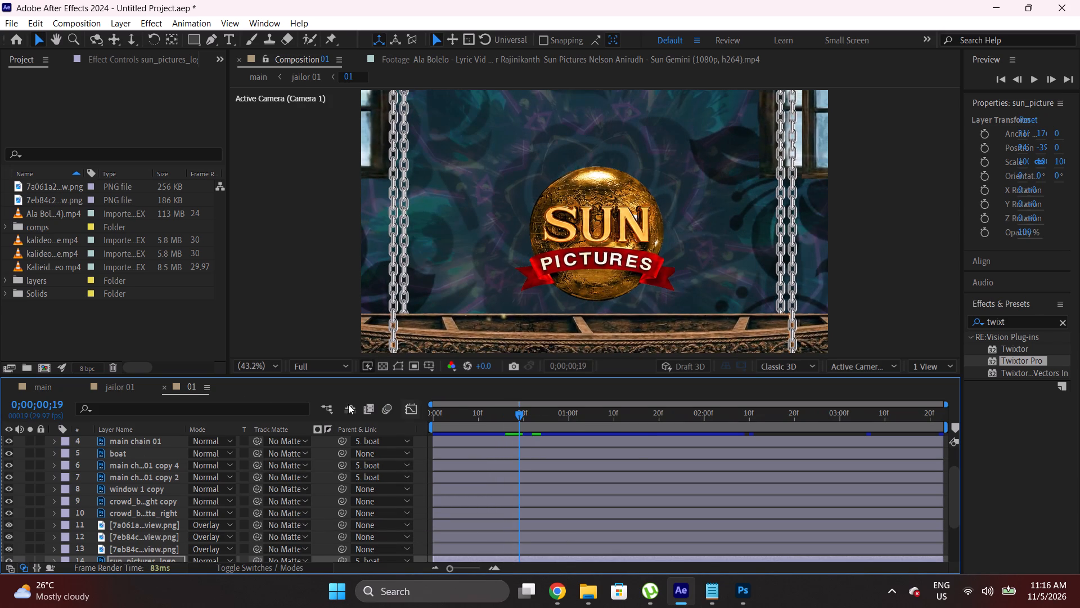
# Back in Photoshop, commit the flower's scaling and set its blend mode to Normal, temporarily hiding the Color Fill 1 layer.
pyautogui.click(744, 593)
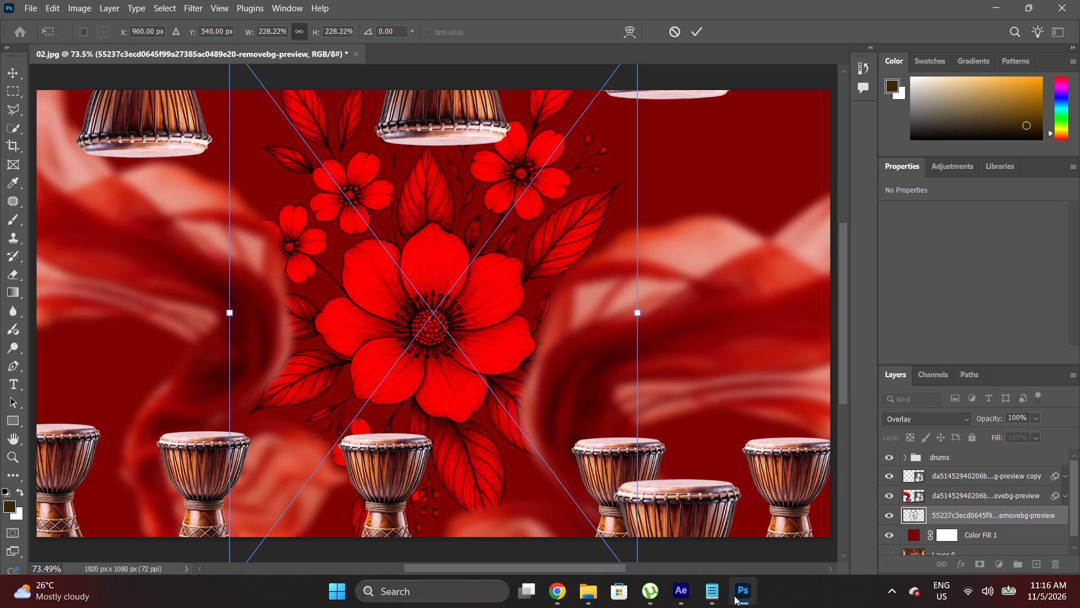
pyautogui.click(891, 536)
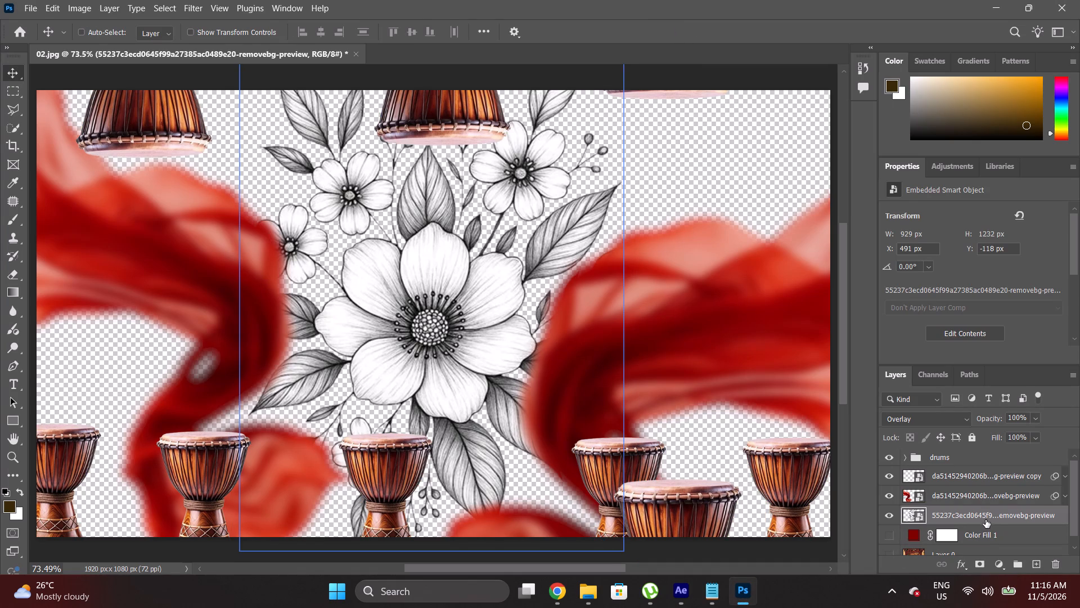
pyautogui.click(987, 517)
pyautogui.click(934, 415)
pyautogui.click(893, 171)
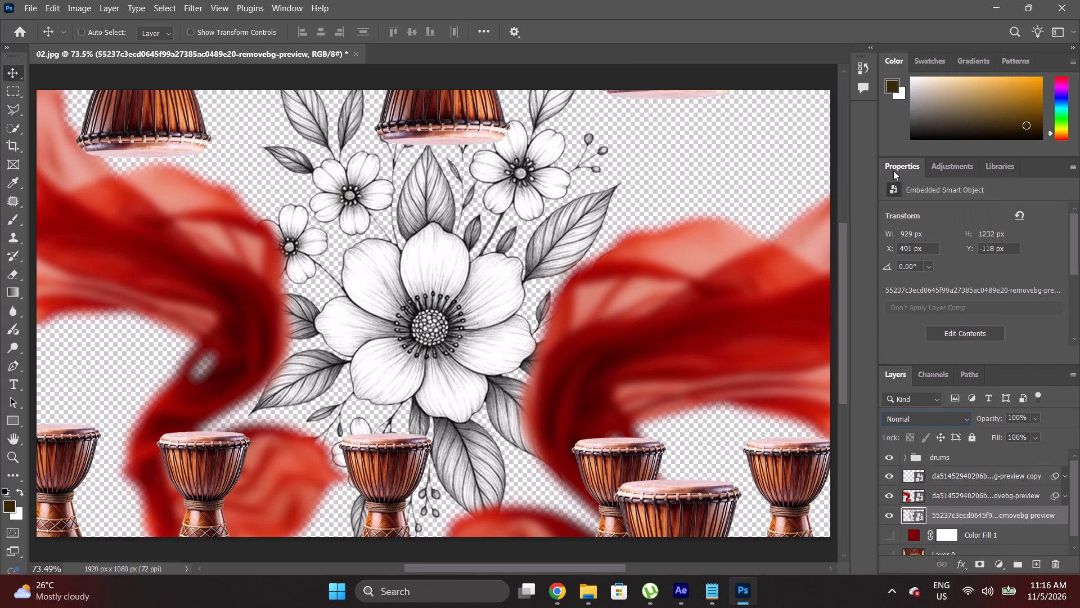
pyautogui.click(889, 534)
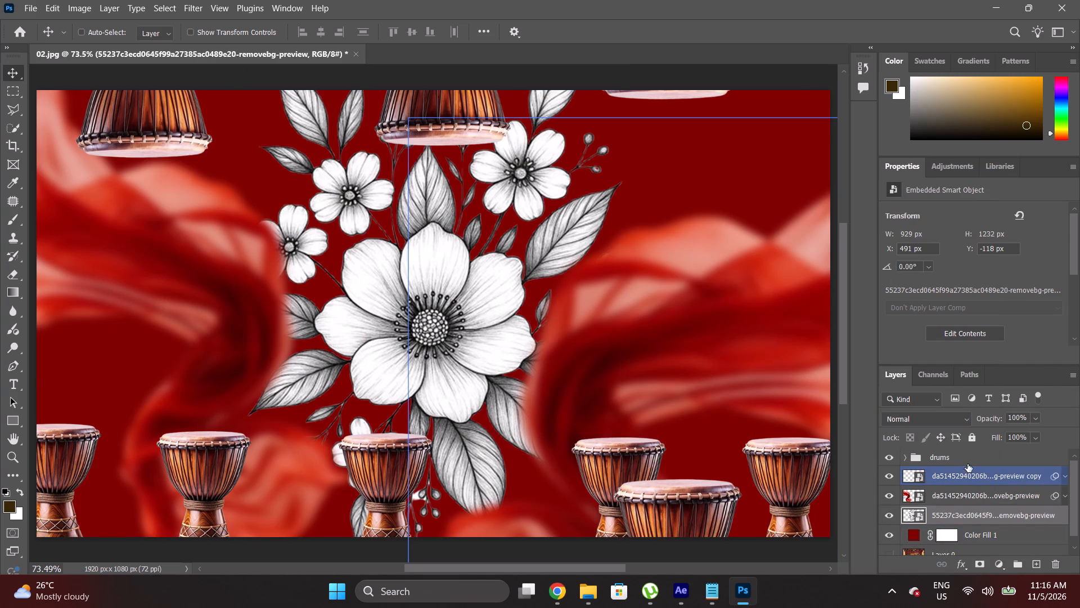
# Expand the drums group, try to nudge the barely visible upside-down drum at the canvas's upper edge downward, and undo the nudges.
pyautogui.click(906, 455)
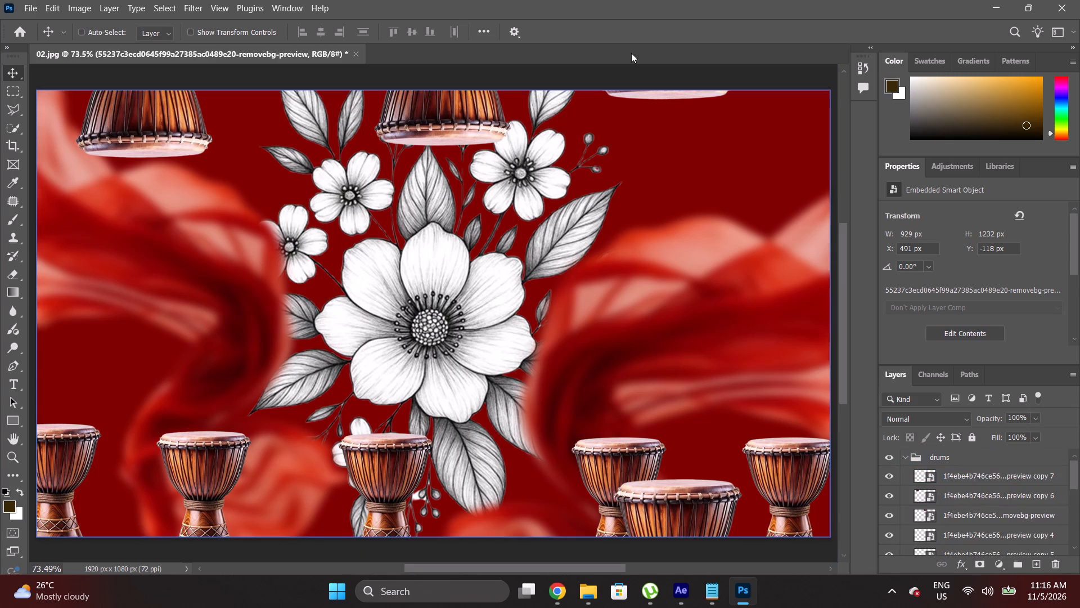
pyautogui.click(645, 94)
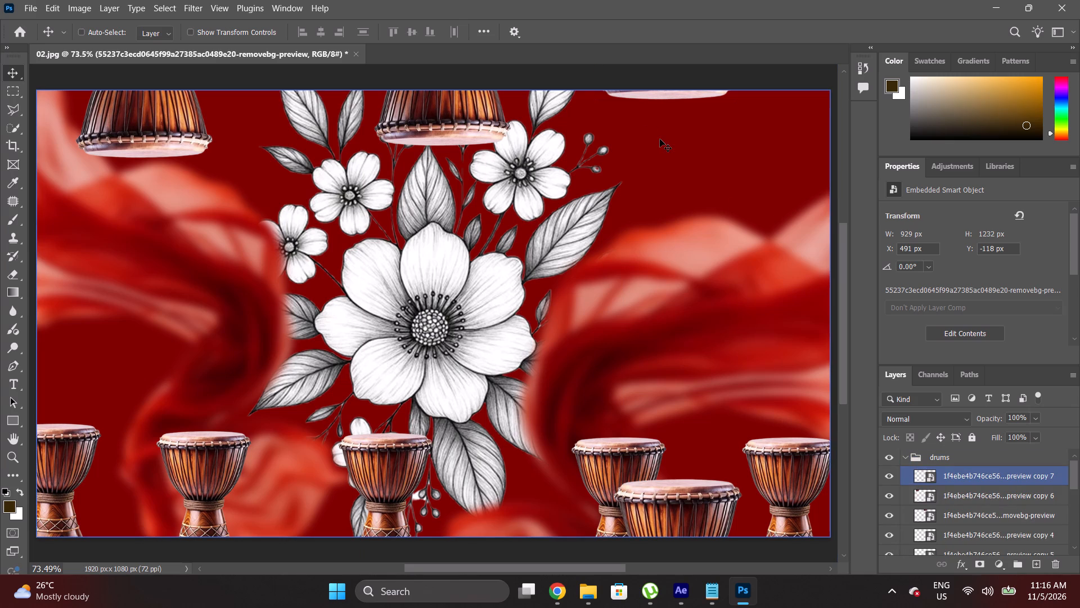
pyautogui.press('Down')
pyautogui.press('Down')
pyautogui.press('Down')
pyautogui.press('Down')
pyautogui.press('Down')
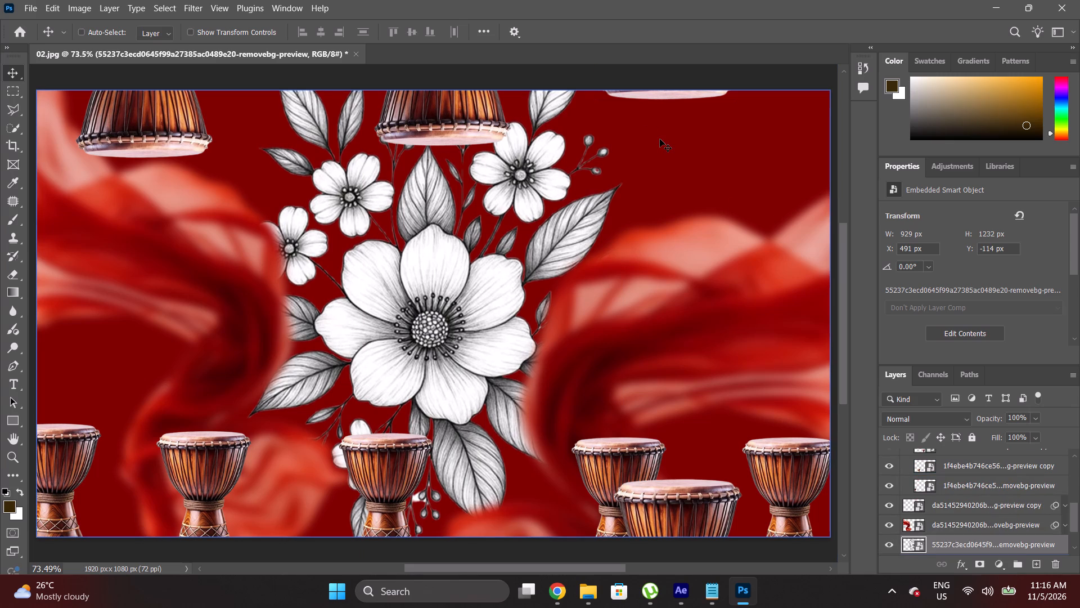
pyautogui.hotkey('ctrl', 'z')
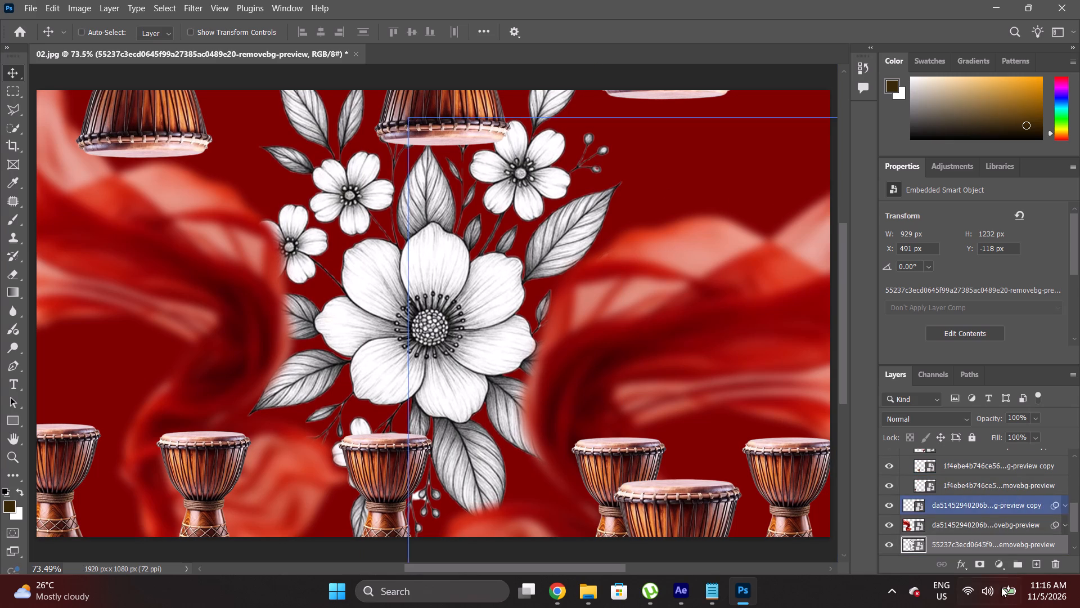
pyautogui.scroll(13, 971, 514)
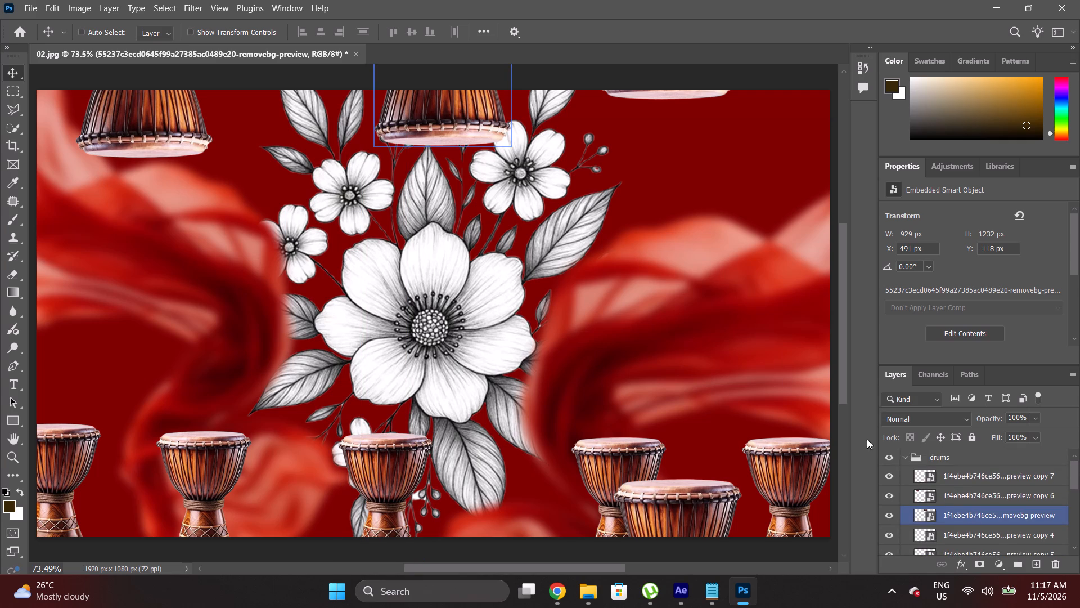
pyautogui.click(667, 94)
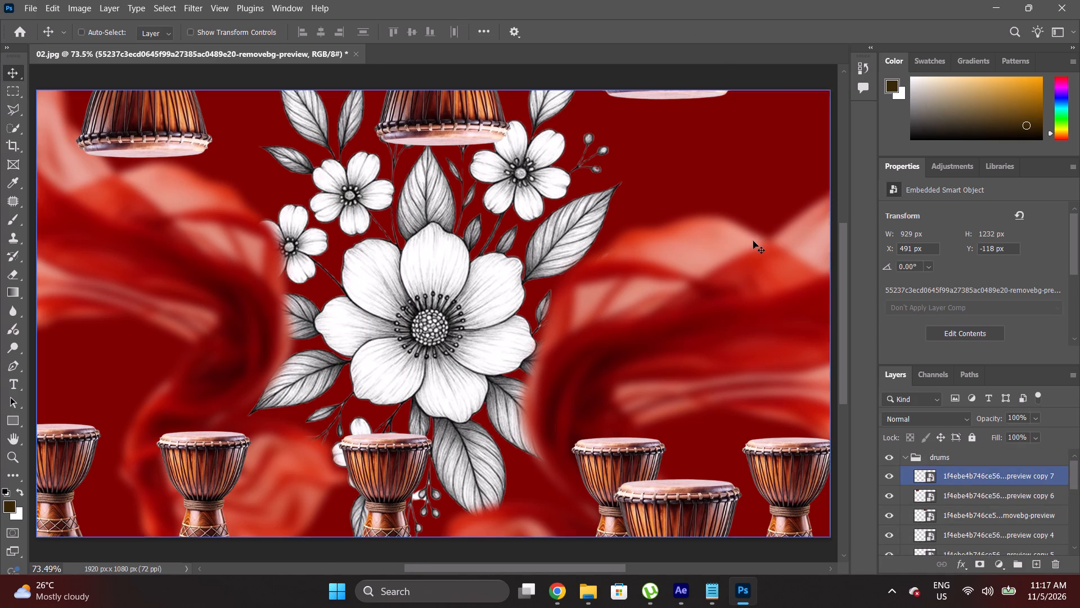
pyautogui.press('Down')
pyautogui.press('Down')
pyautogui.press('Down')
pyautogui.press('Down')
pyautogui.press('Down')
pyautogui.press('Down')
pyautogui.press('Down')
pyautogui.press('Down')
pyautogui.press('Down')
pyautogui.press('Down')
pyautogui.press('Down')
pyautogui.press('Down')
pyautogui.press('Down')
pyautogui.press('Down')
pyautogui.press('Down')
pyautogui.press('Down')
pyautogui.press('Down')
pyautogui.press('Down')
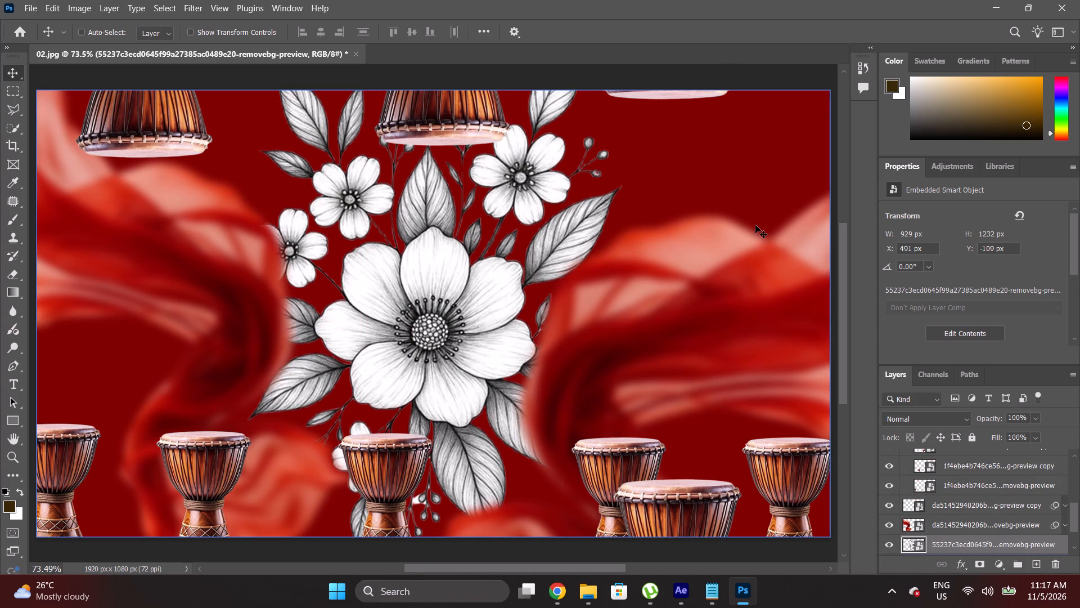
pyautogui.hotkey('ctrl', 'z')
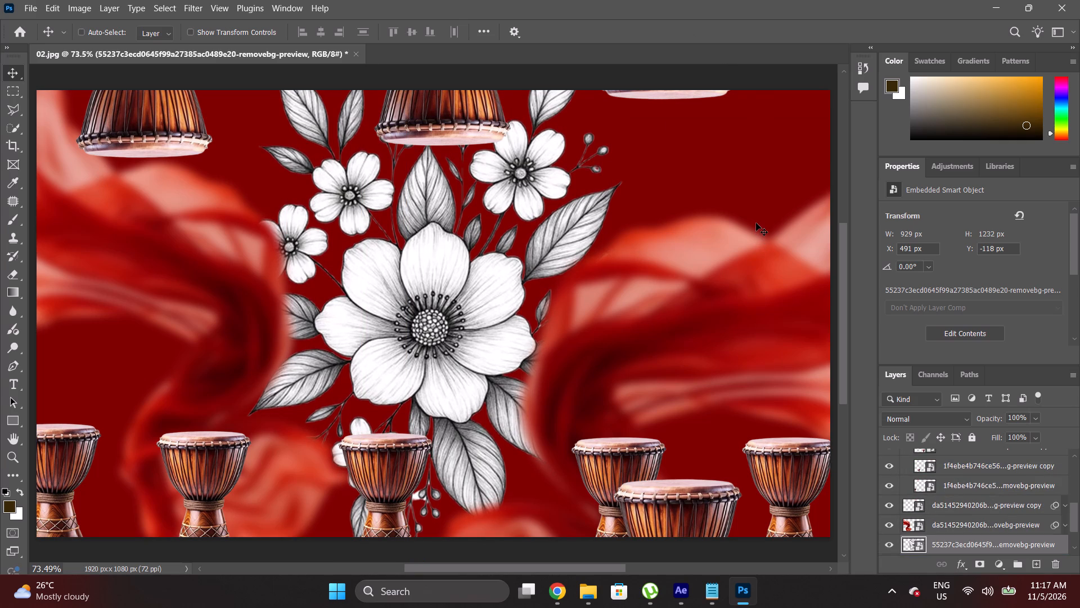
# Move the upside-down drum "preview copy 7" slightly down and right to about X 1375 px, Y -399 px, then collapse the drums group.
pyautogui.scroll(11, 952, 482)
pyautogui.click(953, 479)
pyautogui.moveTo(672, 93); pyautogui.dragTo(671, 98)
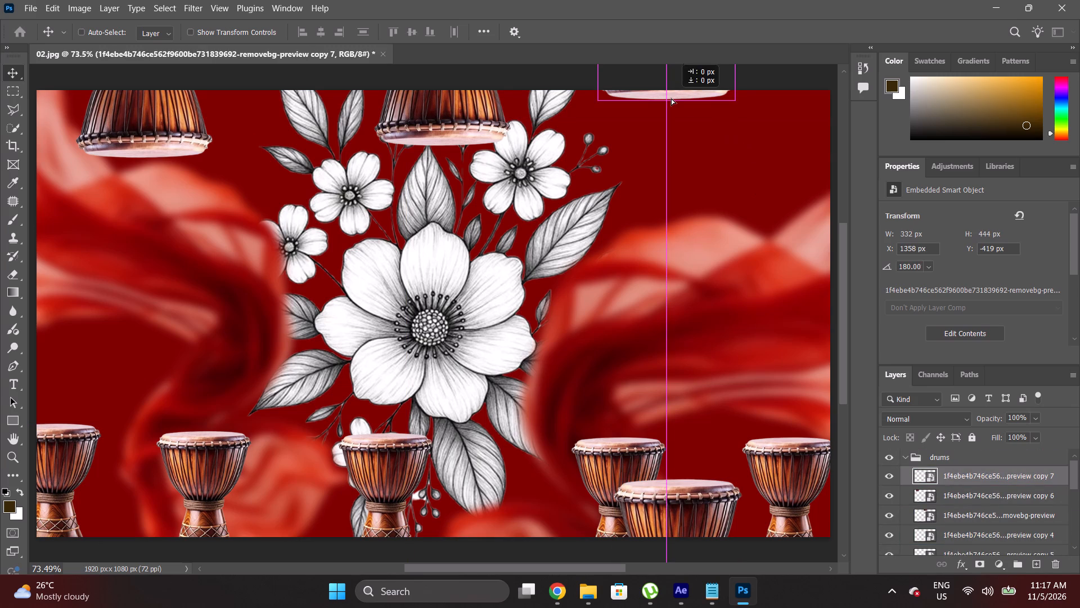
pyautogui.moveTo(671, 98); pyautogui.dragTo(676, 101)
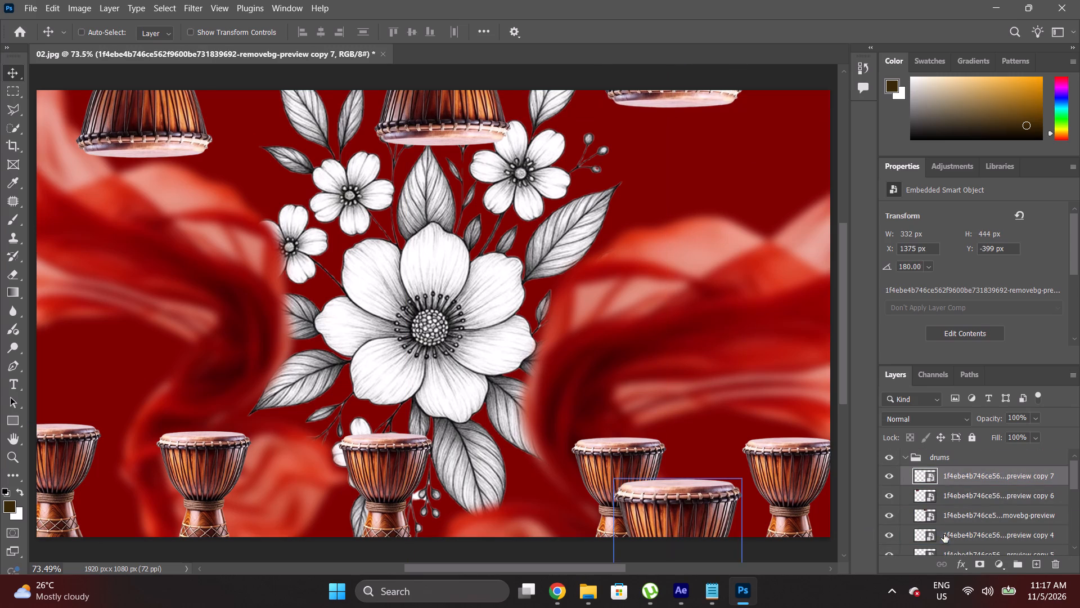
pyautogui.click(907, 462)
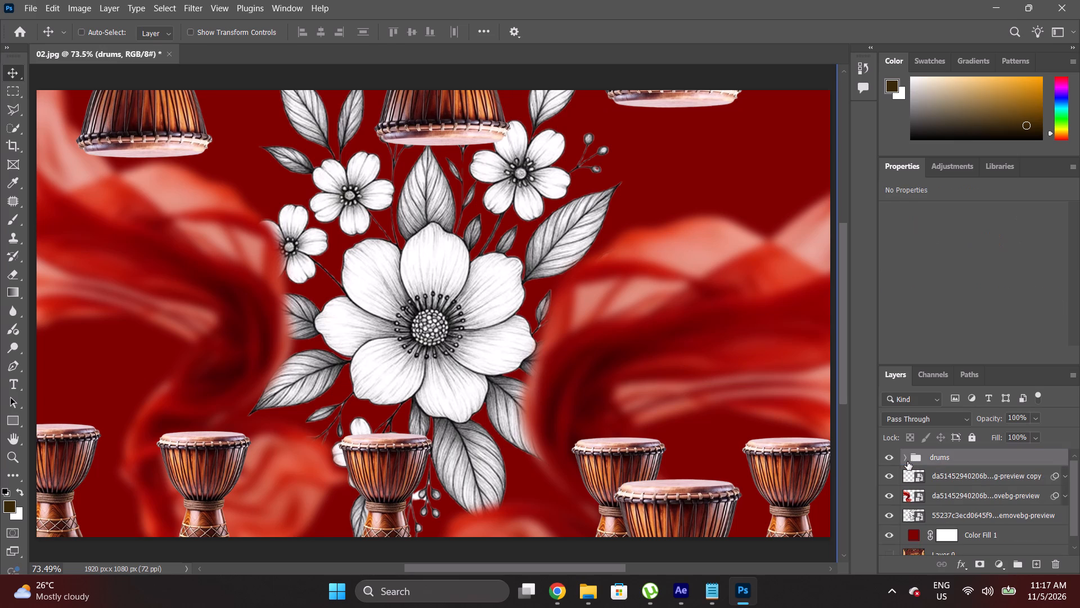
# Show Layer 0 and hide all layers above it to examine the original "Kalanithi Maran Presents" frame.
pyautogui.scroll(-2, 934, 525)
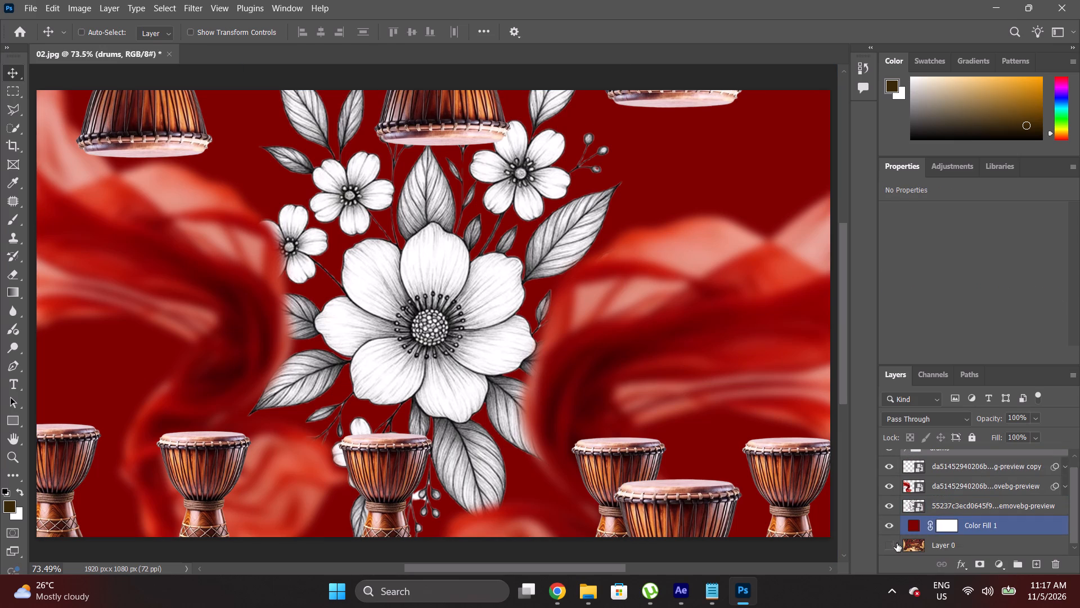
pyautogui.click(897, 543)
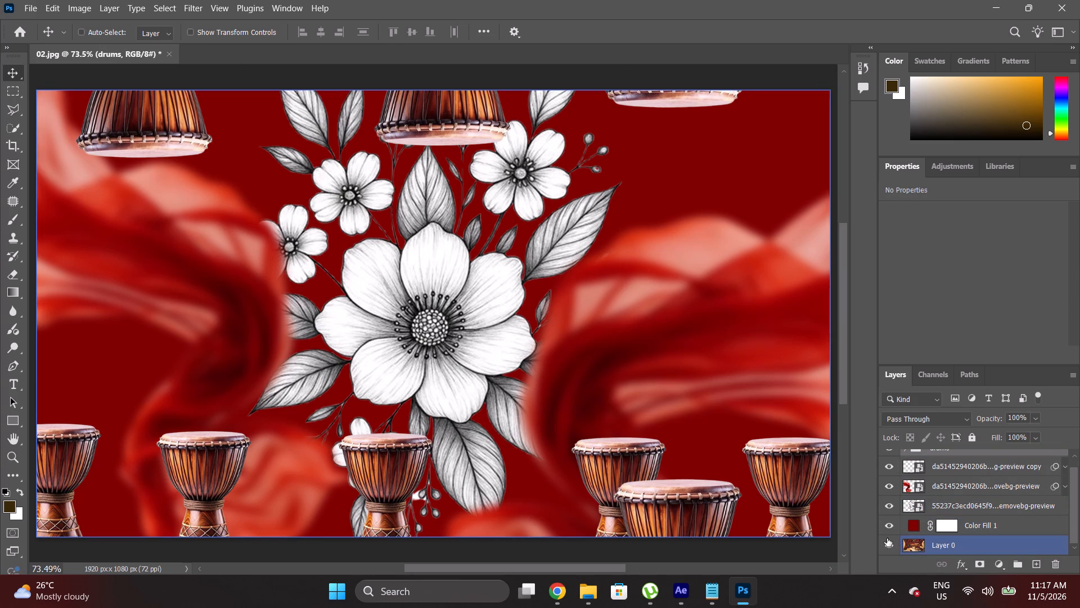
pyautogui.moveTo(888, 527); pyautogui.dragTo(884, 369)
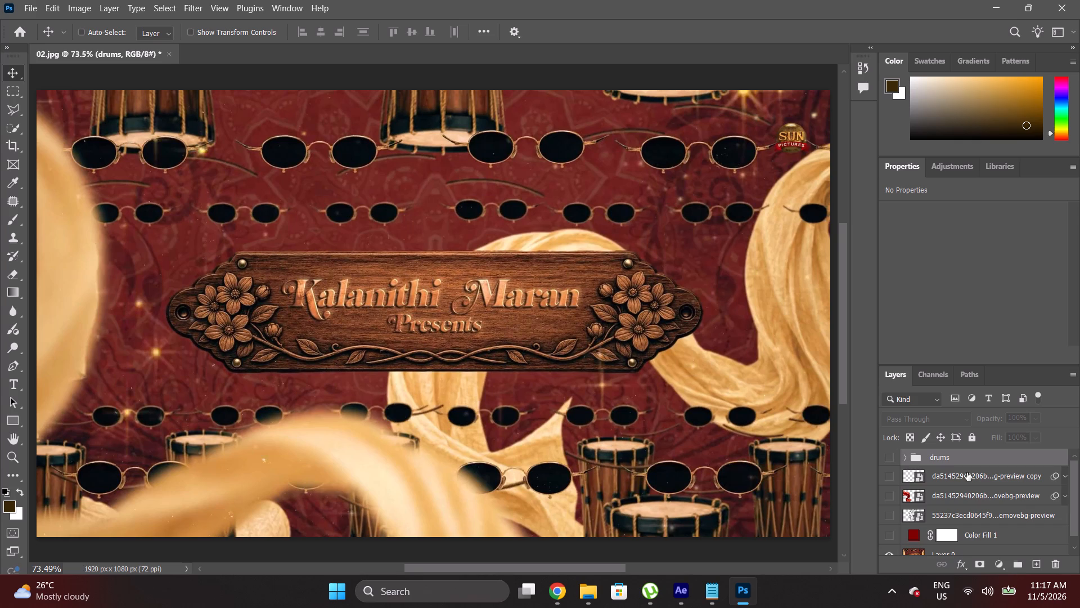
# Switch to After Effects, open the main composition and play the reference video to examine the "Kalanithi Maran Presents" shot.
pyautogui.click(678, 600)
pyautogui.click(42, 389)
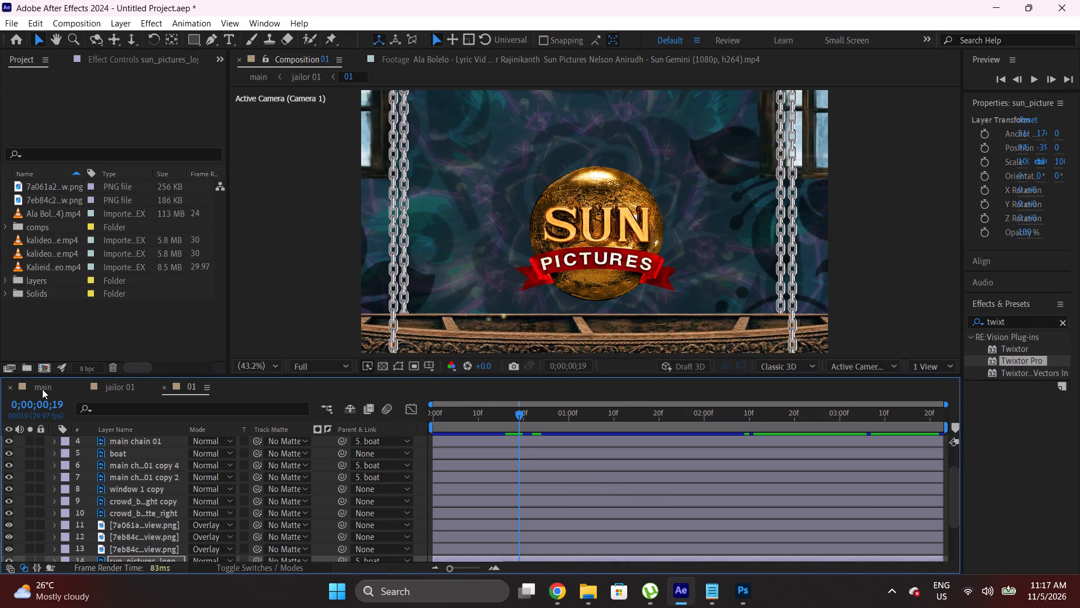
pyautogui.press('space')
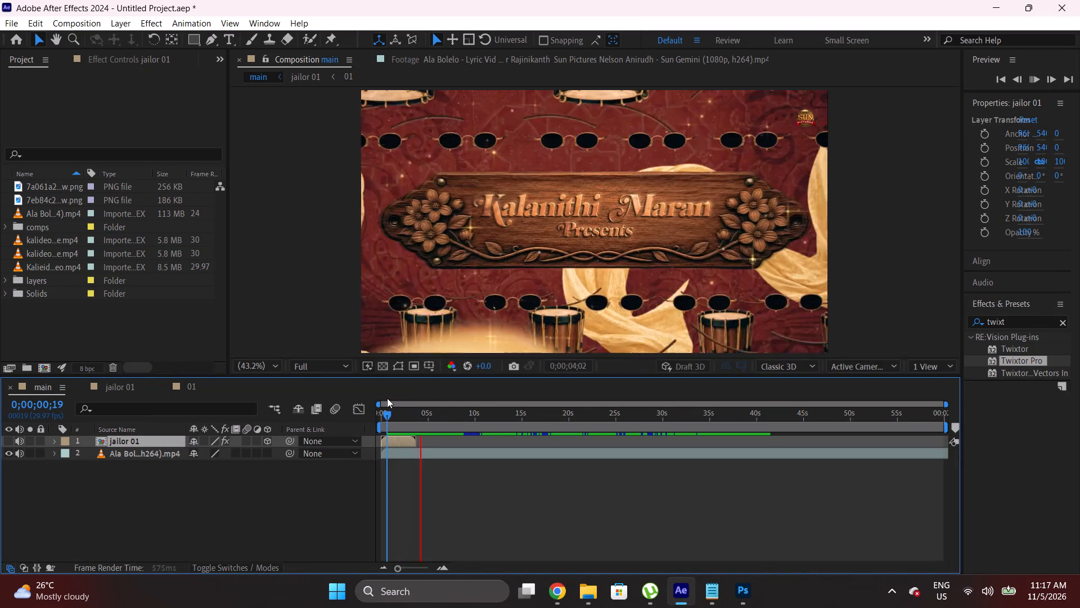
pyautogui.press('space')
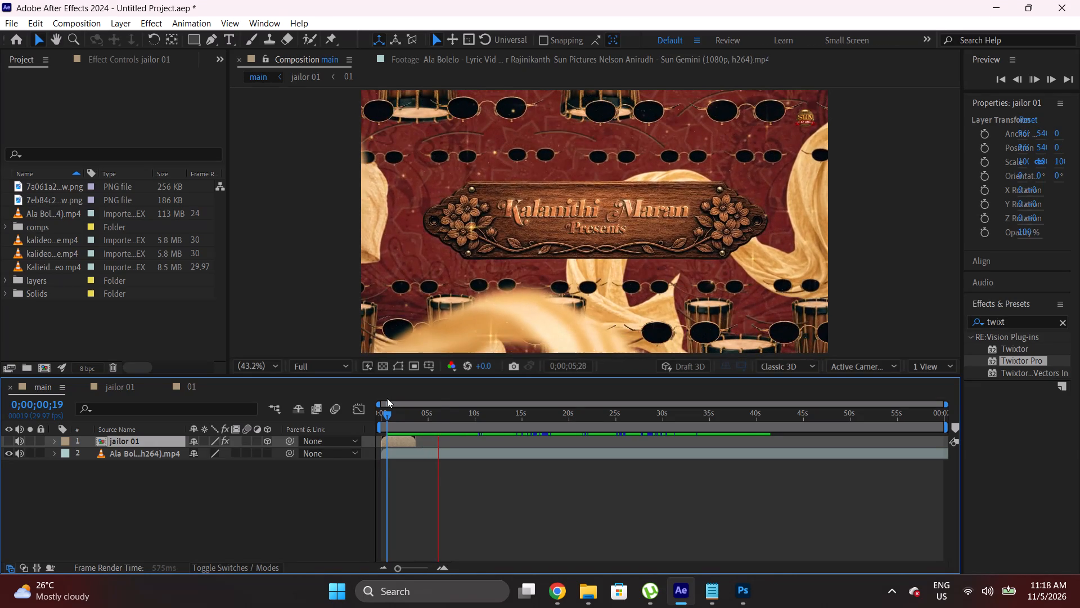
# Back in Photoshop, show Color Fill 1 and every layer above it up to the drums group, and hide Layer 0.
pyautogui.click(746, 588)
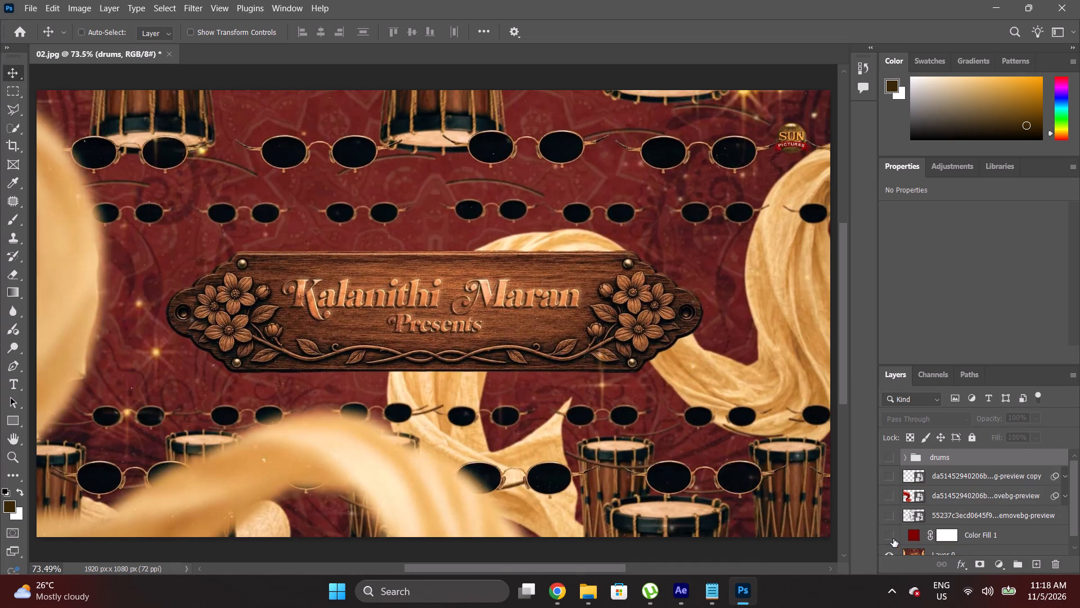
pyautogui.moveTo(892, 538); pyautogui.dragTo(890, 403)
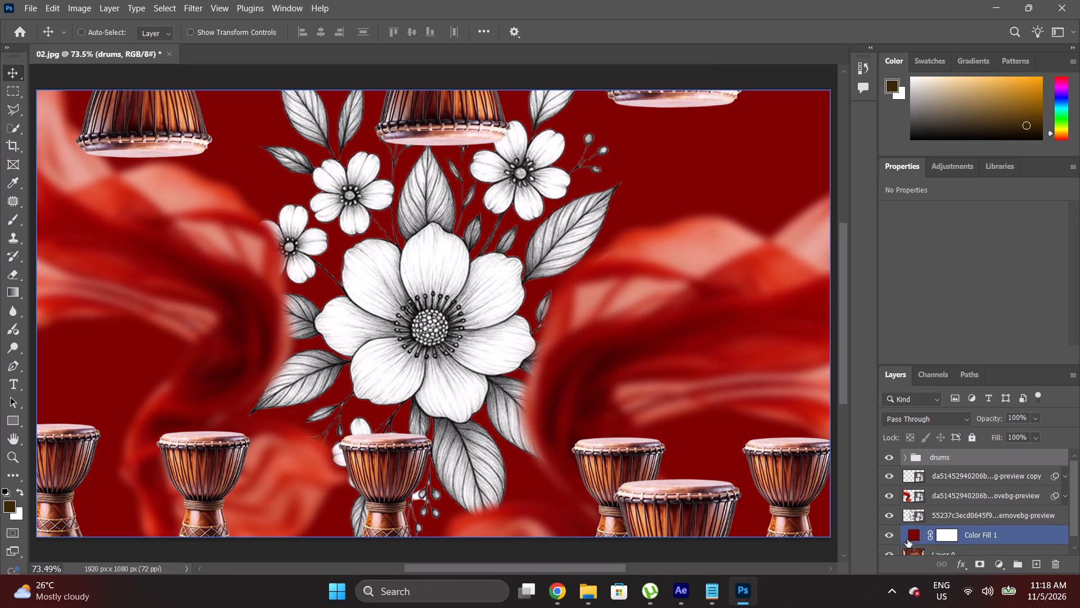
pyautogui.scroll(-3, 915, 529)
pyautogui.click(889, 544)
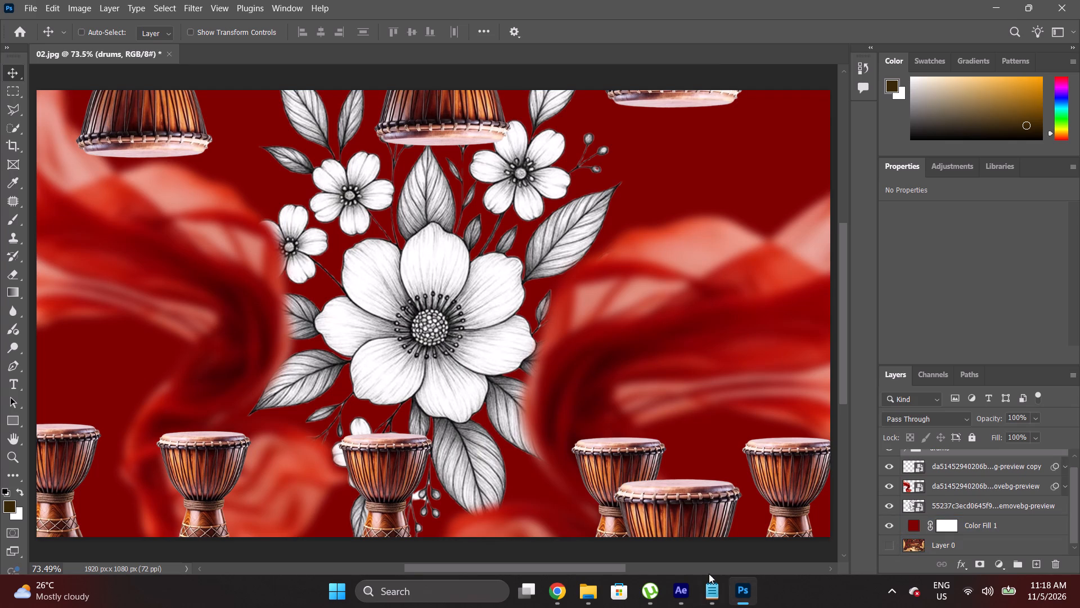
# In After Effects, hide the "Ala Bol" reference video layer, show jailor 01, and preview the main composition from the start.
pyautogui.click(682, 598)
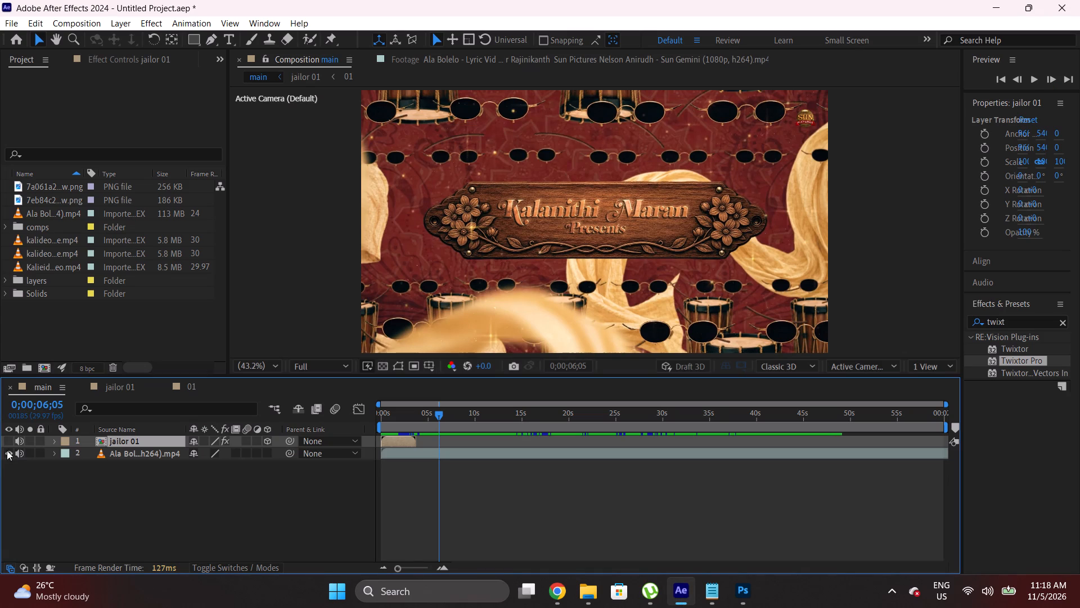
pyautogui.click(6, 454)
pyautogui.click(4, 442)
pyautogui.moveTo(403, 414); pyautogui.dragTo(338, 418)
pyautogui.press('0')
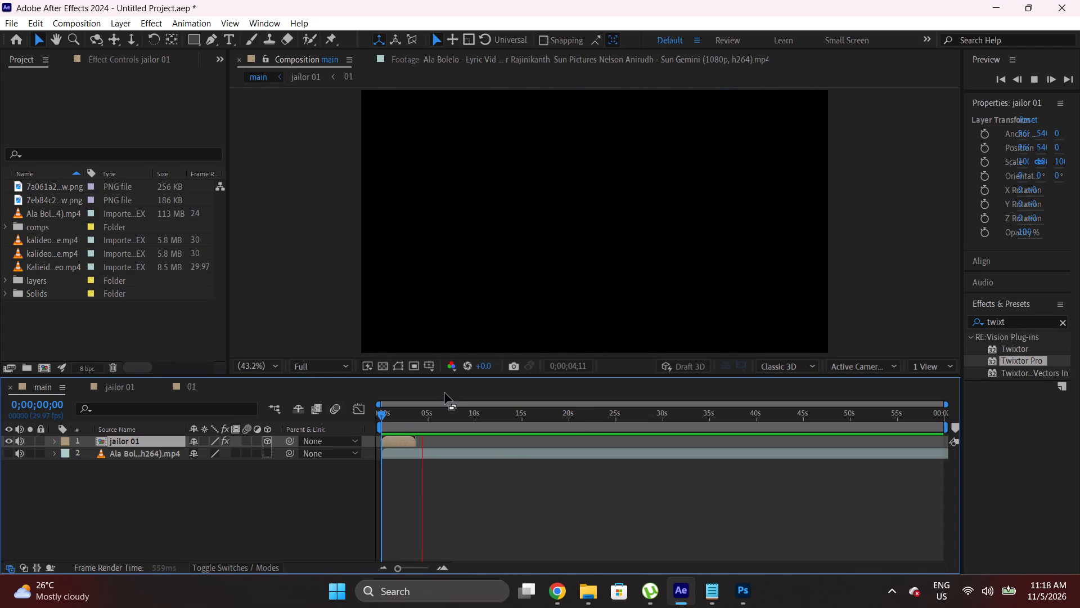
pyautogui.moveTo(434, 414); pyautogui.dragTo(305, 412)
pyautogui.press('0')
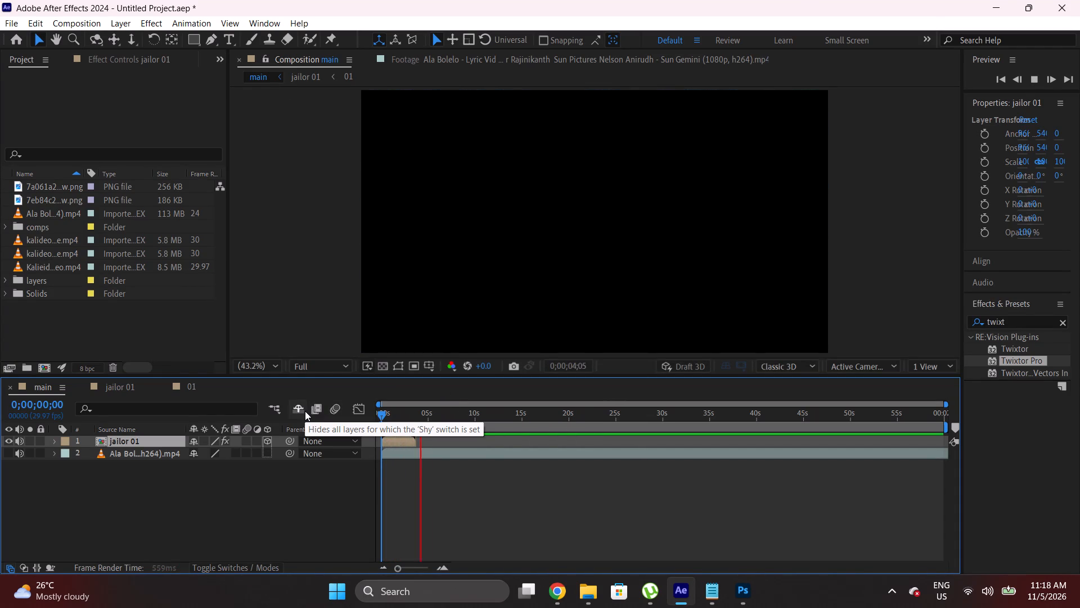
pyautogui.press('0')
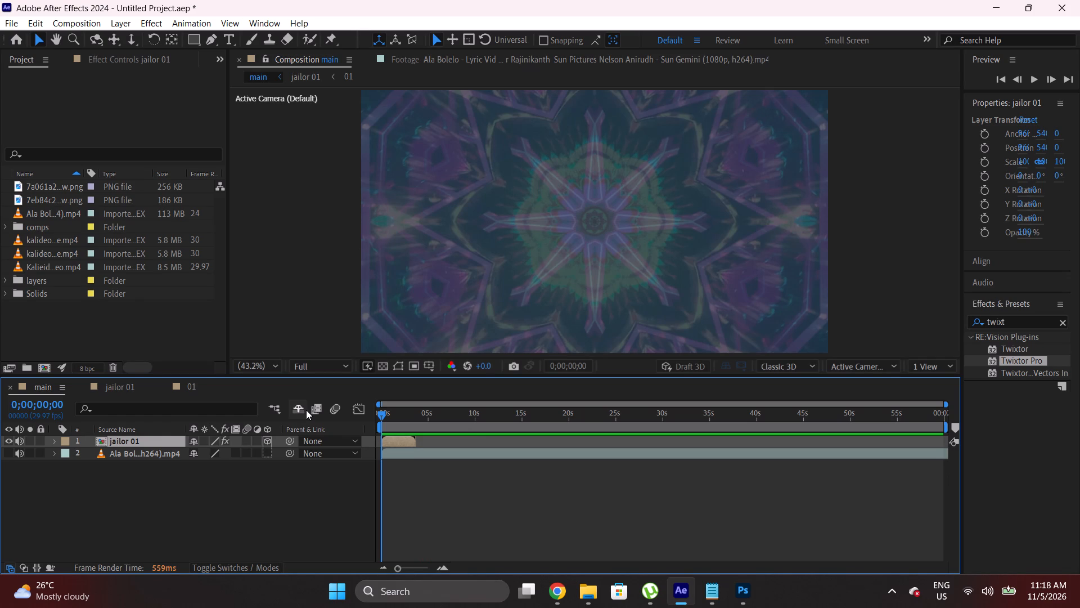
# Switch to Chrome and search Pinterest for "vintage glasses".
pyautogui.click(559, 598)
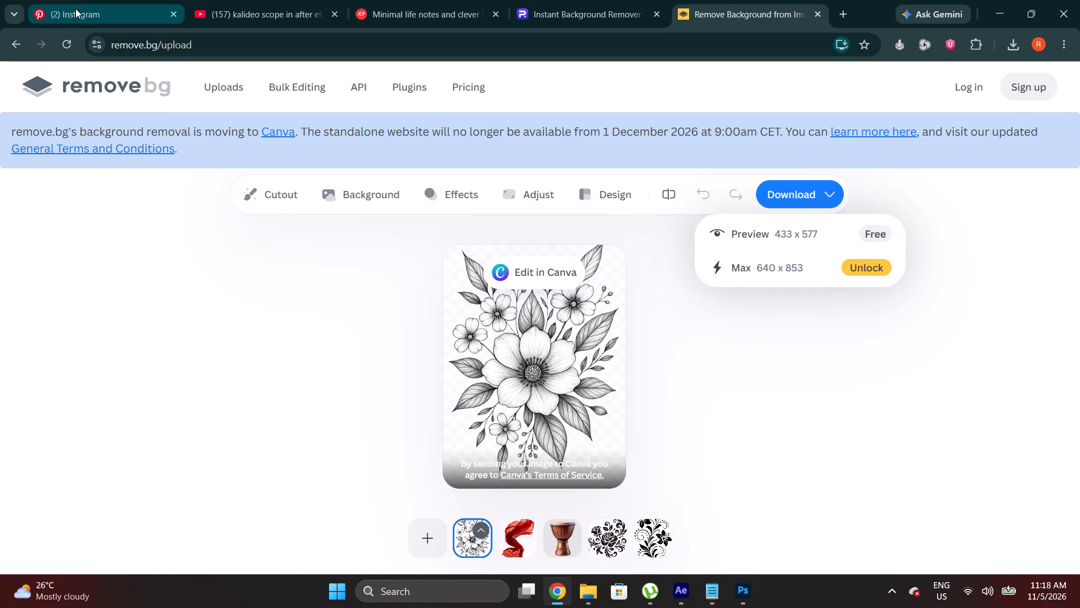
pyautogui.click(75, 8)
pyautogui.click(166, 94)
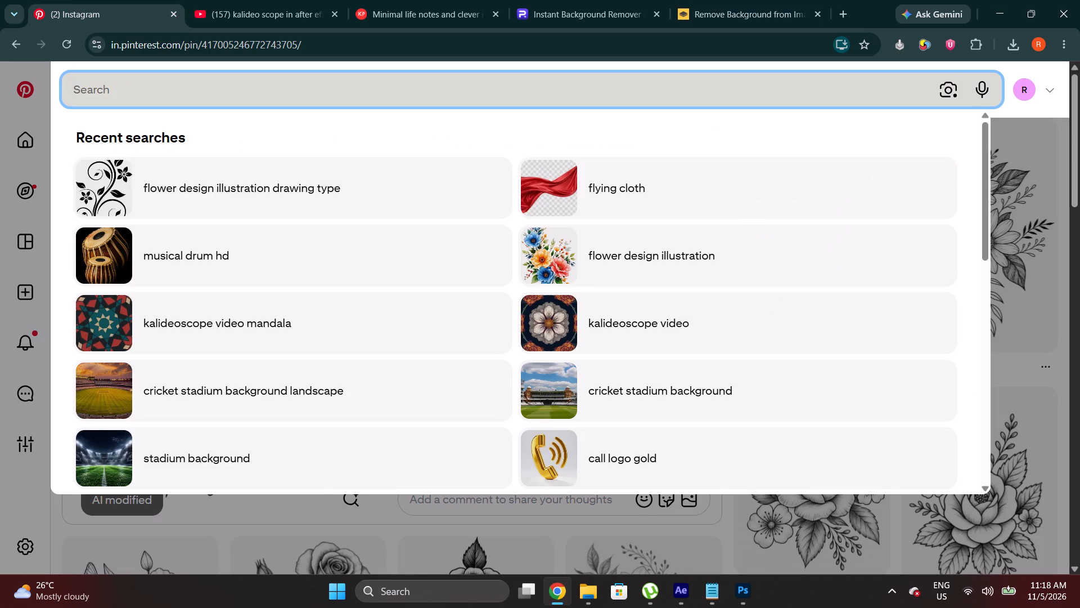
pyautogui.write('vintage')
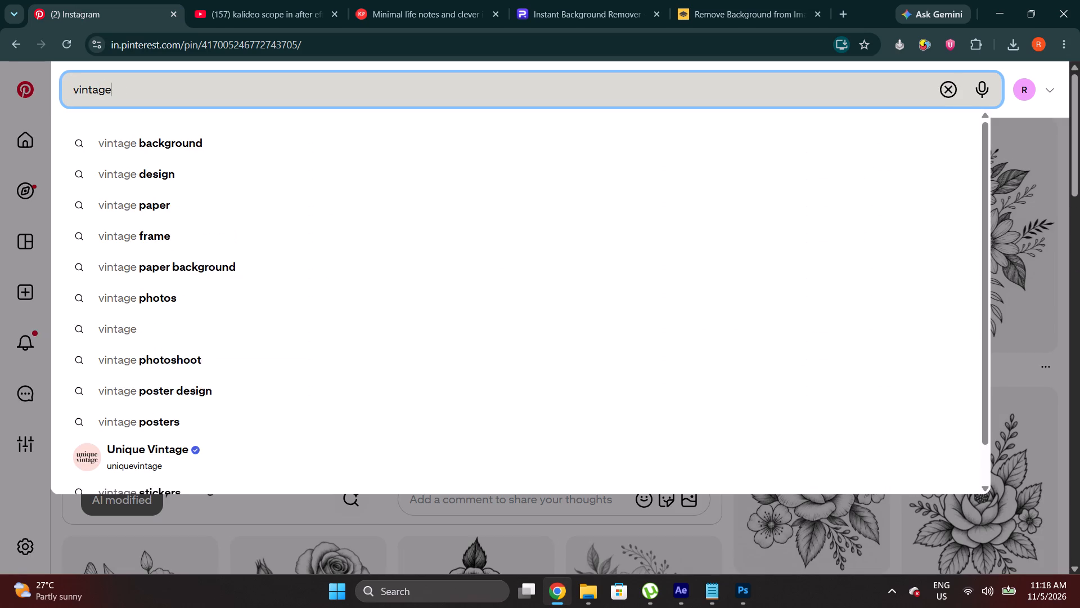
pyautogui.press('space')
pyautogui.write('glasses')
pyautogui.press('space')
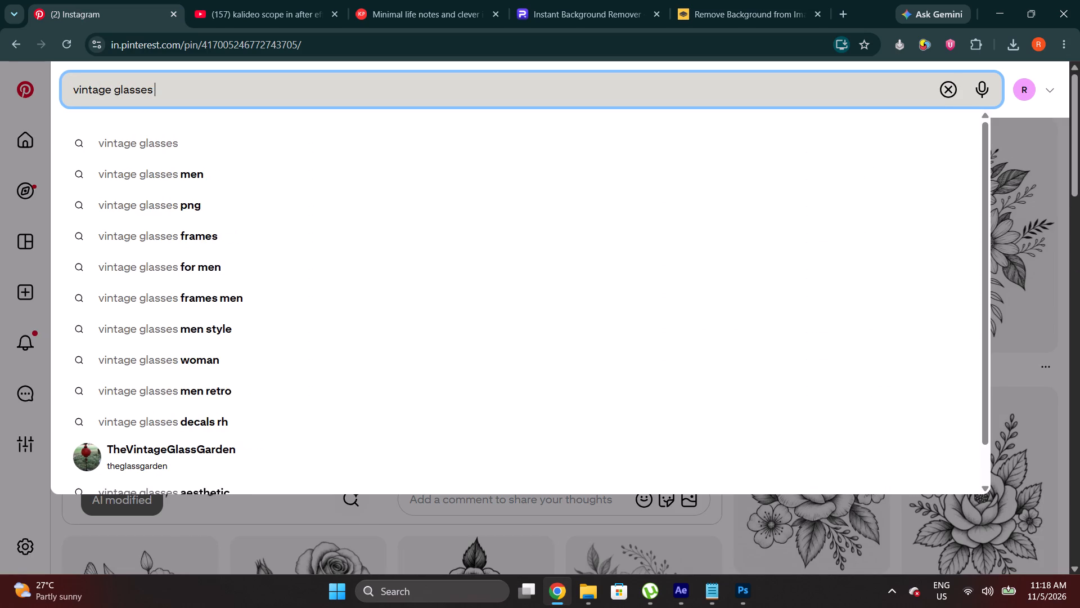
pyautogui.press('Return')
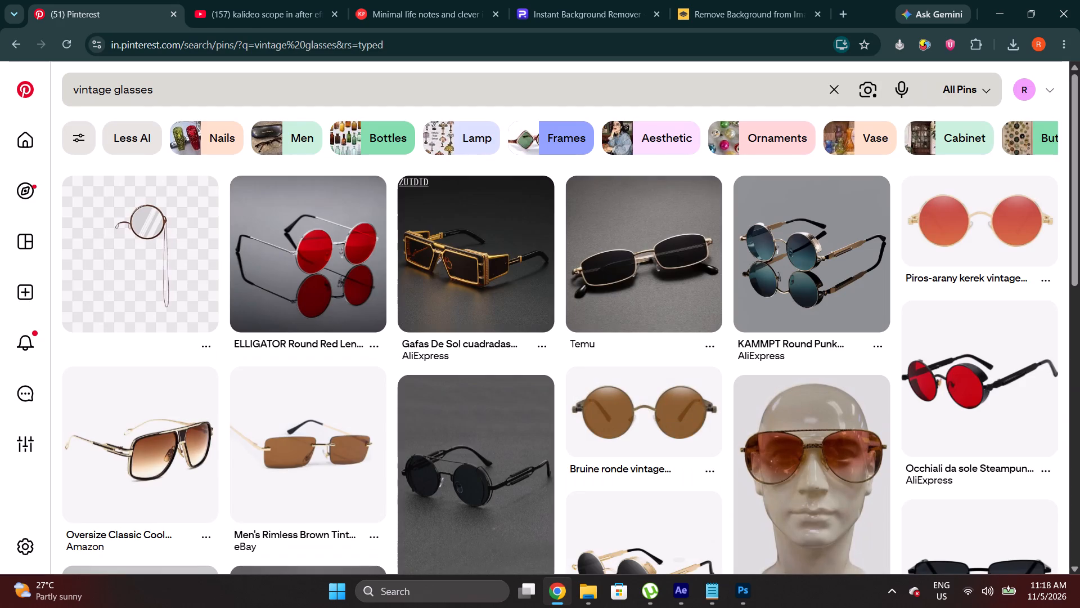
# Look through the vintage glasses results and open the SHEIN pin of round-lens metal frame sunglasses.
pyautogui.scroll(-2, 777, 346)
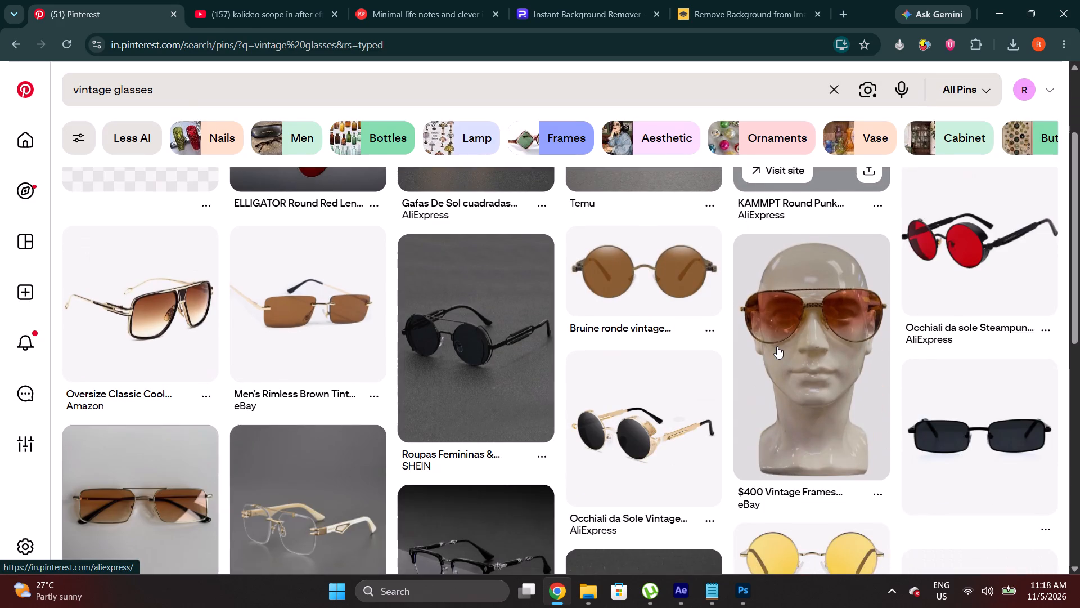
pyautogui.scroll(-10, 777, 346)
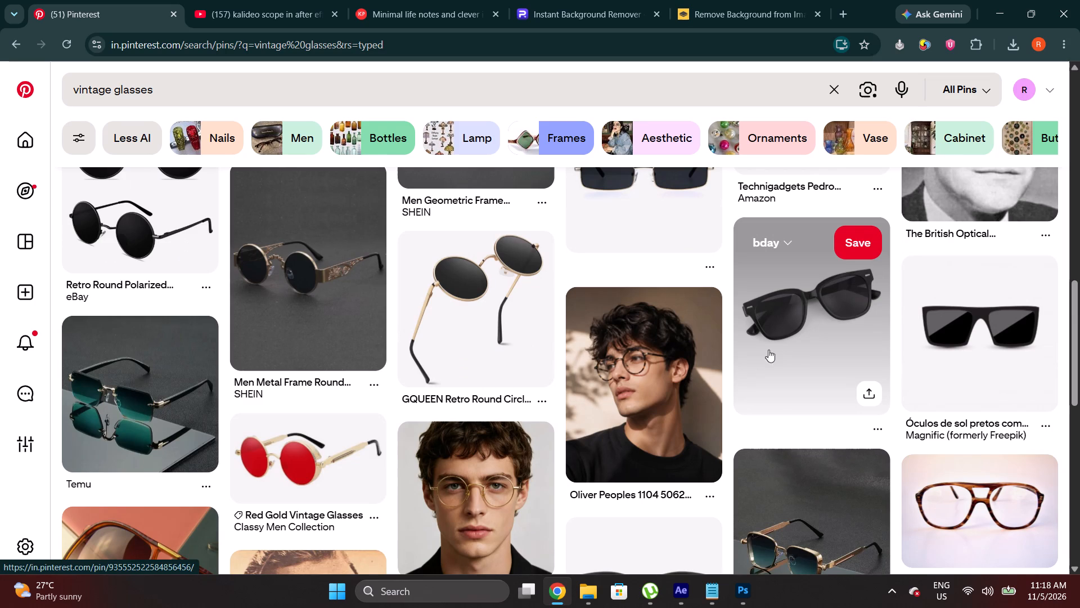
pyautogui.doubleClick(300, 257)
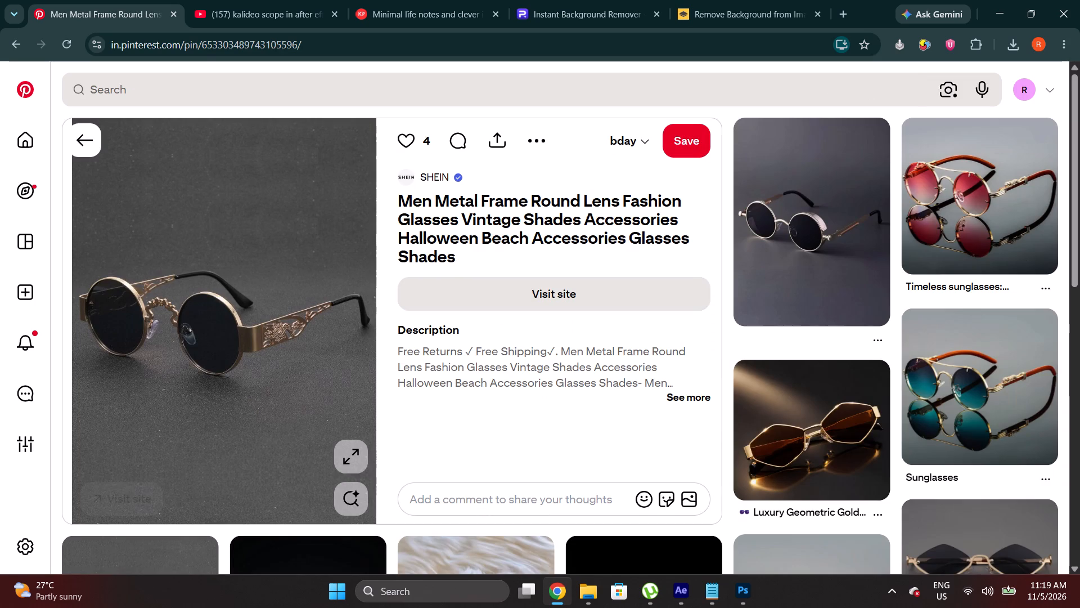
# Look through the pins related to the round metal frame sunglasses for a suitable pair of glasses.
pyautogui.scroll(-3, 622, 390)
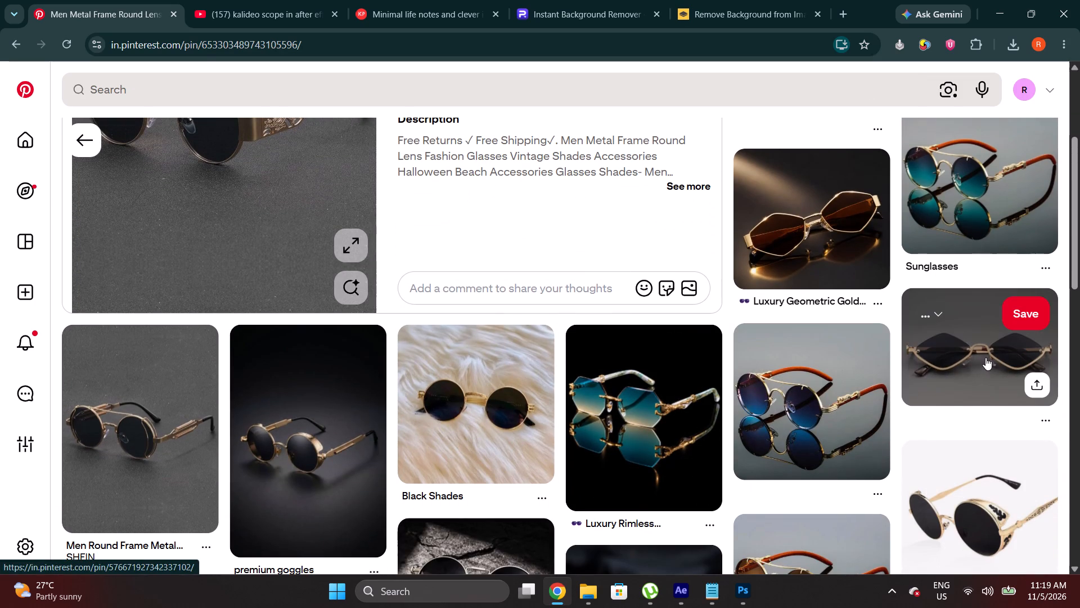
pyautogui.scroll(-5, 986, 357)
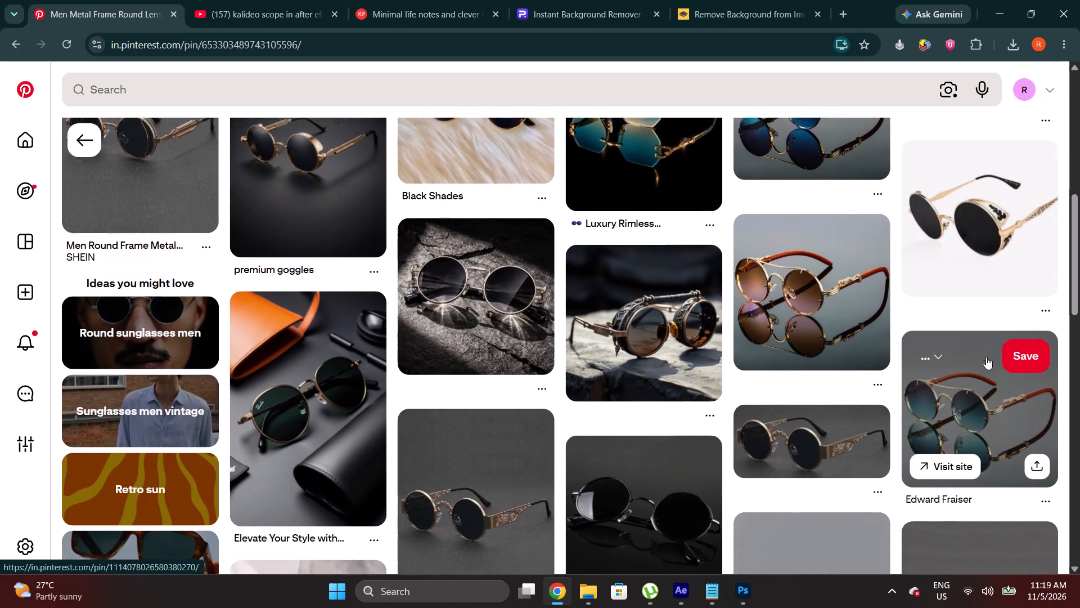
pyautogui.scroll(-4, 986, 357)
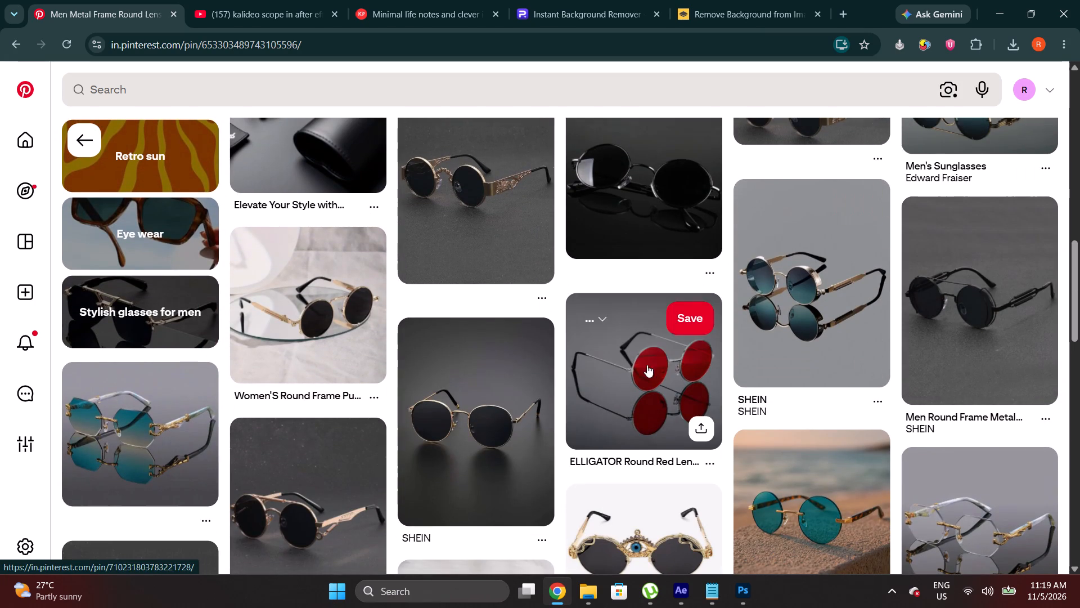
pyautogui.scroll(-3, 509, 440)
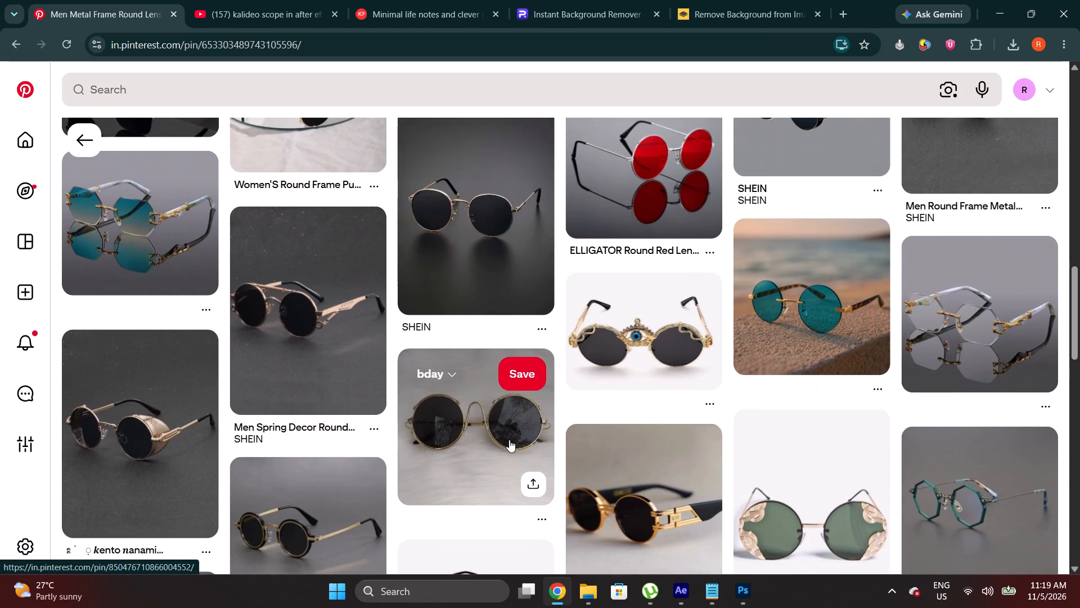
pyautogui.scroll(6, 509, 439)
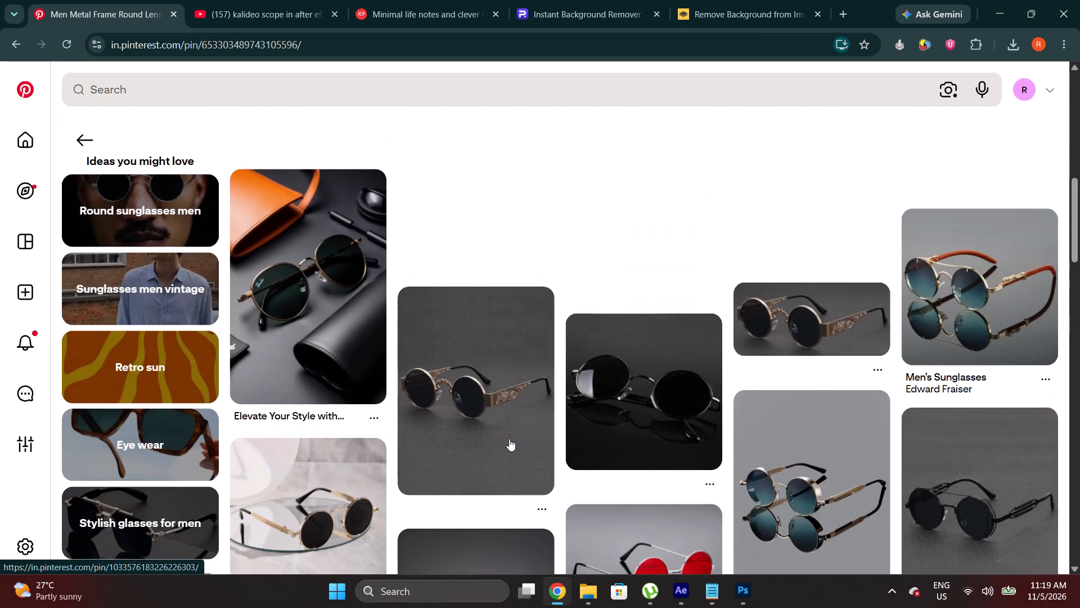
pyautogui.scroll(10, 509, 439)
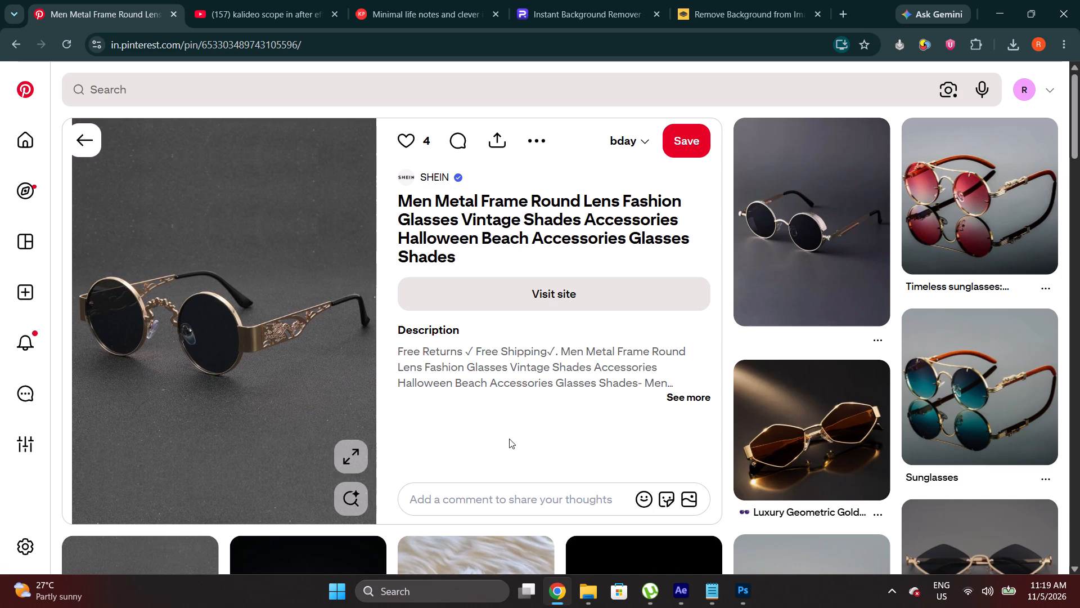
# Open the "Luxury Geometric Gold Frame Sunglasses" pin and look through its related pins.
pyautogui.doubleClick(820, 462)
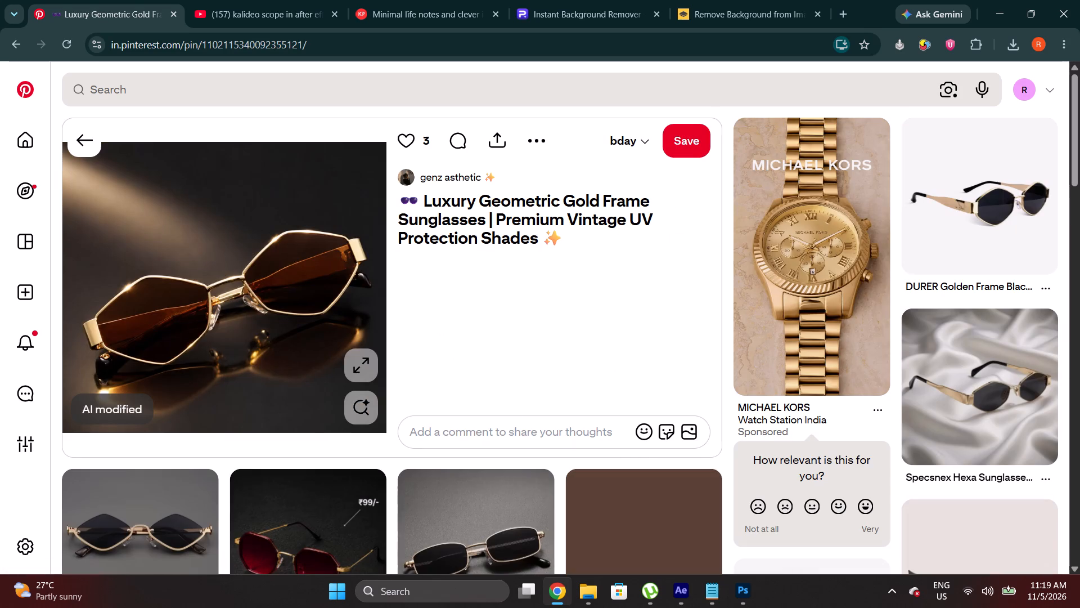
pyautogui.scroll(-2, 1010, 331)
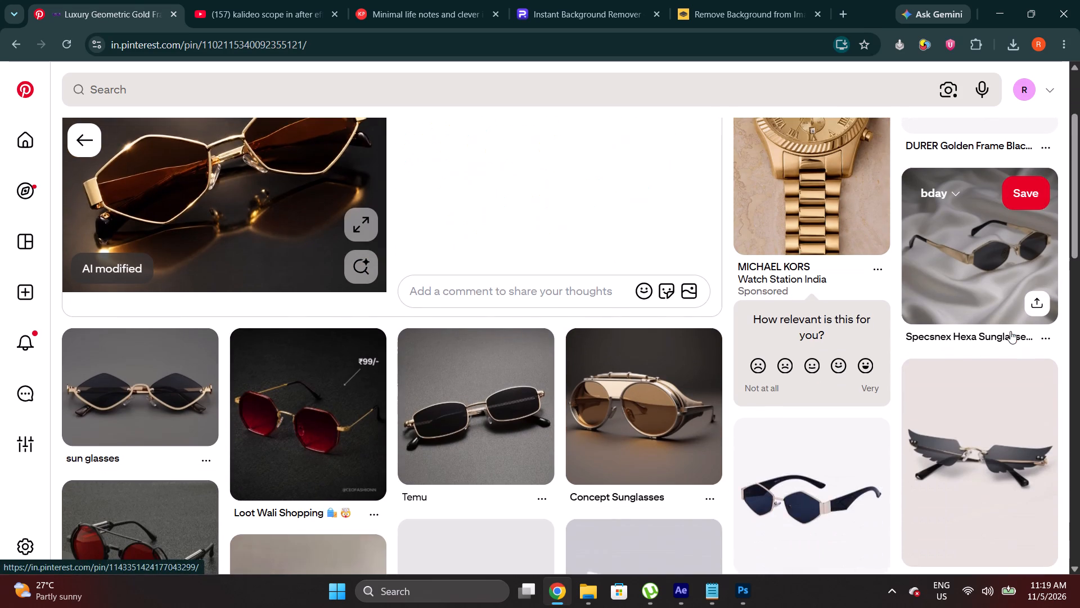
pyautogui.scroll(-3, 1010, 331)
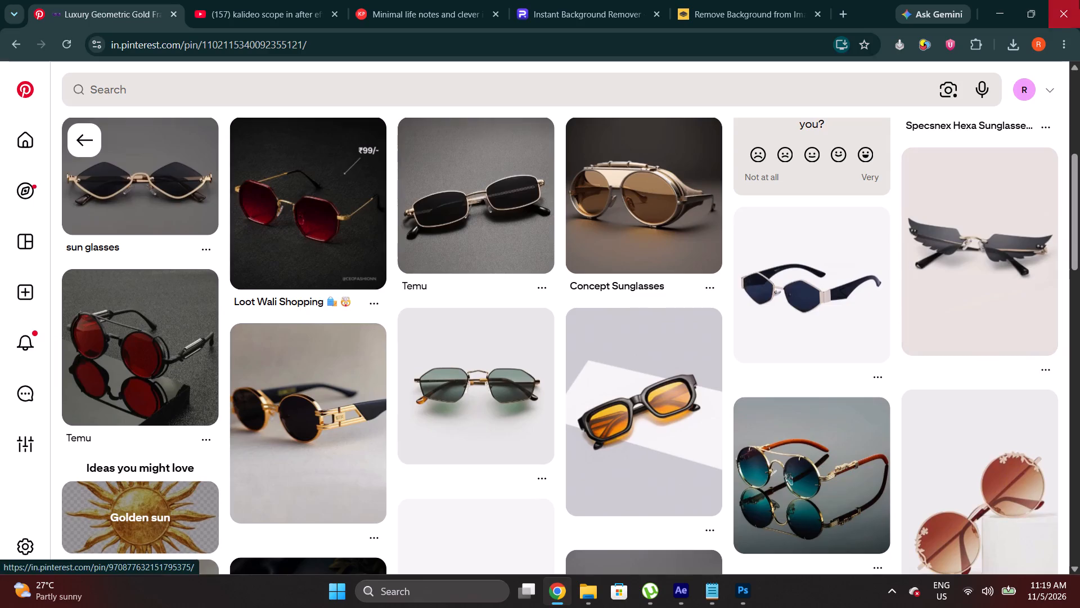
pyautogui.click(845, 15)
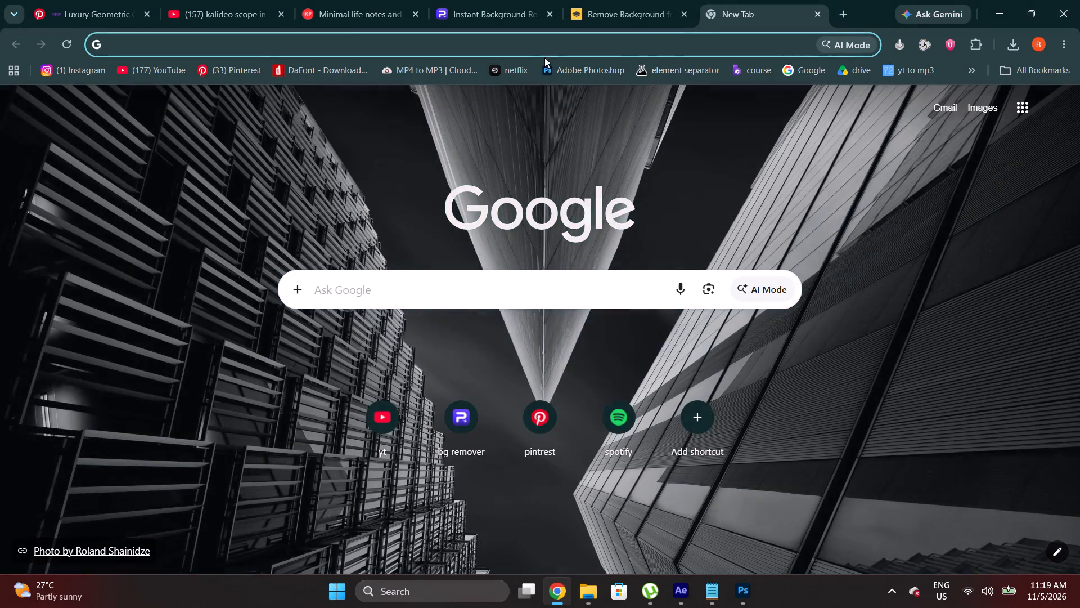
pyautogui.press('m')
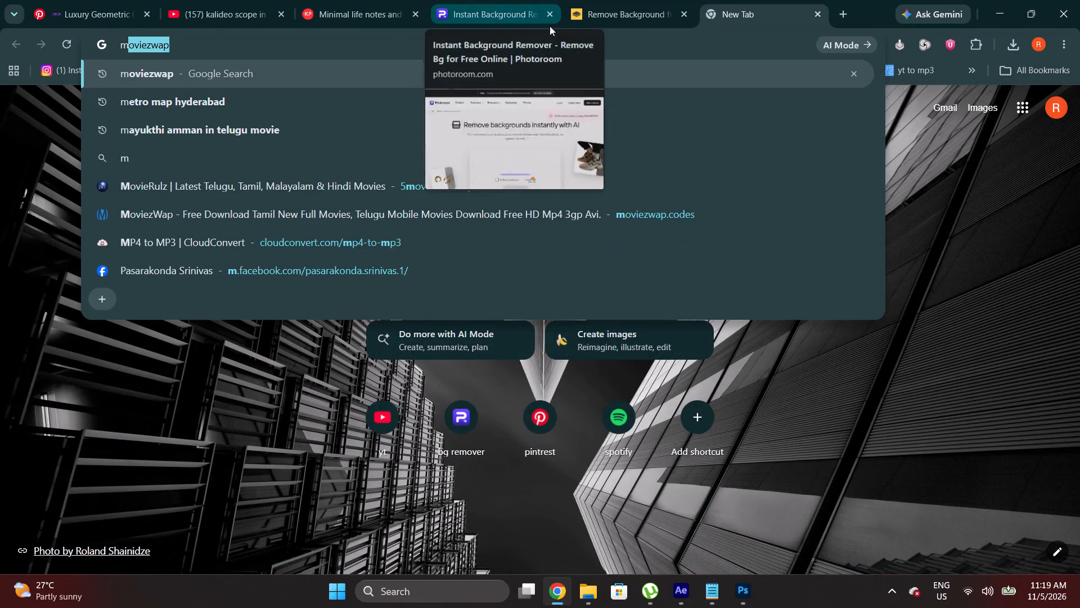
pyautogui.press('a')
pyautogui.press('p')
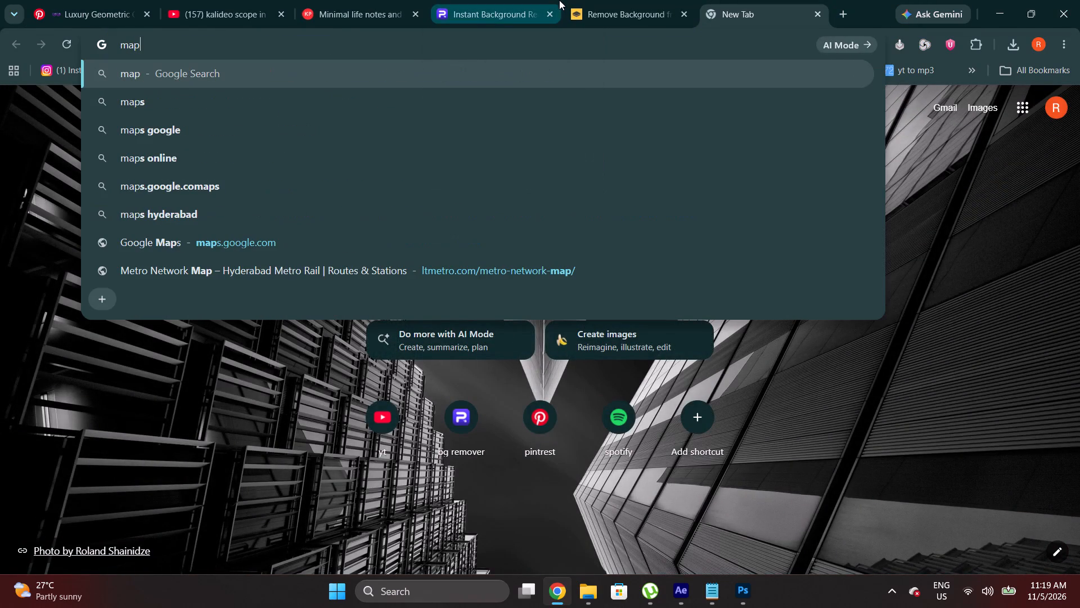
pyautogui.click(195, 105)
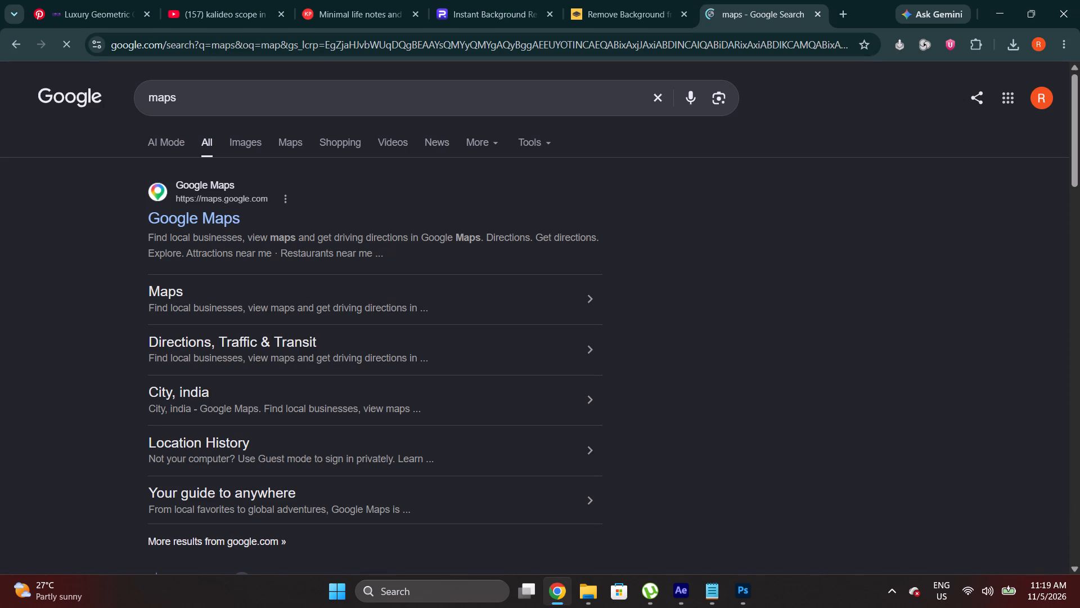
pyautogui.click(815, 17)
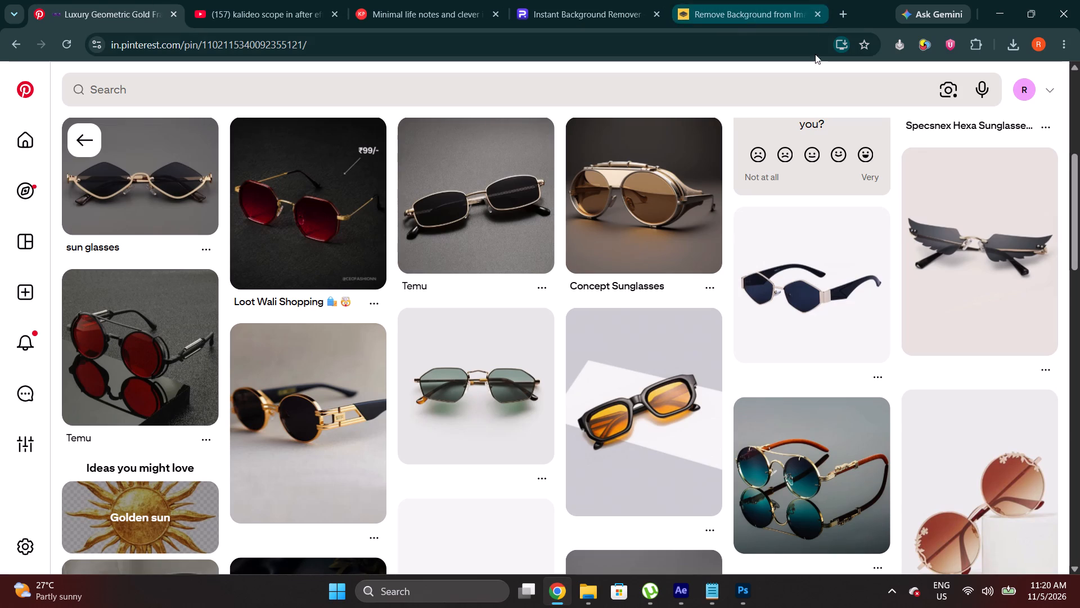
# Look through more pins related to the "Luxury Geometric Gold Frame Sunglasses" pin, ending back at the pin's own image.
pyautogui.scroll(-2, 880, 354)
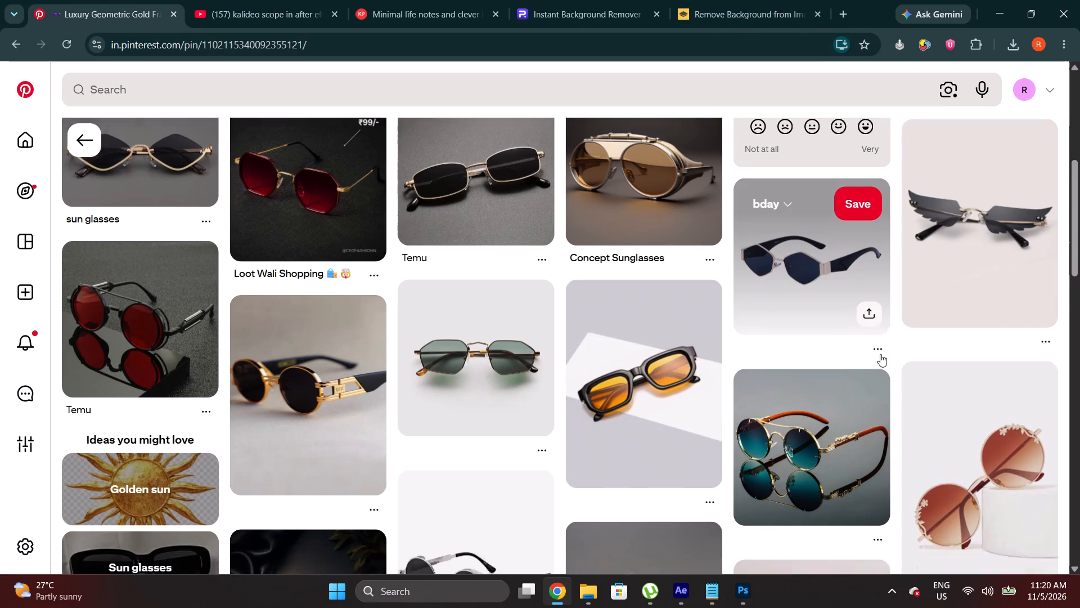
pyautogui.scroll(-4, 880, 354)
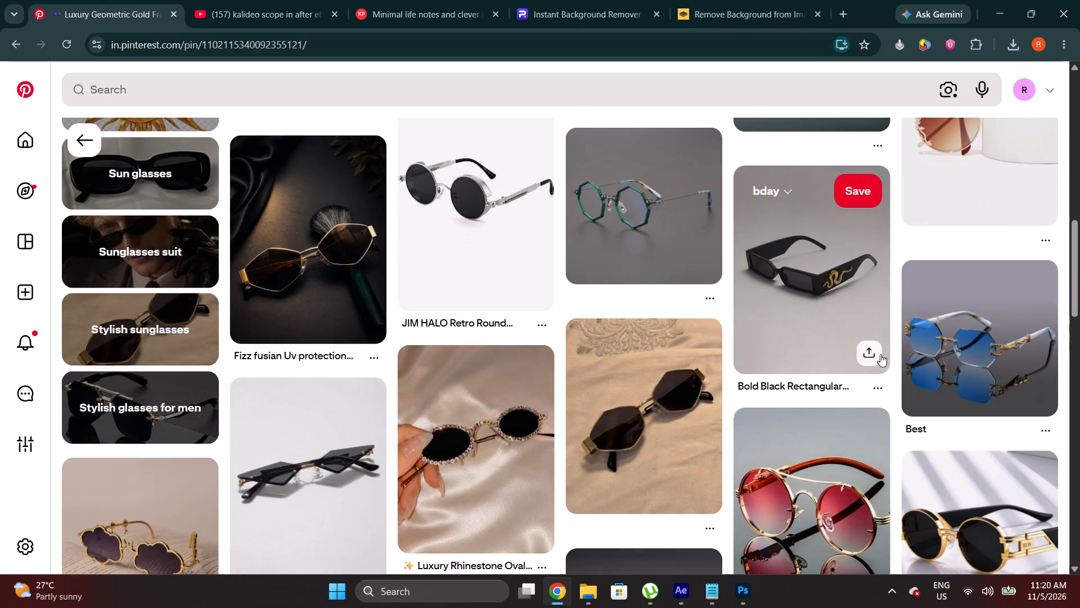
pyautogui.scroll(-12, 880, 354)
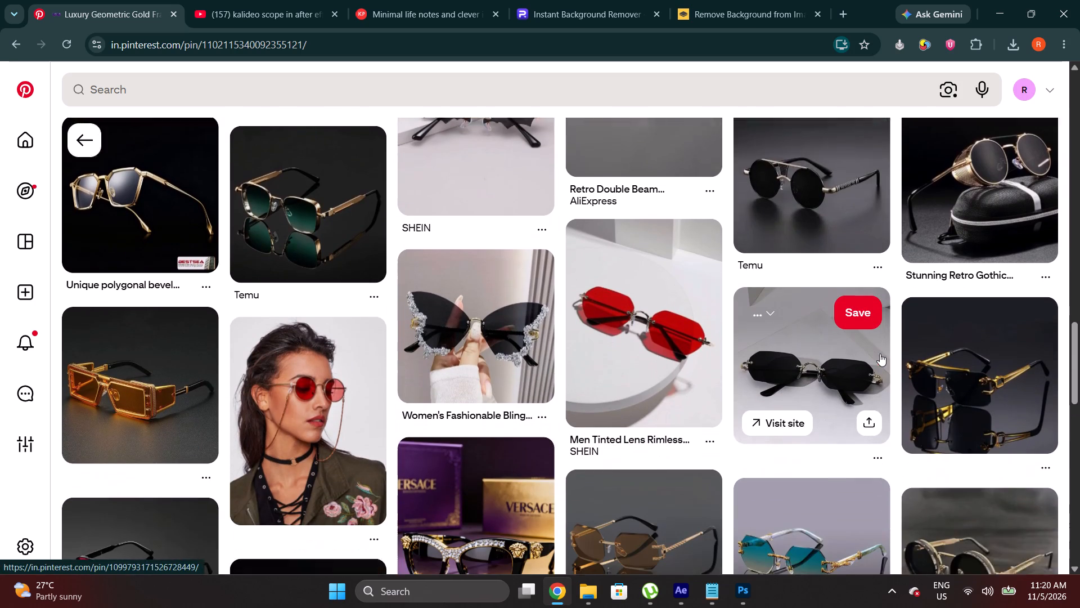
pyautogui.scroll(-4, 880, 354)
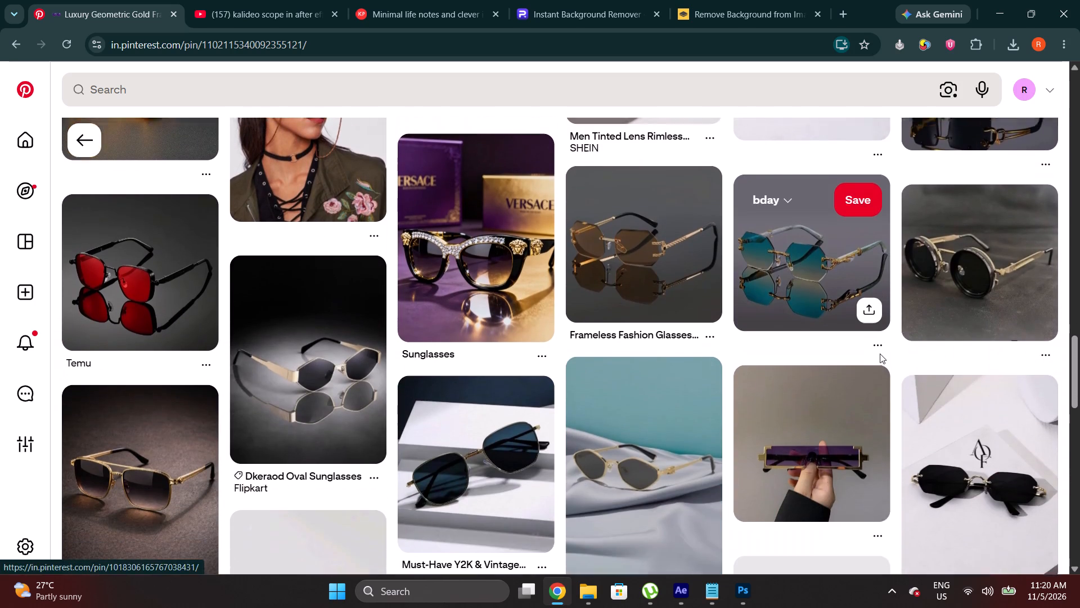
pyautogui.scroll(17, 880, 354)
pyautogui.scroll(4, 880, 354)
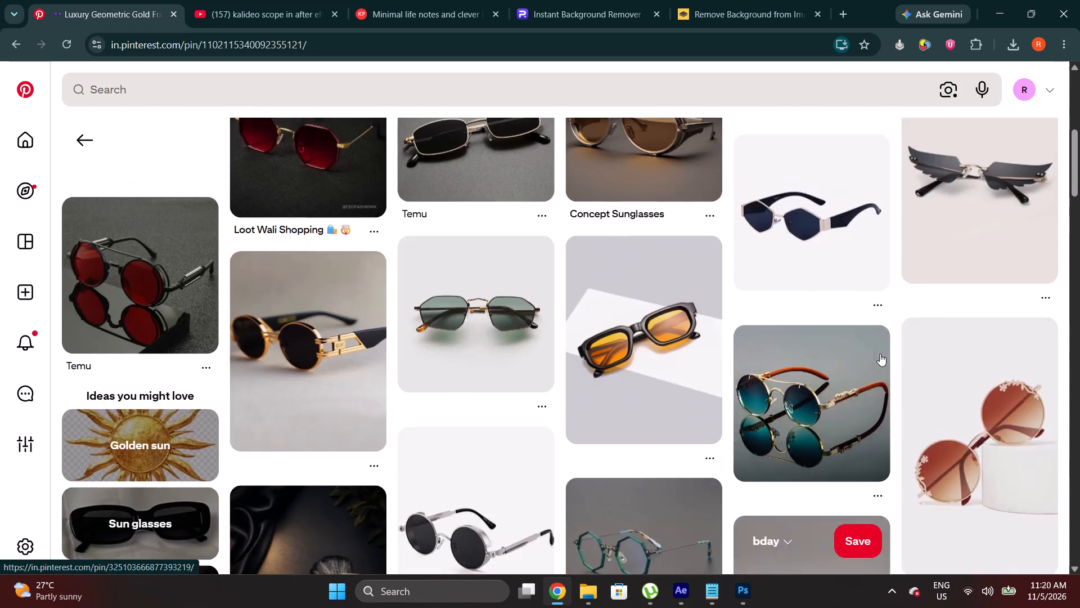
pyautogui.scroll(8, 880, 354)
pyautogui.scroll(-1, 880, 354)
pyautogui.scroll(2, 880, 354)
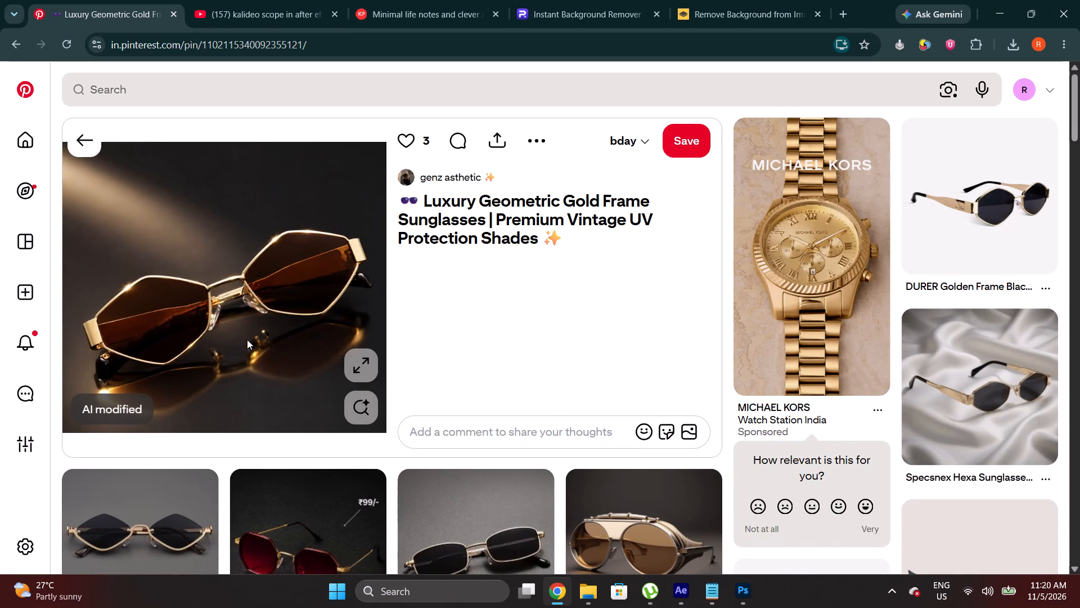
# Remove the background of the gold frame sunglasses image in remove.bg and save the free preview PNG in the pngs folder.
pyautogui.moveTo(247, 339); pyautogui.dragTo(732, 3)
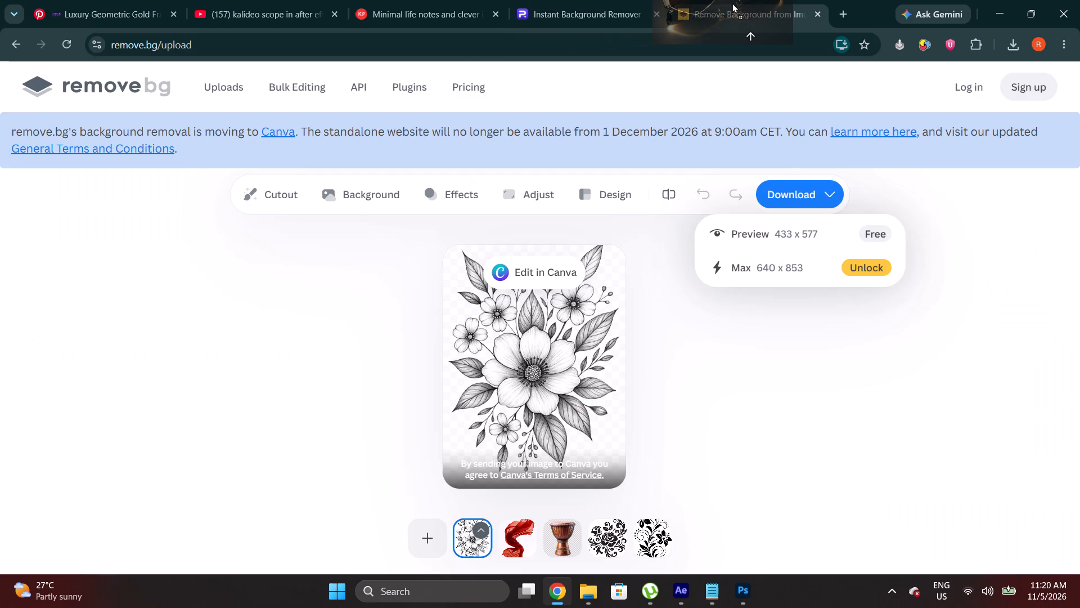
pyautogui.moveTo(732, 3); pyautogui.dragTo(407, 359)
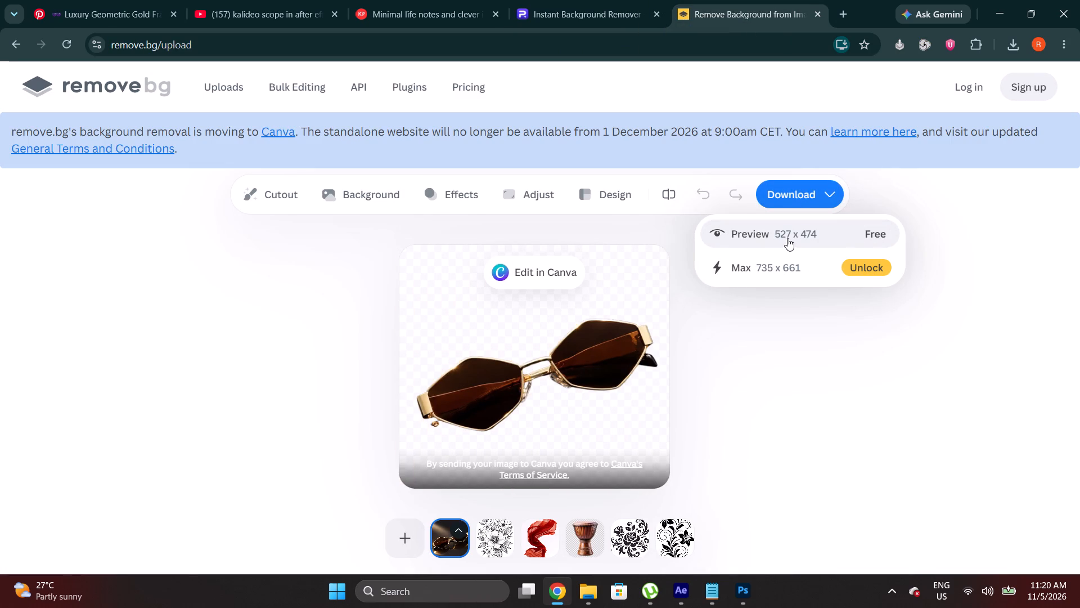
pyautogui.click(787, 238)
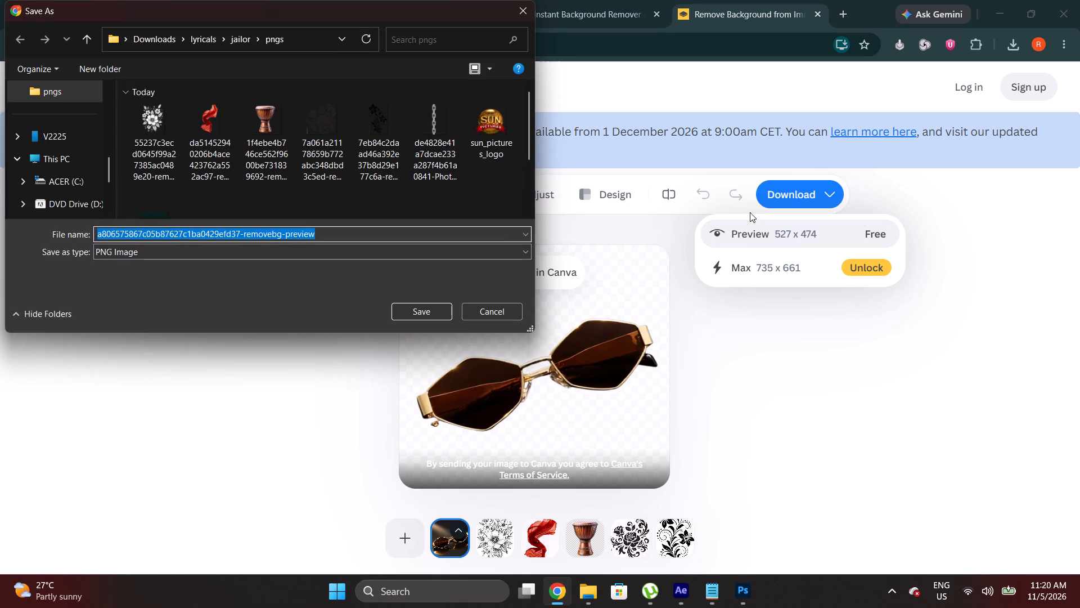
pyautogui.click(438, 309)
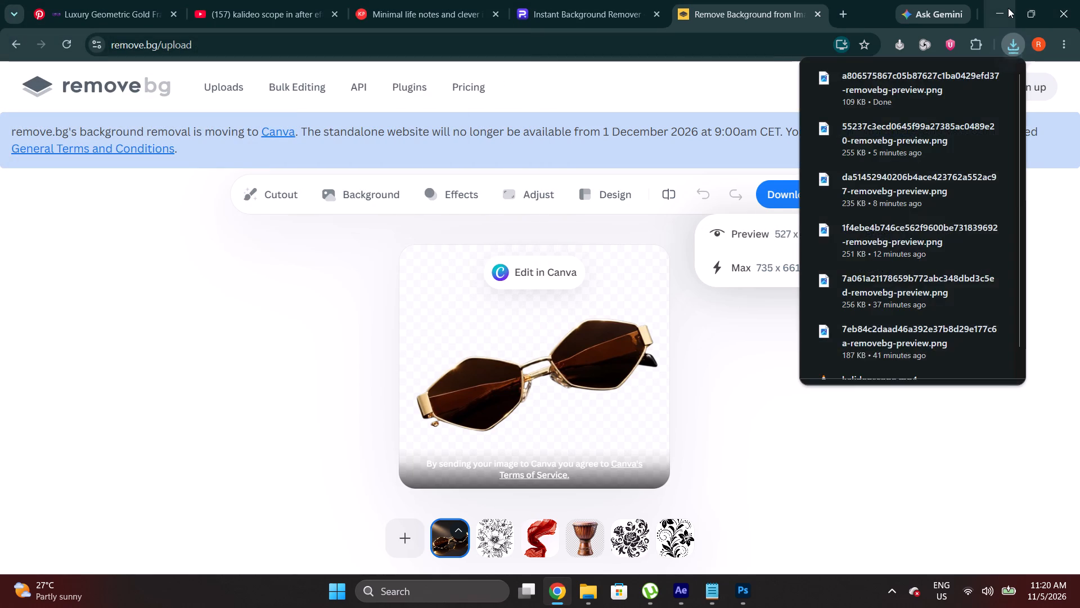
# Switch to Photoshop and place the newly saved sunglasses PNG from the pngs folder as an embedded object.
pyautogui.click(1007, 8)
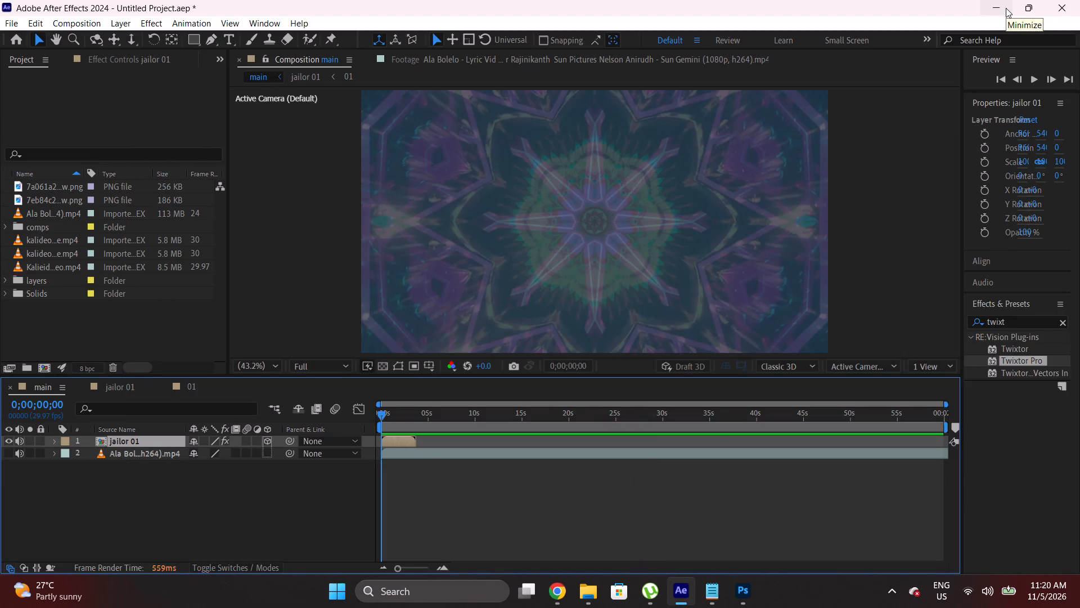
pyautogui.click(745, 597)
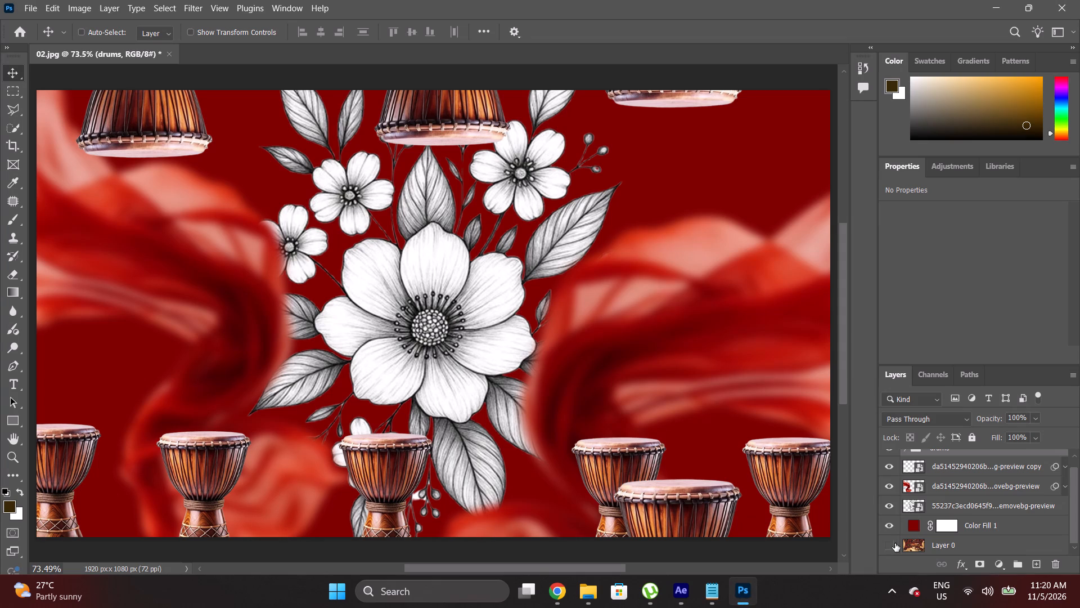
pyautogui.hotkey('ctrl', 'a')
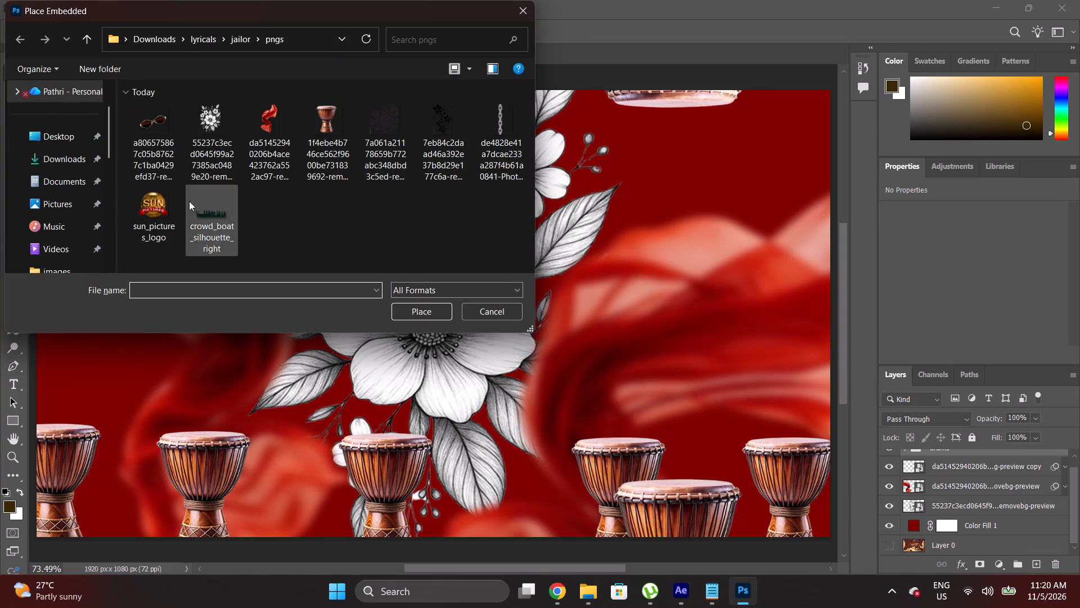
pyautogui.click(165, 120)
pyautogui.click(431, 310)
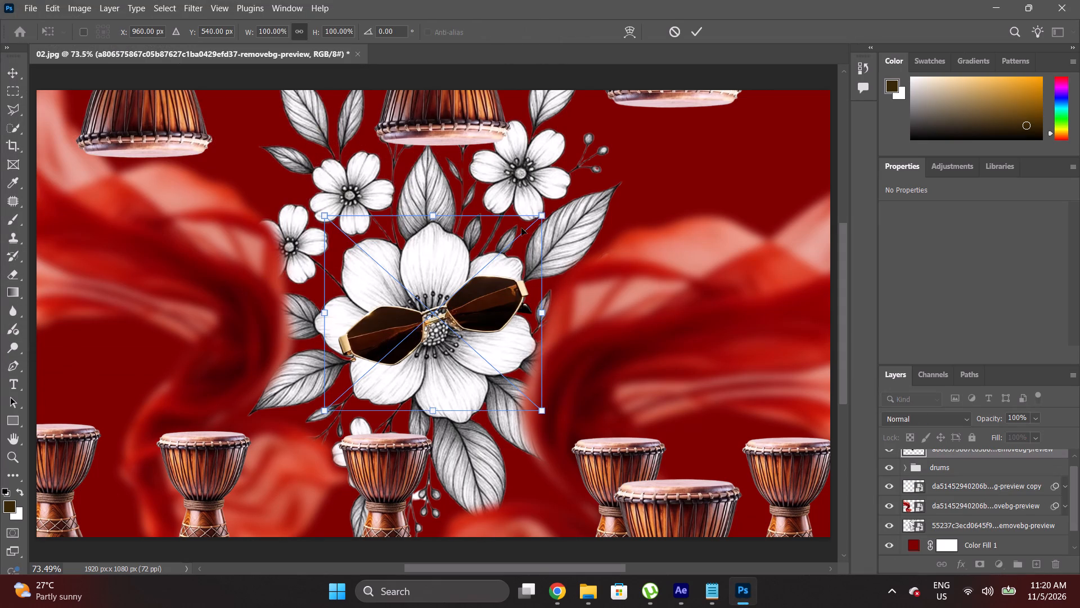
# Rotate the placed sunglasses about 16.2° so they sit level and scale them down to about 51.5%.
pyautogui.moveTo(555, 210); pyautogui.dragTo(571, 257)
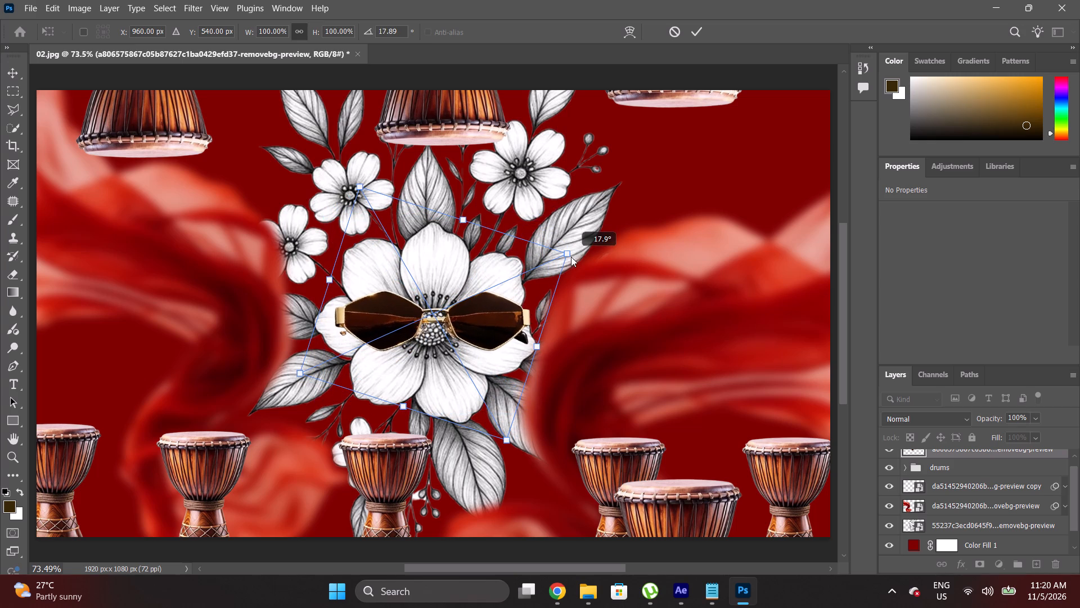
pyautogui.moveTo(571, 257); pyautogui.dragTo(574, 252)
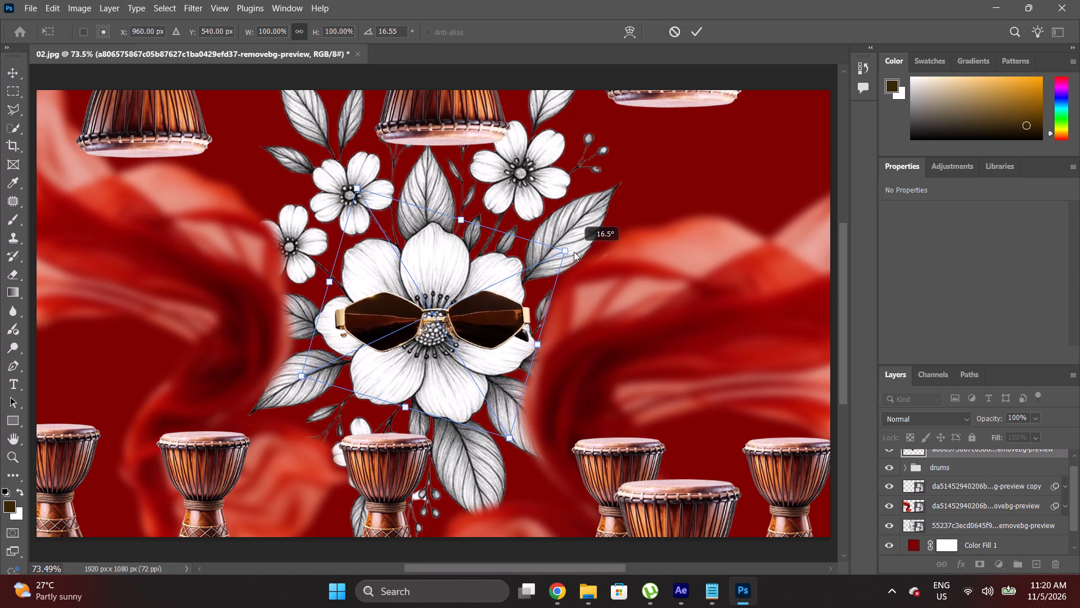
pyautogui.moveTo(574, 252); pyautogui.dragTo(575, 250)
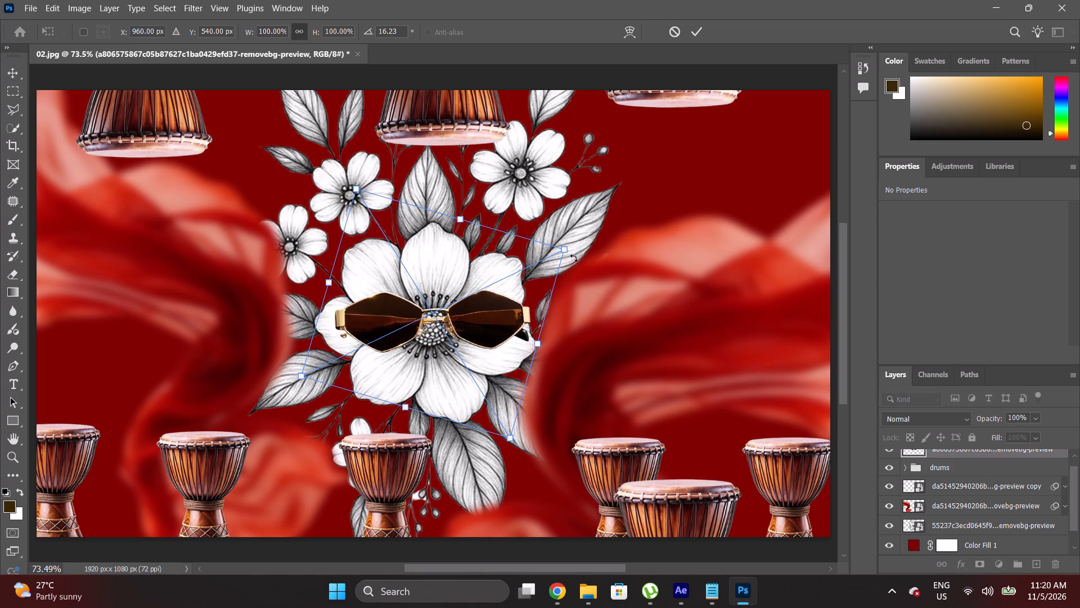
pyautogui.keyDown('alt'); pyautogui.moveTo(301, 376); pyautogui.dragTo(345, 361); pyautogui.keyUp('alt')
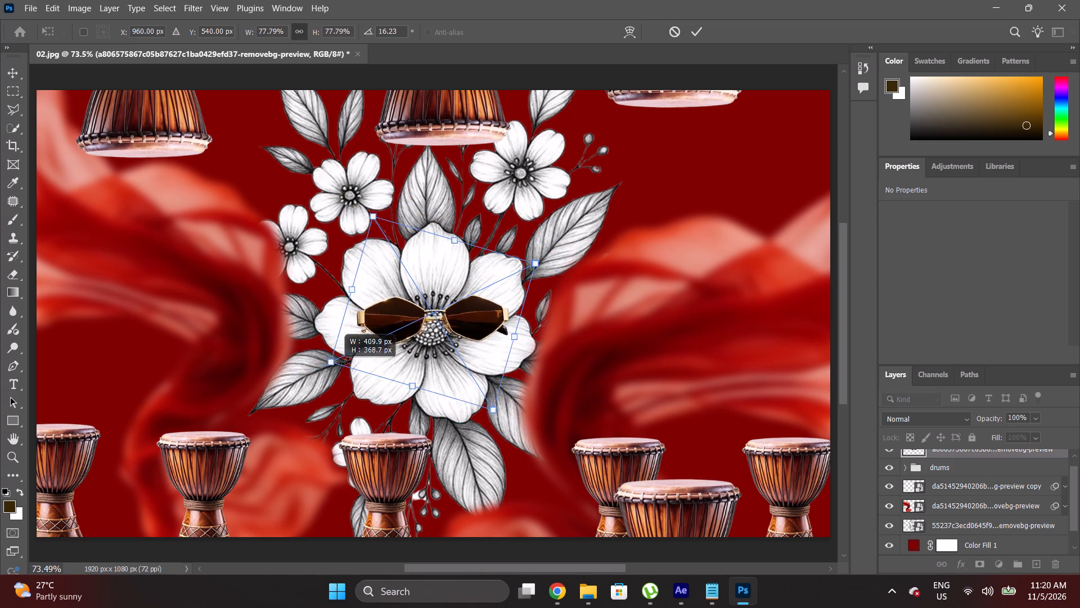
pyautogui.keyDown('alt'); pyautogui.moveTo(345, 361); pyautogui.dragTo(368, 351); pyautogui.keyUp('alt')
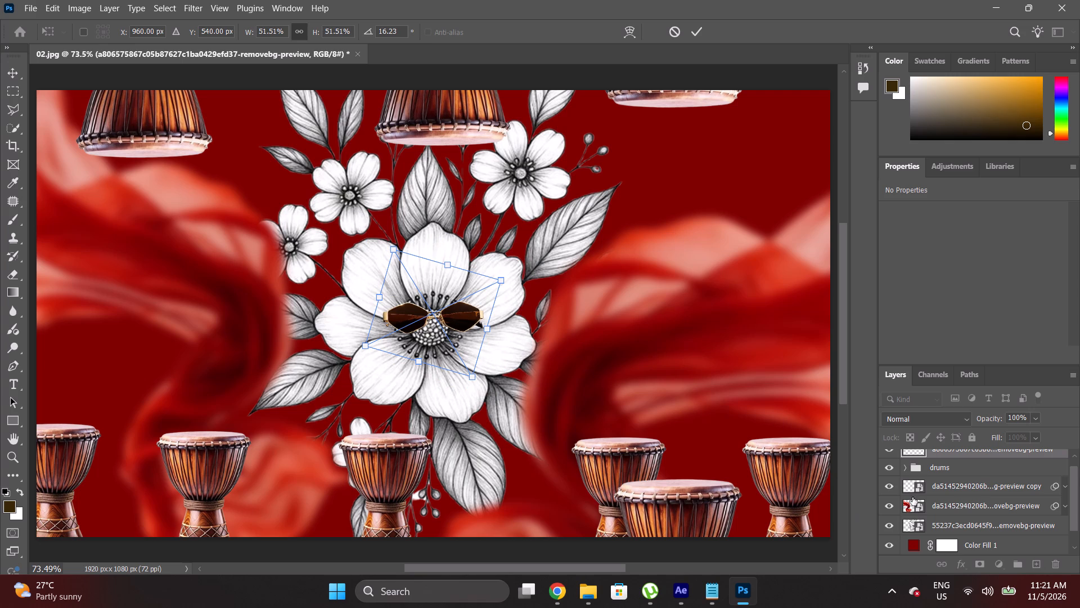
# Show the Layer 0 reference image and hide the drums, cloth, flower and colour fill layers, keeping the sunglasses layer shown.
pyautogui.scroll(-3, 912, 497)
pyautogui.click(891, 546)
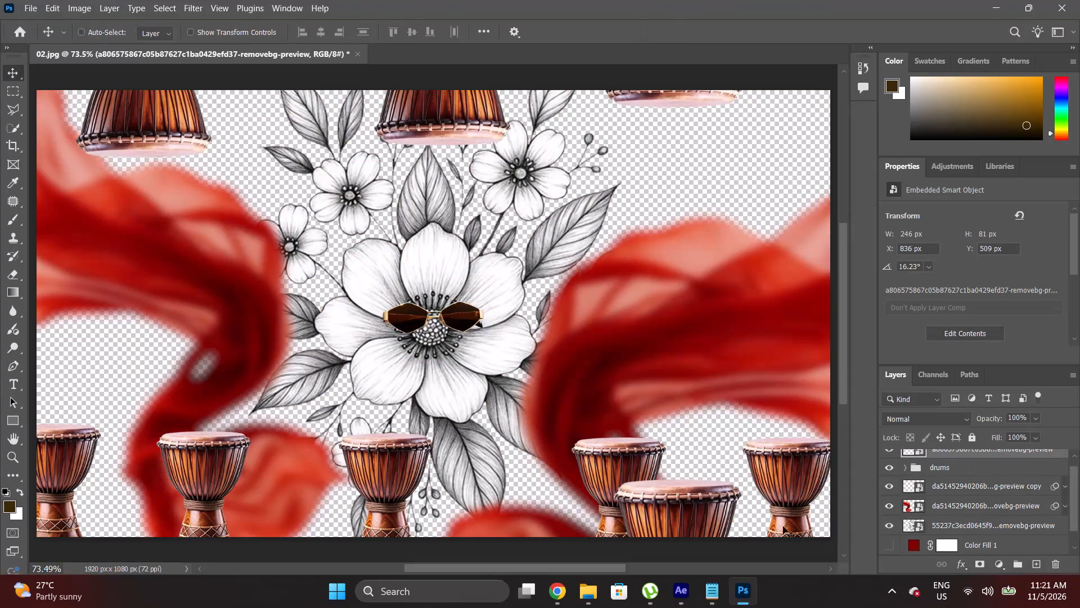
pyautogui.click(889, 543)
pyautogui.scroll(-3, 932, 516)
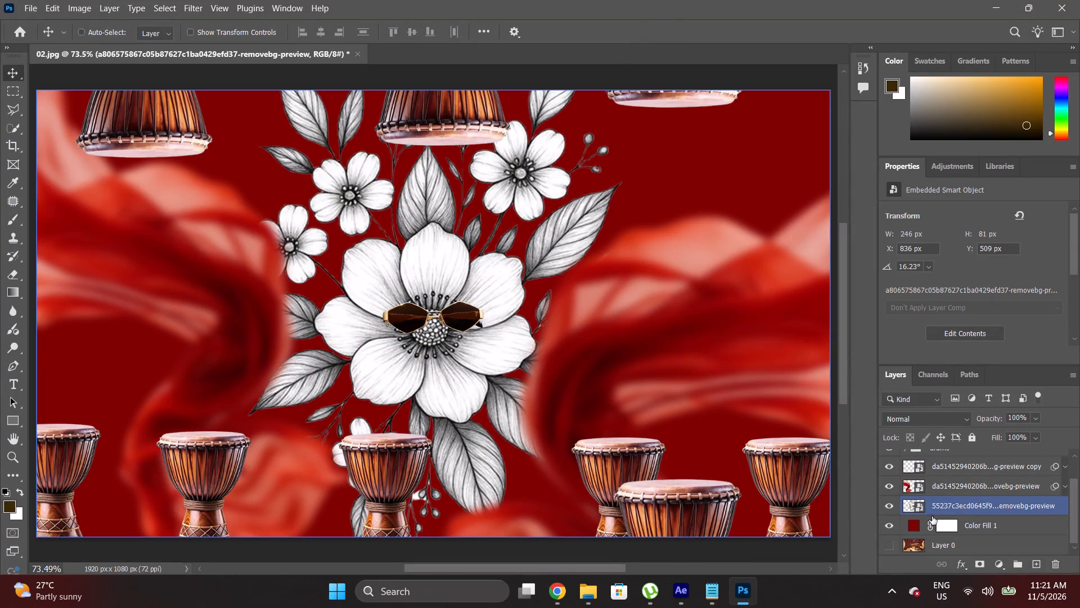
pyautogui.click(888, 543)
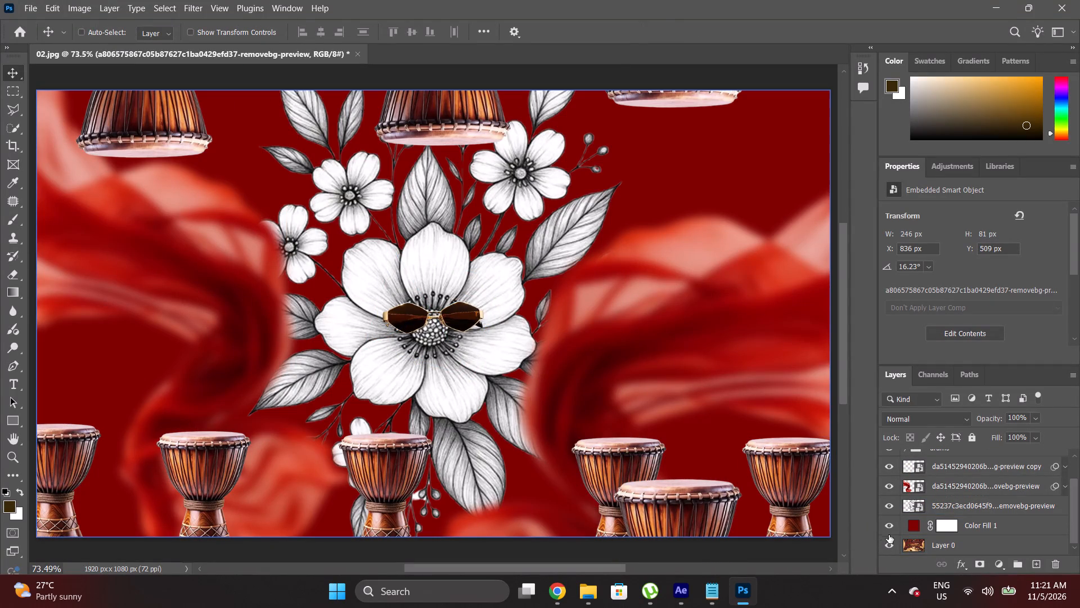
pyautogui.moveTo(891, 524); pyautogui.dragTo(892, 435)
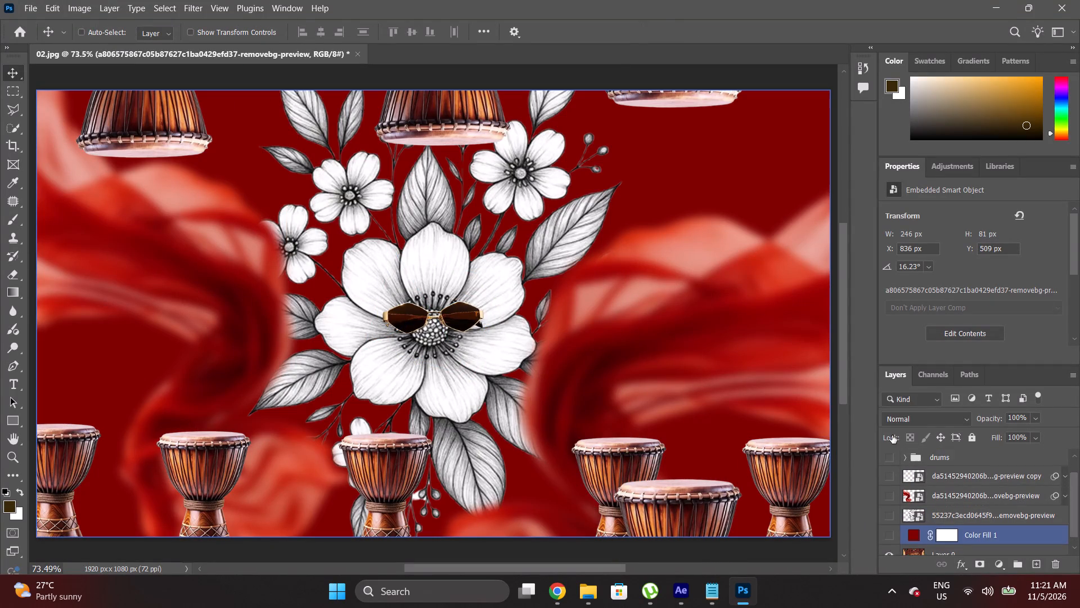
pyautogui.moveTo(892, 435); pyautogui.dragTo(892, 424)
pyautogui.click(892, 458)
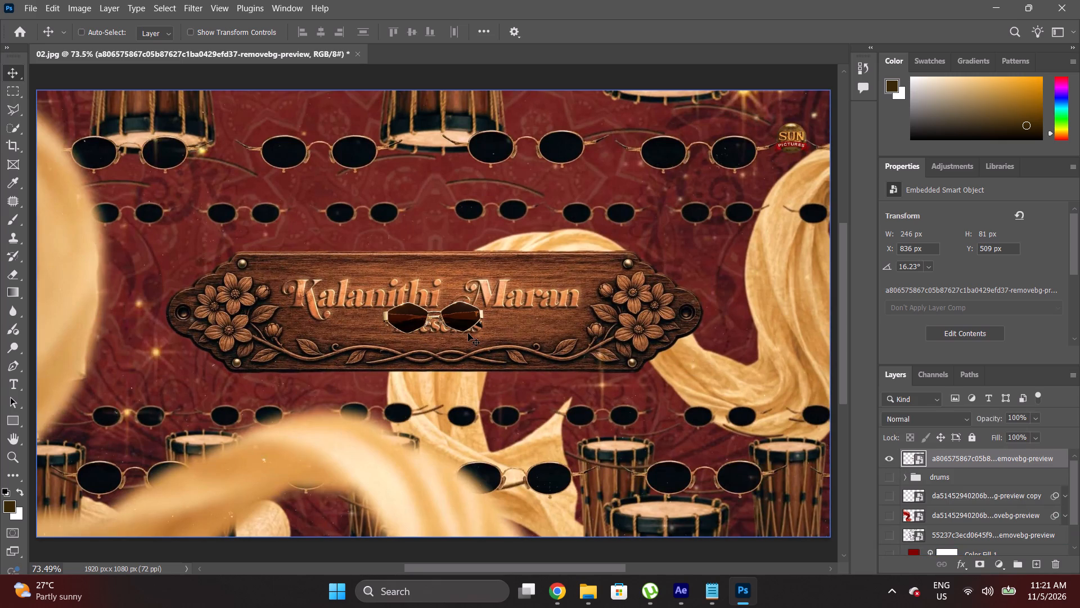
# Scale the sunglasses to about 38.7% and place them over the reference's rightmost small glasses below the nameplate, at about X 1843 px, Y 756 px.
pyautogui.hotkey('ctrl', 't')
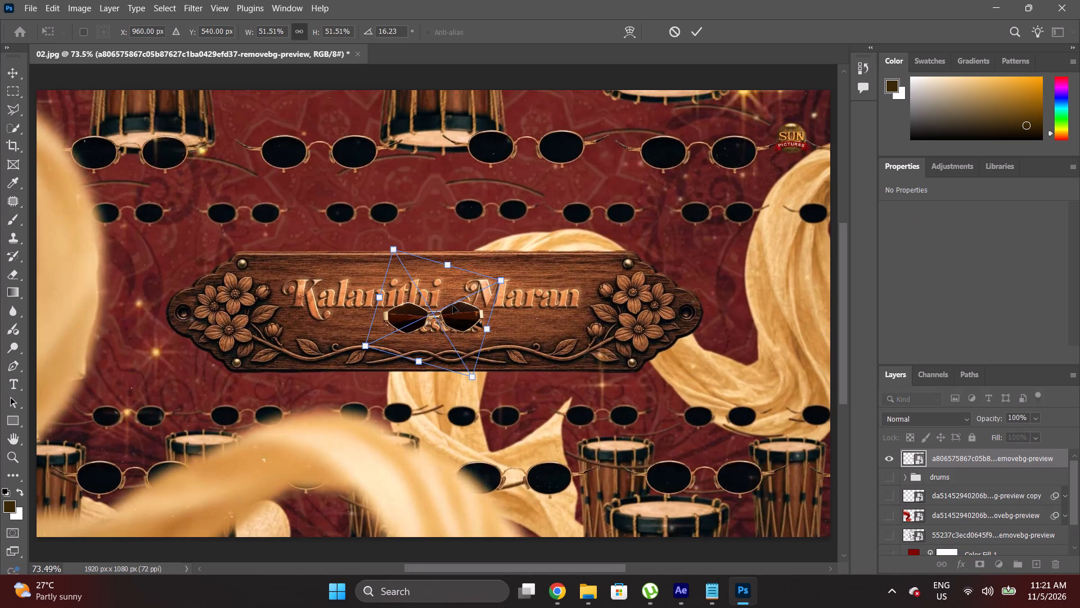
pyautogui.moveTo(452, 307); pyautogui.dragTo(622, 405)
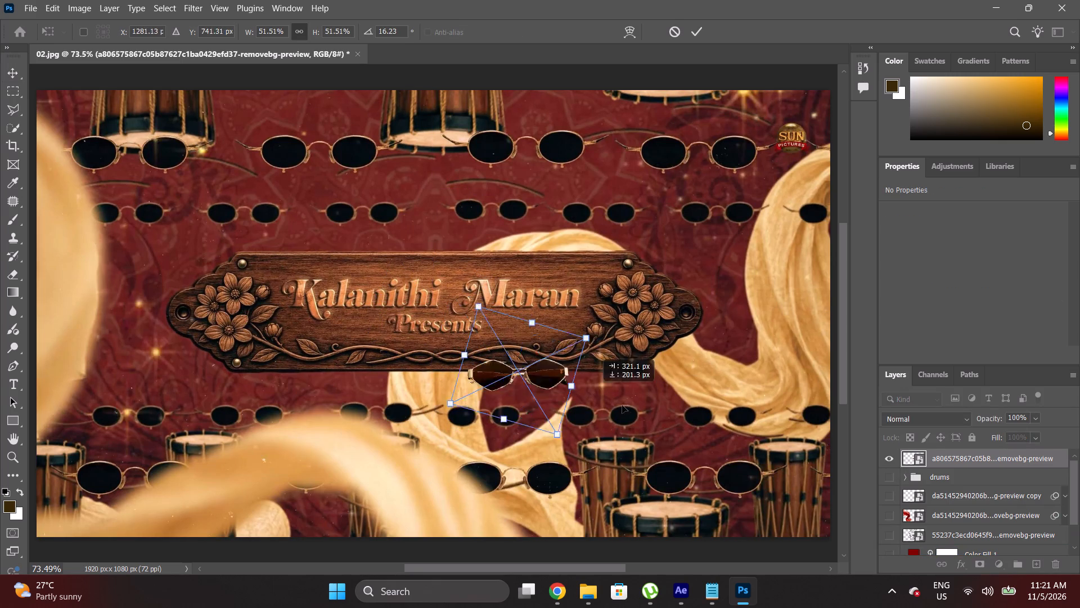
pyautogui.moveTo(622, 405); pyautogui.dragTo(767, 412)
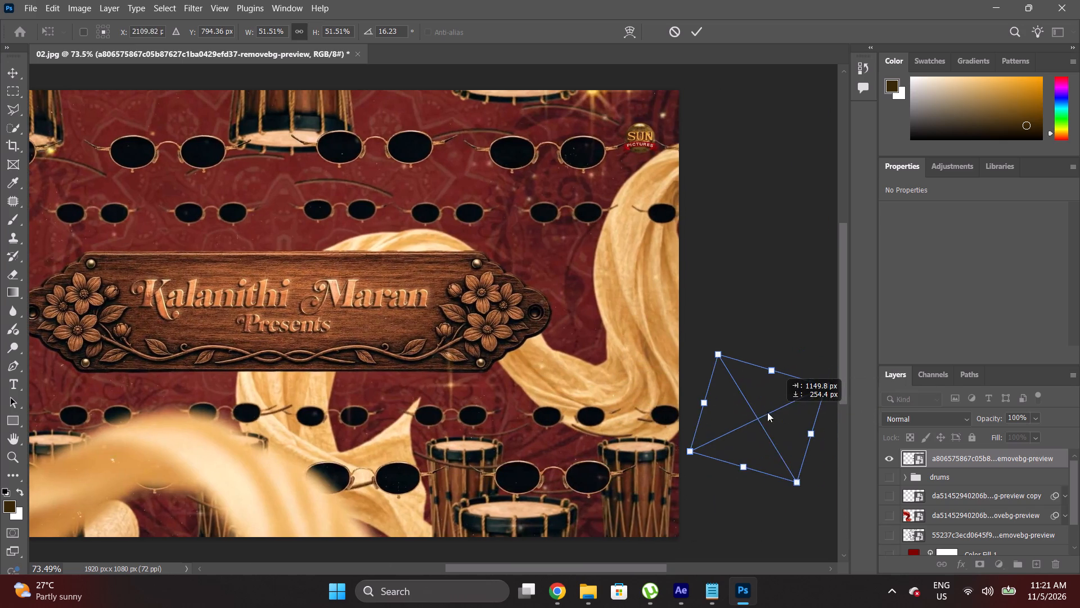
pyautogui.moveTo(767, 412); pyautogui.dragTo(756, 409)
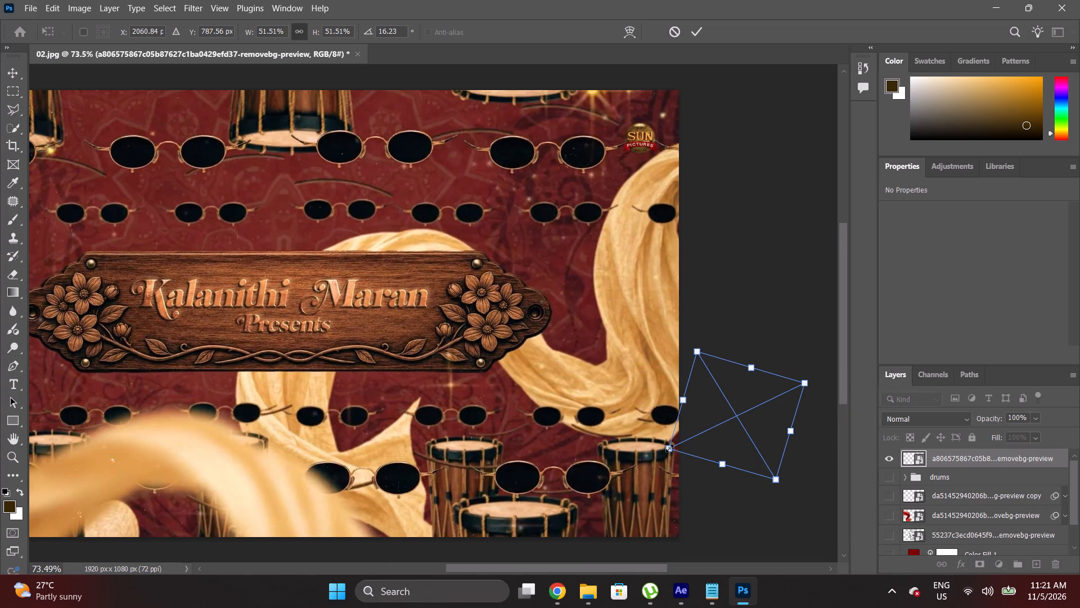
pyautogui.keyDown('alt'); pyautogui.moveTo(668, 448); pyautogui.dragTo(684, 437); pyautogui.keyUp('alt')
pyautogui.moveTo(743, 420); pyautogui.dragTo(739, 419)
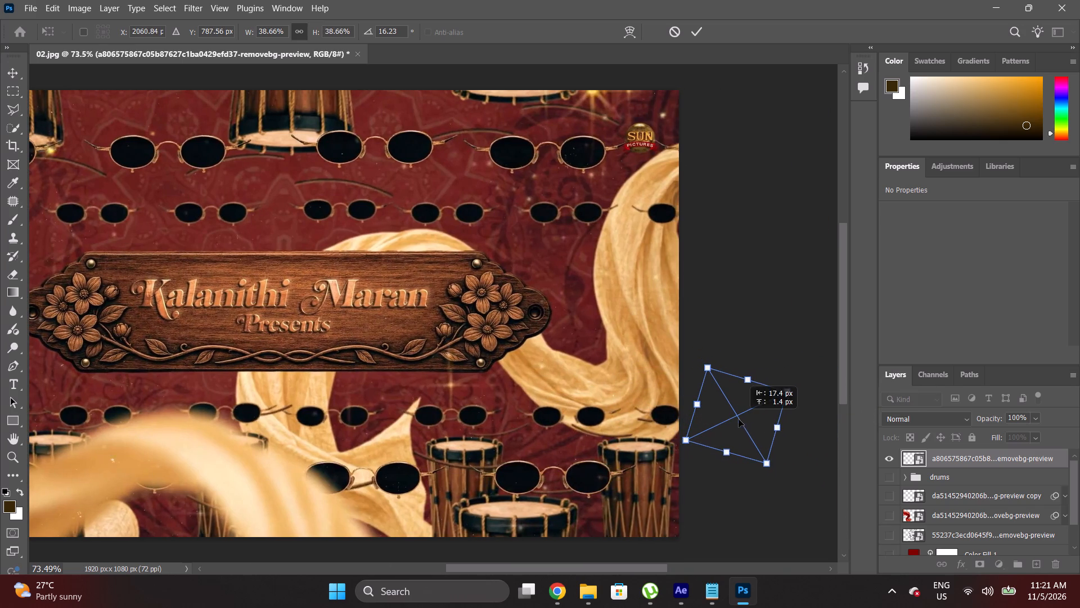
pyautogui.moveTo(739, 419); pyautogui.dragTo(692, 417)
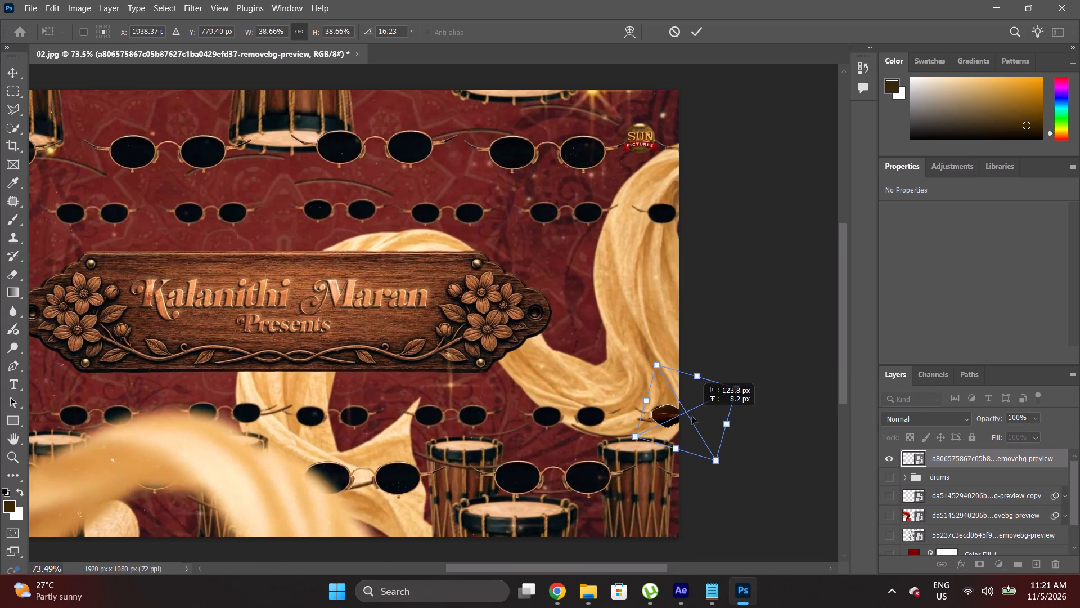
pyautogui.moveTo(692, 417); pyautogui.dragTo(688, 417)
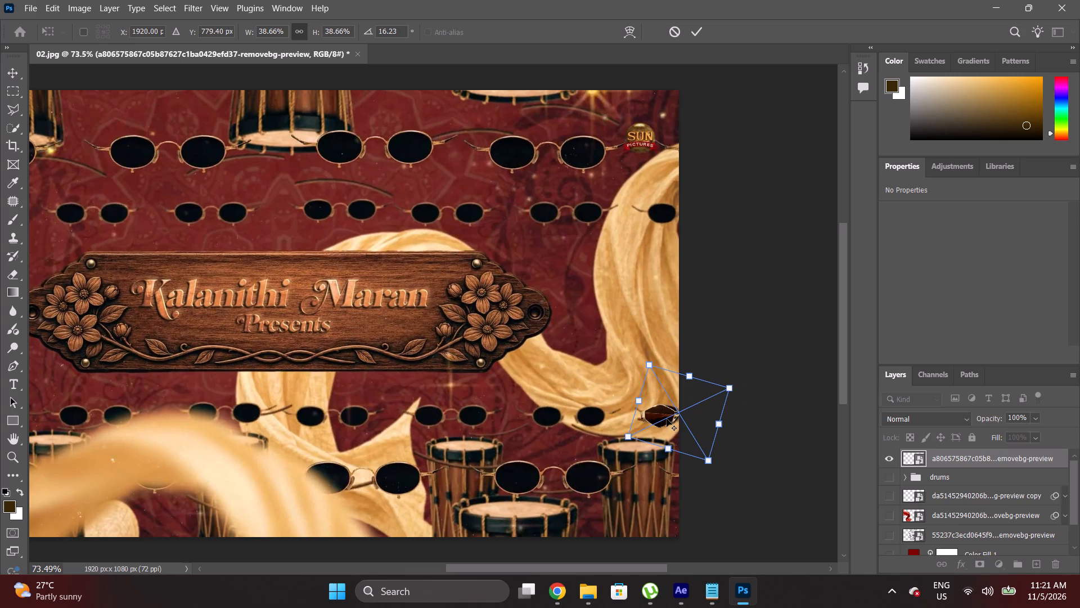
pyautogui.keyDown('alt'); pyautogui.moveTo(667, 419); pyautogui.dragTo(612, 419); pyautogui.keyUp('alt')
pyautogui.click(696, 25)
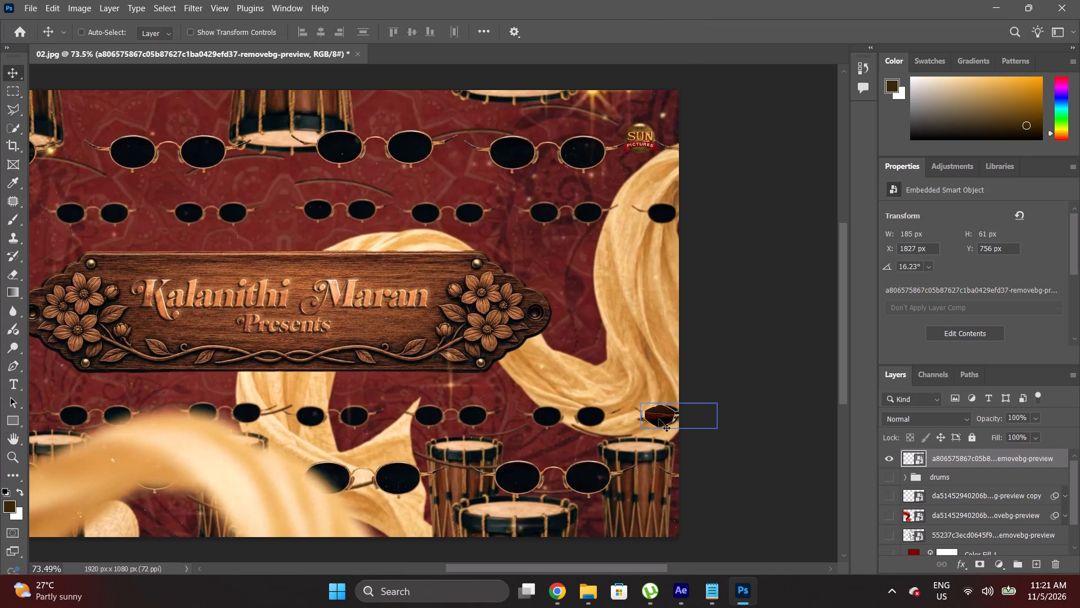
pyautogui.moveTo(659, 419); pyautogui.dragTo(669, 418)
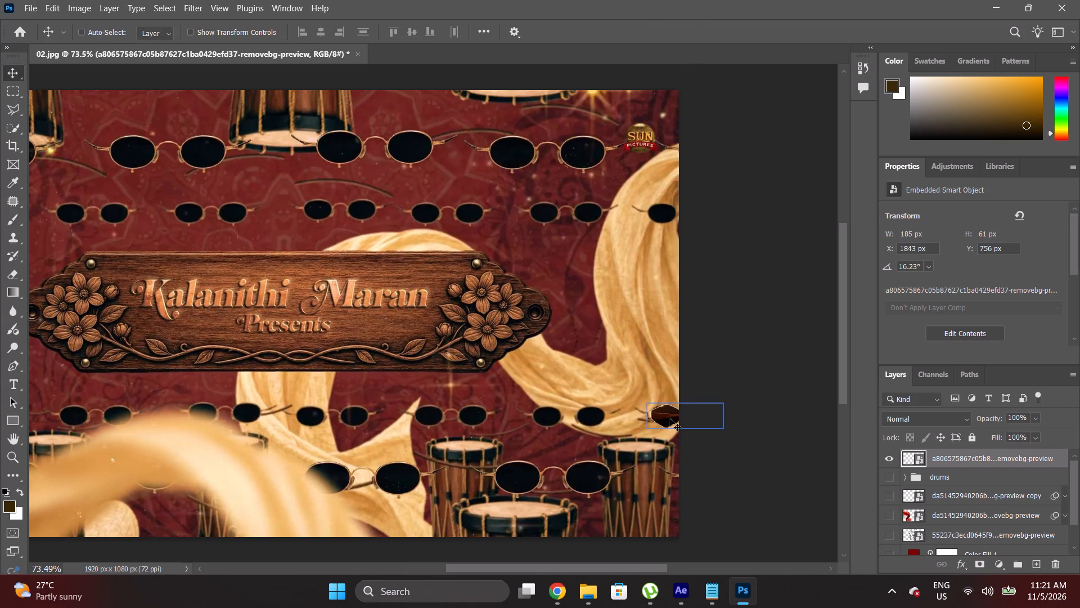
pyautogui.click(670, 418)
pyautogui.keyDown('alt'); pyautogui.moveTo(670, 417); pyautogui.dragTo(667, 417); pyautogui.keyUp('alt')
# Duplicate the small sunglasses twice along the row below the nameplate, placing the copies at about X 1550 px and X 1268 px, Y 756 px.
pyautogui.keyDown('alt'); pyautogui.moveTo(667, 417); pyautogui.dragTo(550, 420); pyautogui.keyUp('alt')
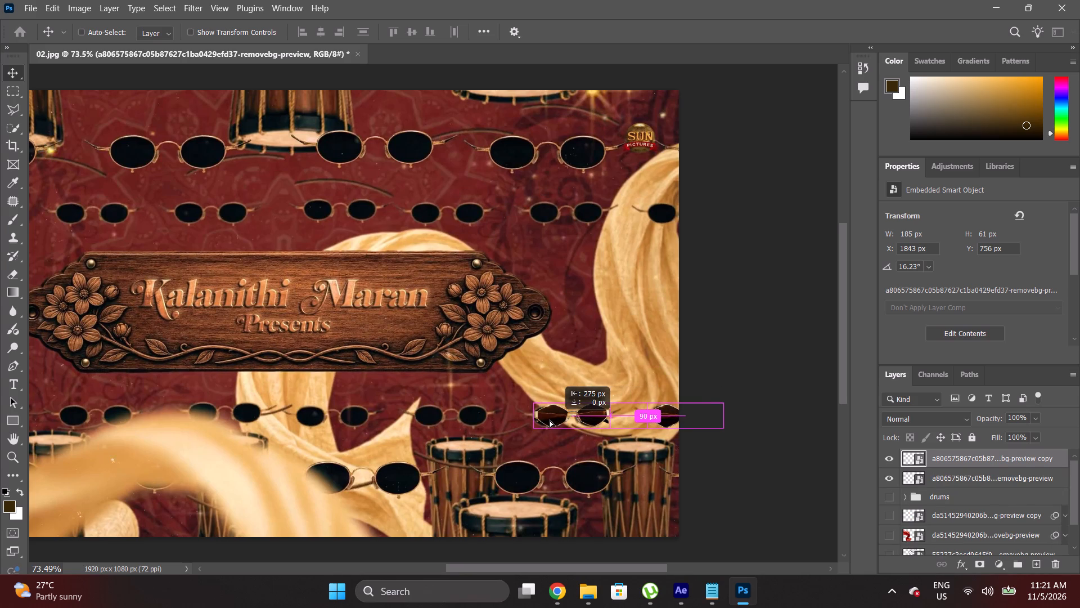
pyautogui.keyDown('alt'); pyautogui.moveTo(550, 420); pyautogui.dragTo(547, 421); pyautogui.keyUp('alt')
pyautogui.keyDown('alt'); pyautogui.moveTo(551, 416); pyautogui.dragTo(478, 418); pyautogui.keyUp('alt')
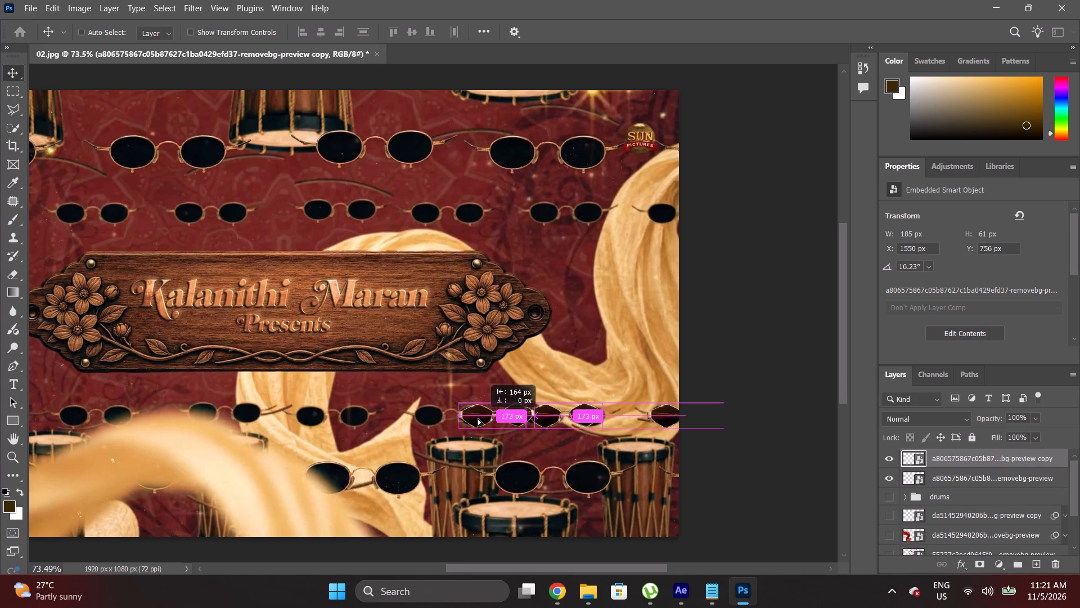
pyautogui.keyDown('alt'); pyautogui.moveTo(478, 418); pyautogui.dragTo(432, 420); pyautogui.keyUp('alt')
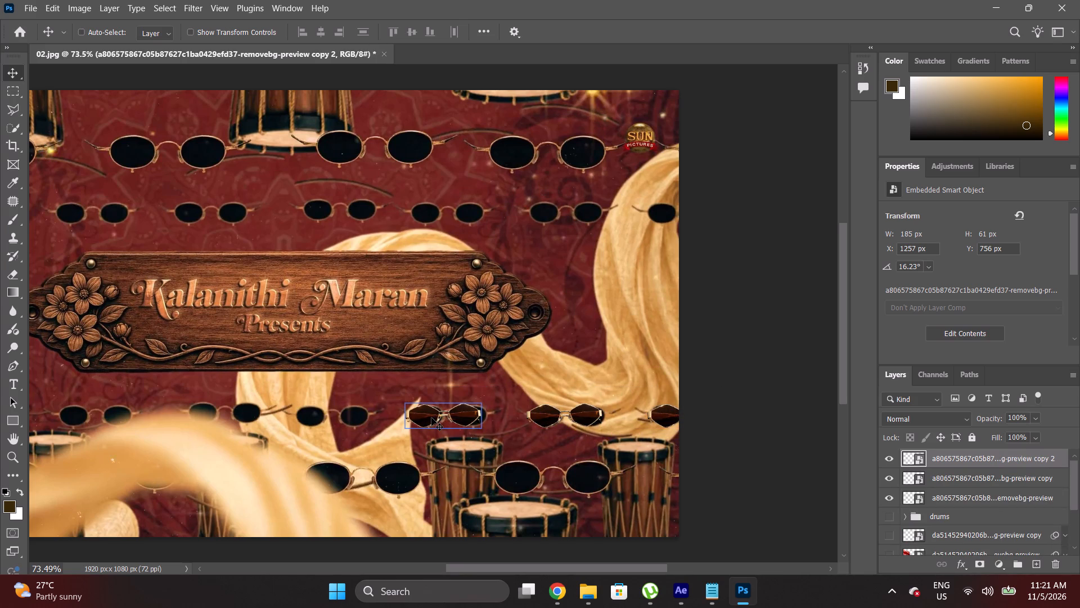
pyautogui.press('Right')
pyautogui.press('Right')
pyautogui.press('Right')
pyautogui.press('Right')
pyautogui.press('Right')
pyautogui.press('Right')
pyautogui.press('Right')
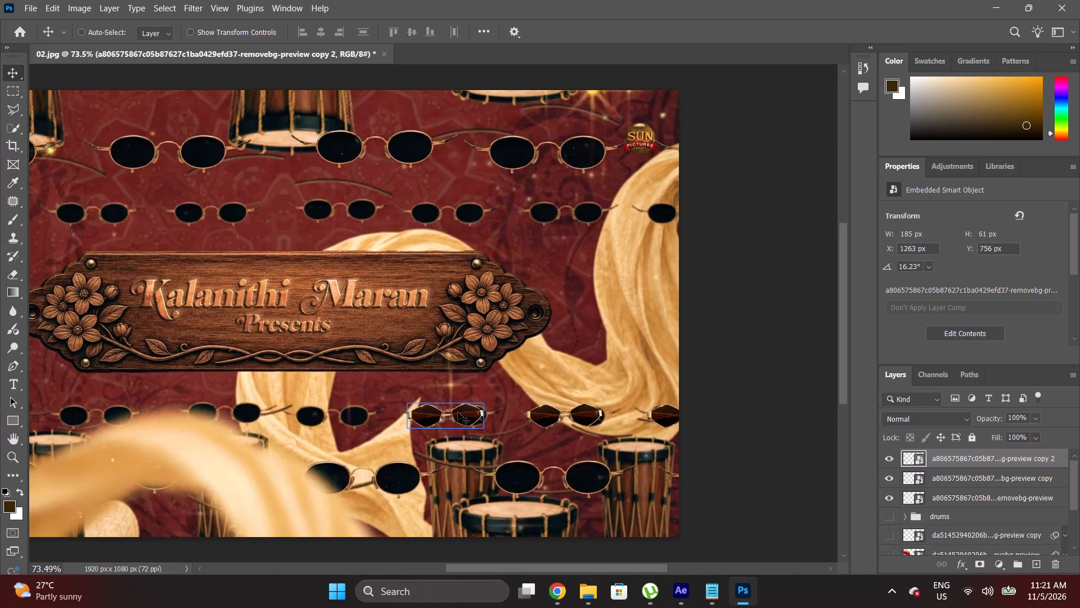
pyautogui.press('Right')
pyautogui.press('Right')
pyautogui.press('Right')
pyautogui.press('Right')
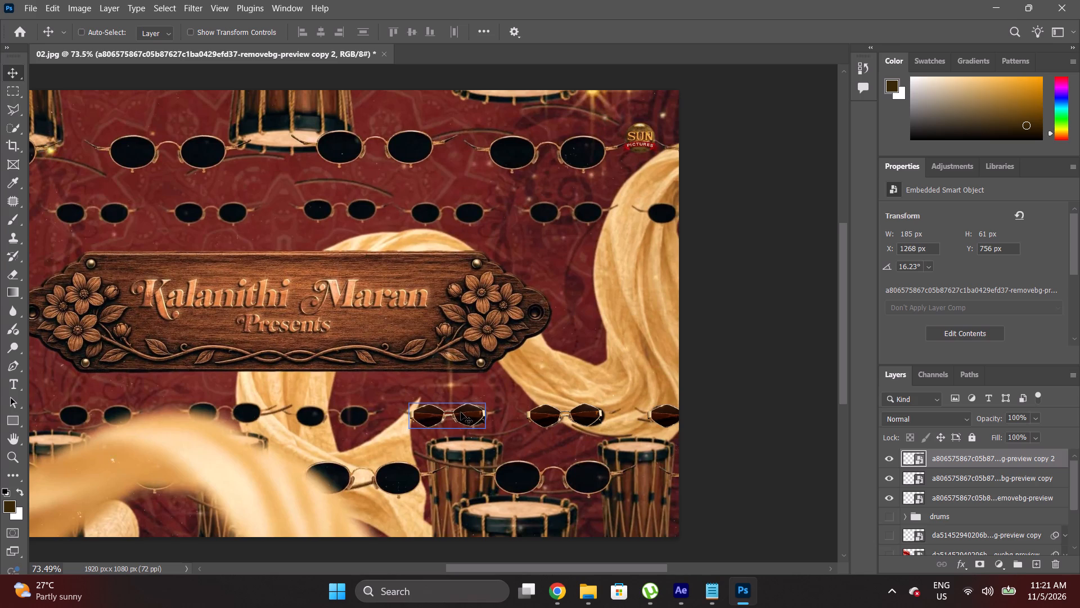
# Duplicate the small sunglasses three more times along the same row, at about X 986, 722 and 414 px, Y 756 px.
pyautogui.keyDown('alt'); pyautogui.moveTo(463, 417); pyautogui.dragTo(345, 422); pyautogui.keyUp('alt')
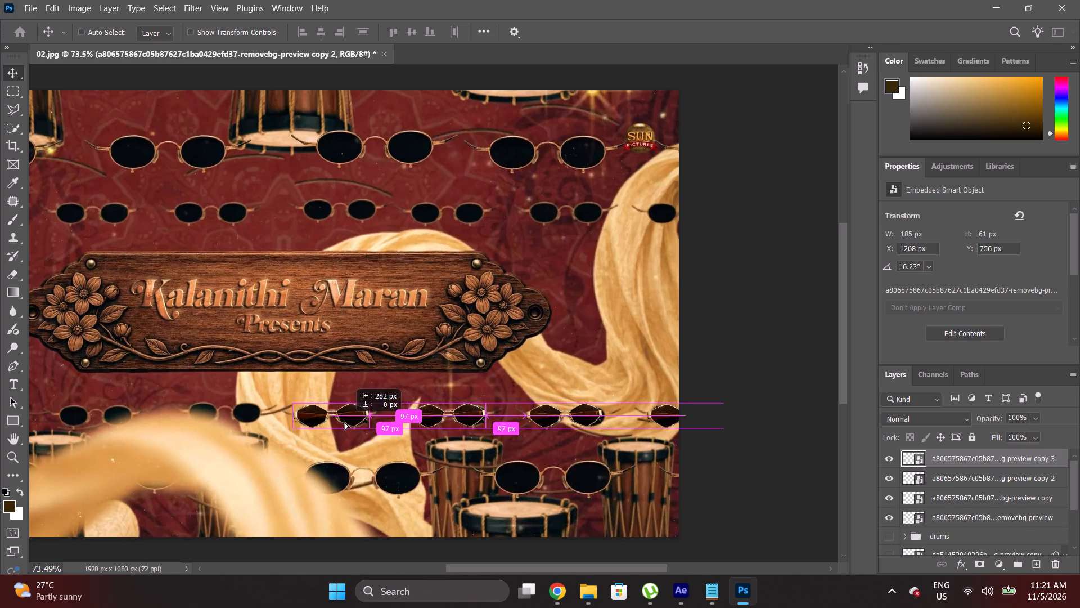
pyautogui.keyDown('alt'); pyautogui.moveTo(345, 422); pyautogui.dragTo(344, 422); pyautogui.keyUp('alt')
pyautogui.keyDown('alt'); pyautogui.moveTo(346, 419); pyautogui.dragTo(249, 423); pyautogui.keyUp('alt')
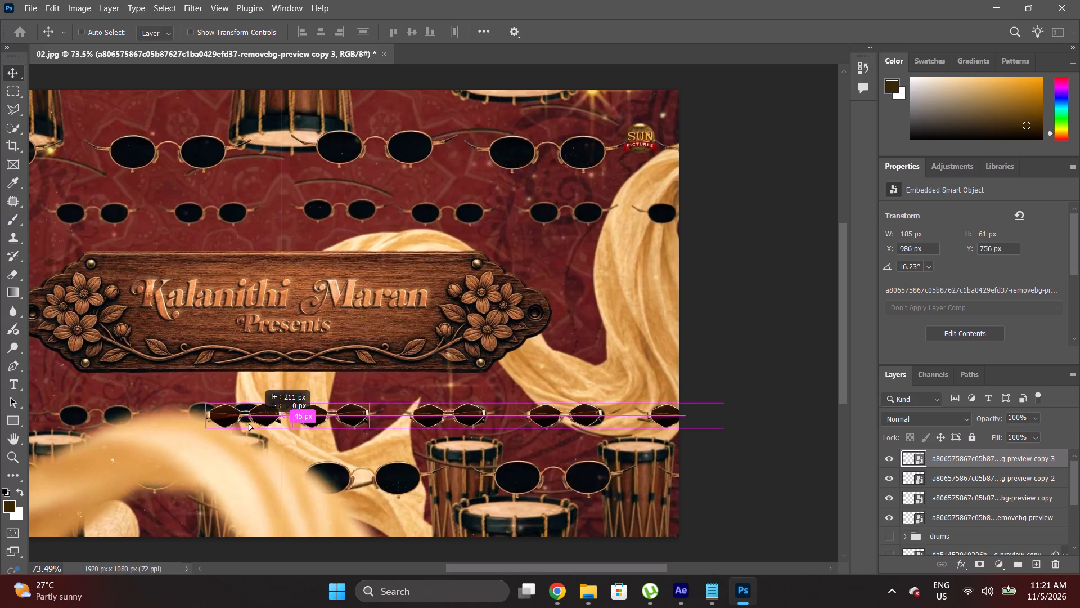
pyautogui.keyDown('alt'); pyautogui.moveTo(249, 423); pyautogui.dragTo(237, 422); pyautogui.keyUp('alt')
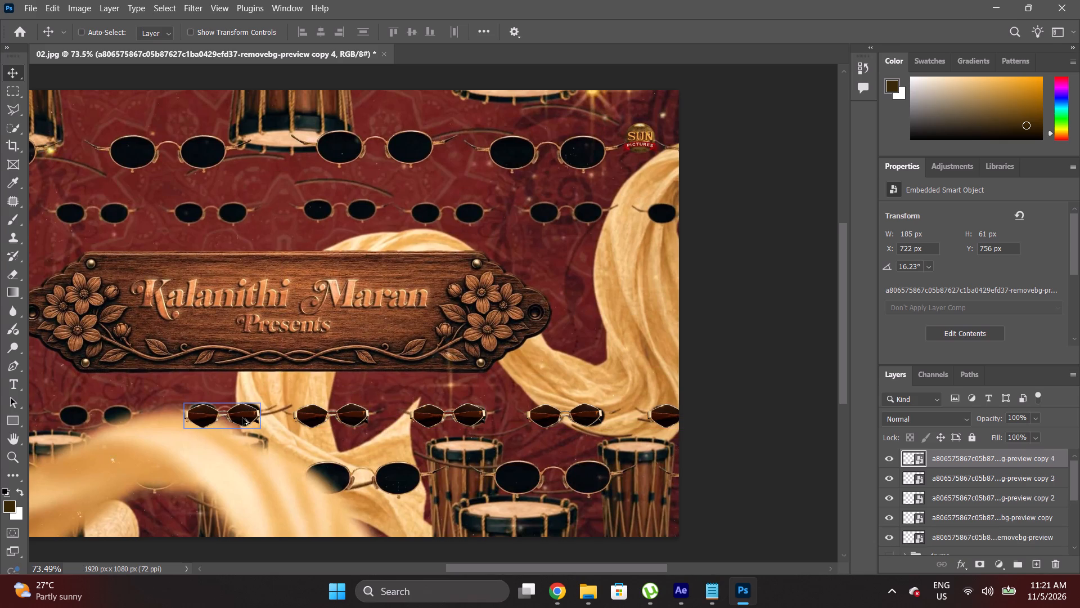
pyautogui.keyDown('alt'); pyautogui.moveTo(242, 418); pyautogui.dragTo(115, 417); pyautogui.keyUp('alt')
# Duplicate the small sunglasses over the first three reference glasses above the nameplate, at about X 410, 700 and 1005 px, the third at Y 259 px.
pyautogui.keyDown('alt'); pyautogui.moveTo(114, 416); pyautogui.dragTo(120, 220); pyautogui.keyUp('alt')
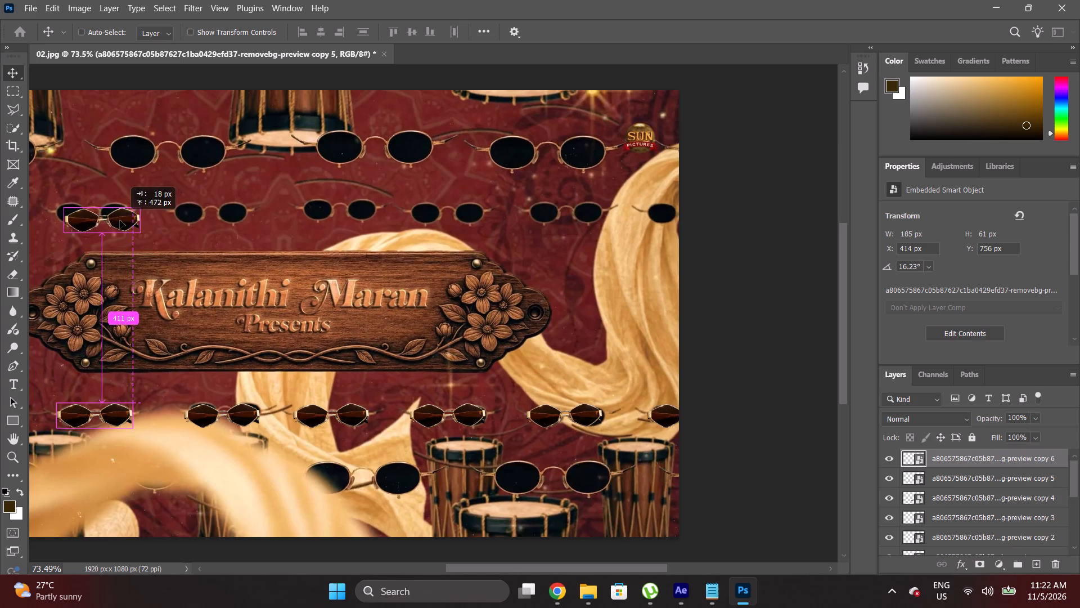
pyautogui.keyDown('alt'); pyautogui.moveTo(120, 220); pyautogui.dragTo(112, 213); pyautogui.keyUp('alt')
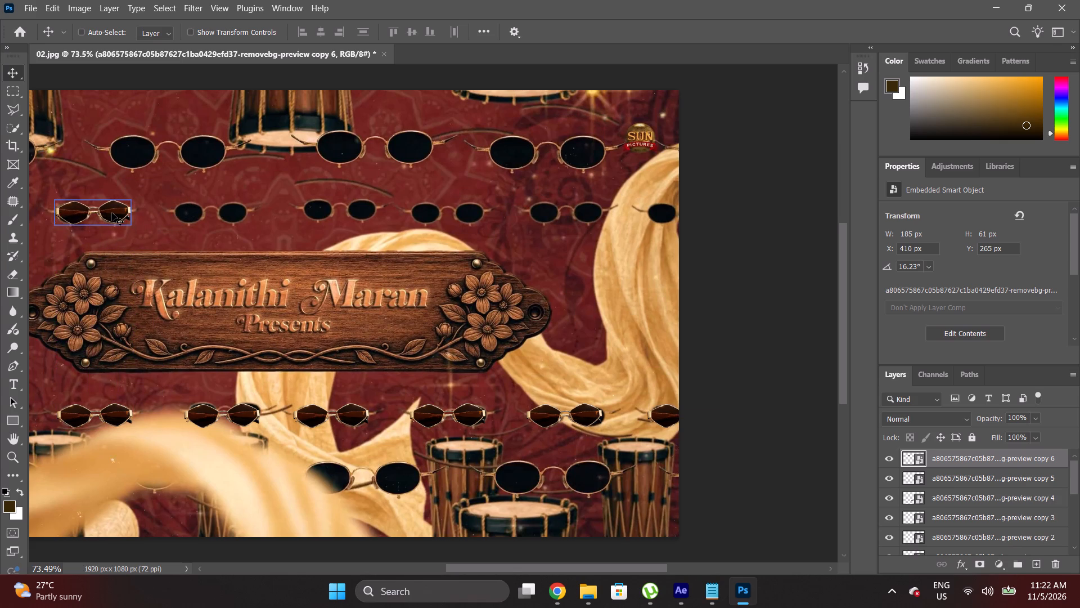
pyautogui.keyDown('alt'); pyautogui.moveTo(112, 213); pyautogui.dragTo(232, 213); pyautogui.keyUp('alt')
pyautogui.keyDown('alt'); pyautogui.moveTo(232, 213); pyautogui.dragTo(361, 213); pyautogui.keyUp('alt')
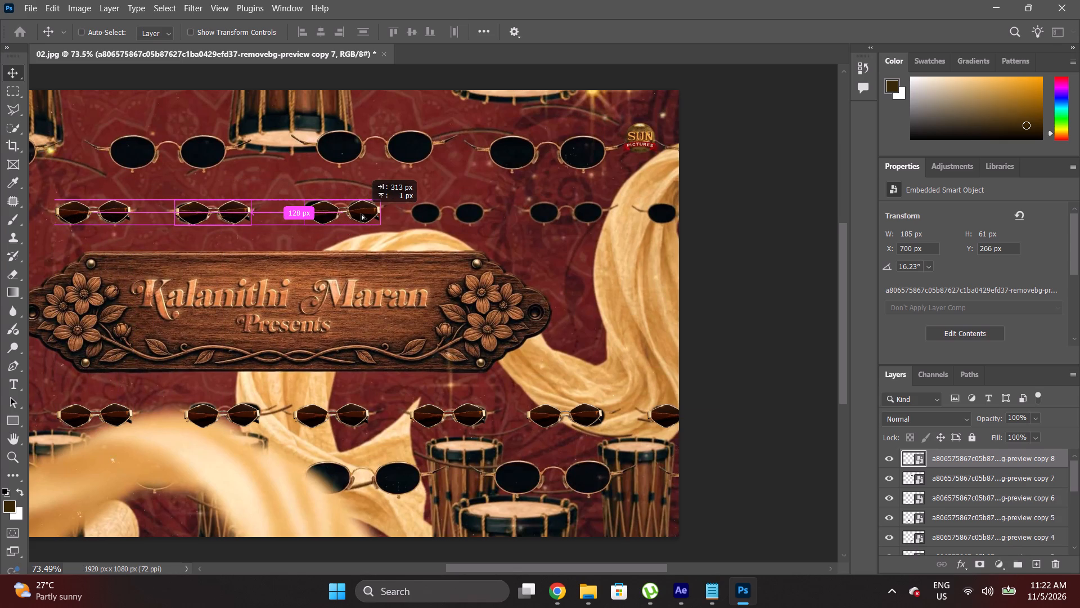
pyautogui.keyDown('alt'); pyautogui.moveTo(361, 213); pyautogui.dragTo(358, 209); pyautogui.keyUp('alt')
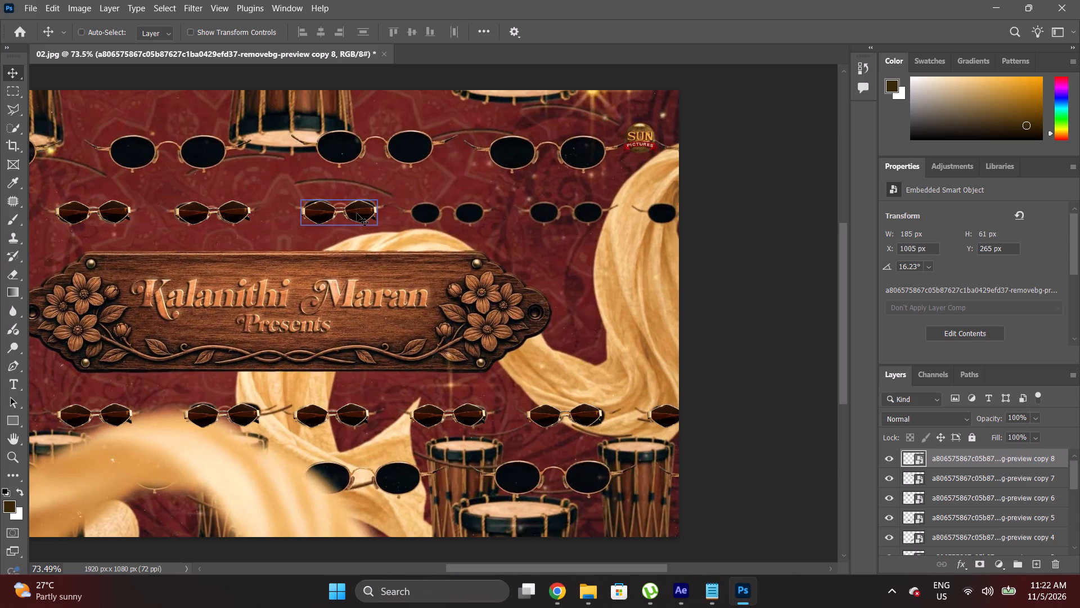
pyautogui.press('Up')
pyautogui.press('Up')
pyautogui.press('Up')
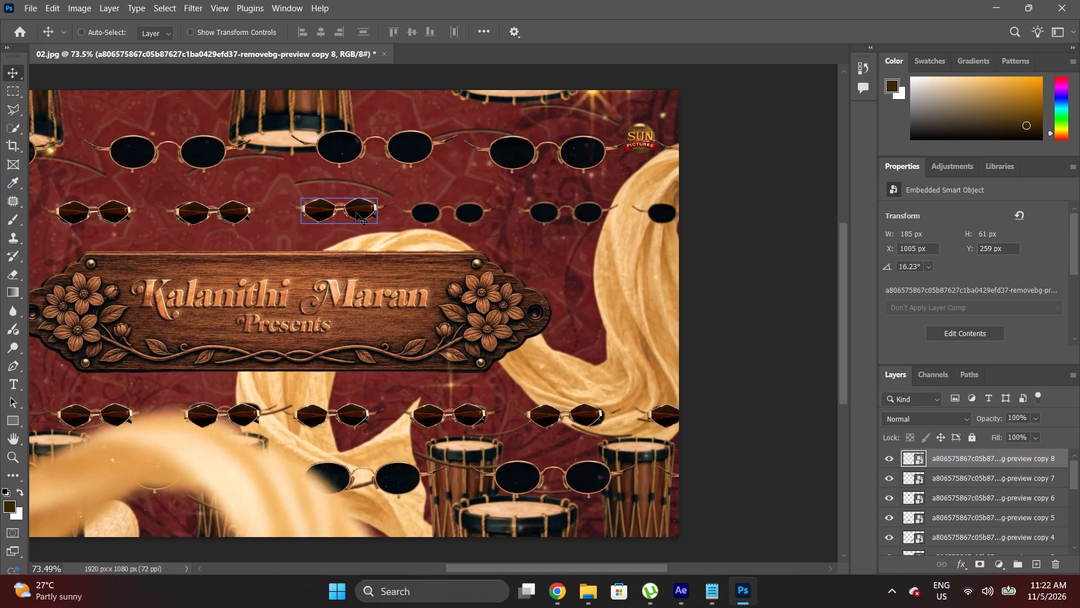
# Duplicate the small sunglasses over the three remaining reference glasses above the nameplate, ending at about X 1832 px, Y 259 px.
pyautogui.keyDown('alt'); pyautogui.moveTo(356, 212); pyautogui.dragTo(465, 211); pyautogui.keyUp('alt')
pyautogui.keyDown('alt'); pyautogui.moveTo(465, 211); pyautogui.dragTo(581, 211); pyautogui.keyUp('alt')
pyautogui.keyDown('alt'); pyautogui.moveTo(581, 211); pyautogui.dragTo(696, 213); pyautogui.keyUp('alt')
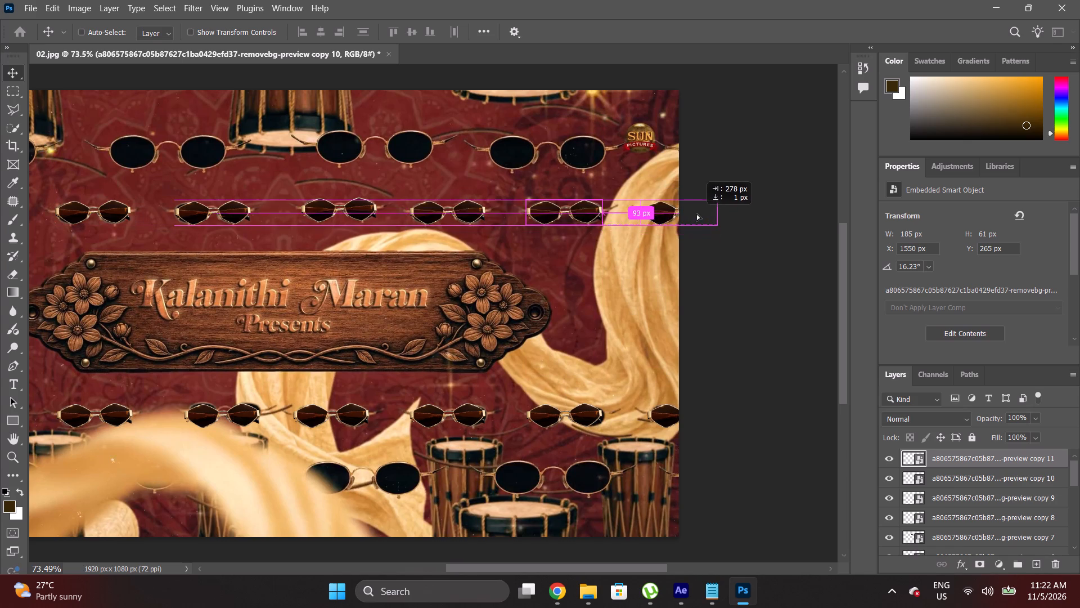
pyautogui.keyDown('alt'); pyautogui.moveTo(696, 213); pyautogui.dragTo(699, 208); pyautogui.keyUp('alt')
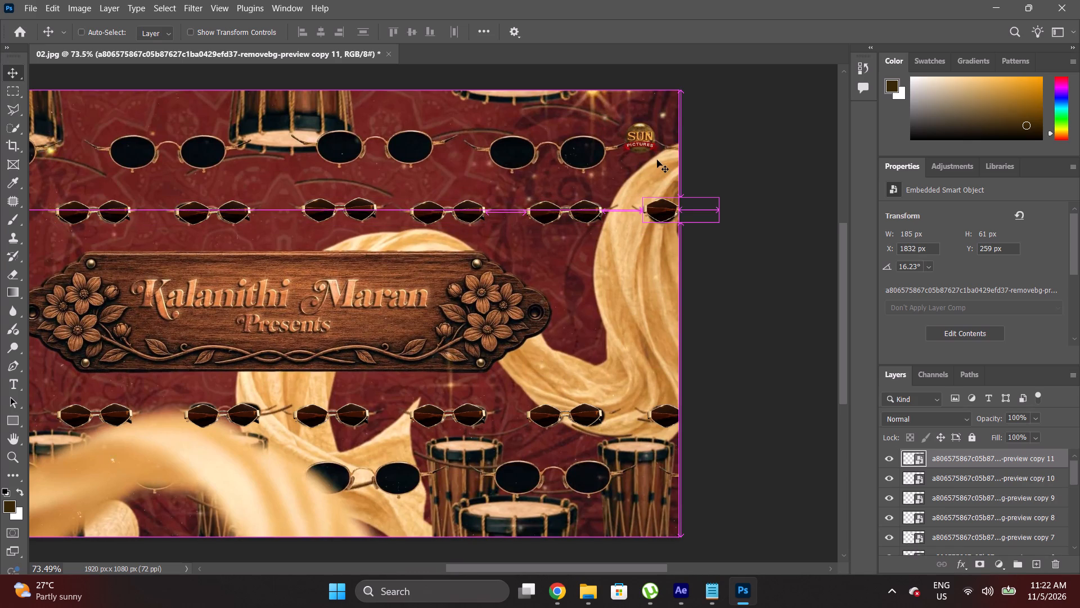
# Duplicate the sunglasses, scale the copy to about 55%, and place it over the bottom row's canvas edge at about X 1896 px, Y 919 px.
pyautogui.keyDown('alt'); pyautogui.moveTo(658, 212); pyautogui.dragTo(579, 305); pyautogui.keyUp('alt')
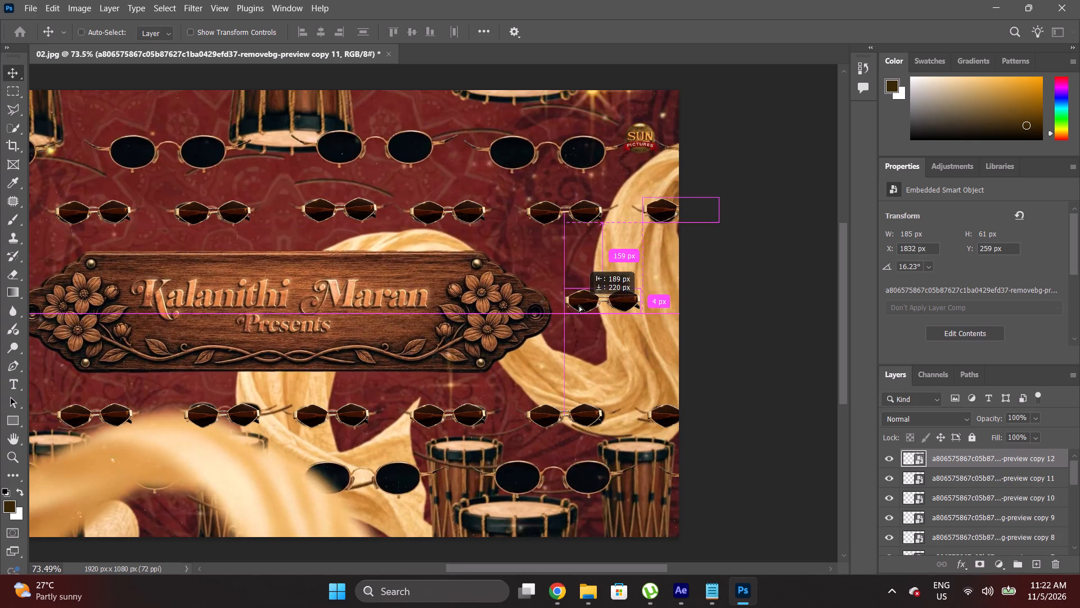
pyautogui.keyDown('alt'); pyautogui.moveTo(579, 305); pyautogui.dragTo(578, 305); pyautogui.keyUp('alt')
pyautogui.hotkey('ctrl', 't')
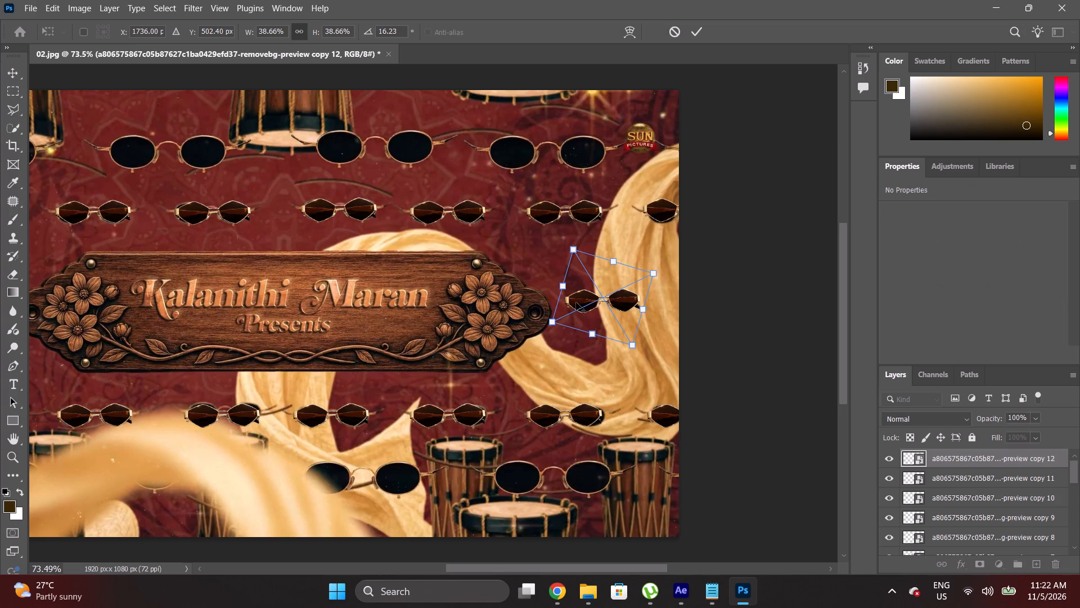
pyautogui.keyDown('alt'); pyautogui.moveTo(654, 275); pyautogui.dragTo(674, 266); pyautogui.keyUp('alt')
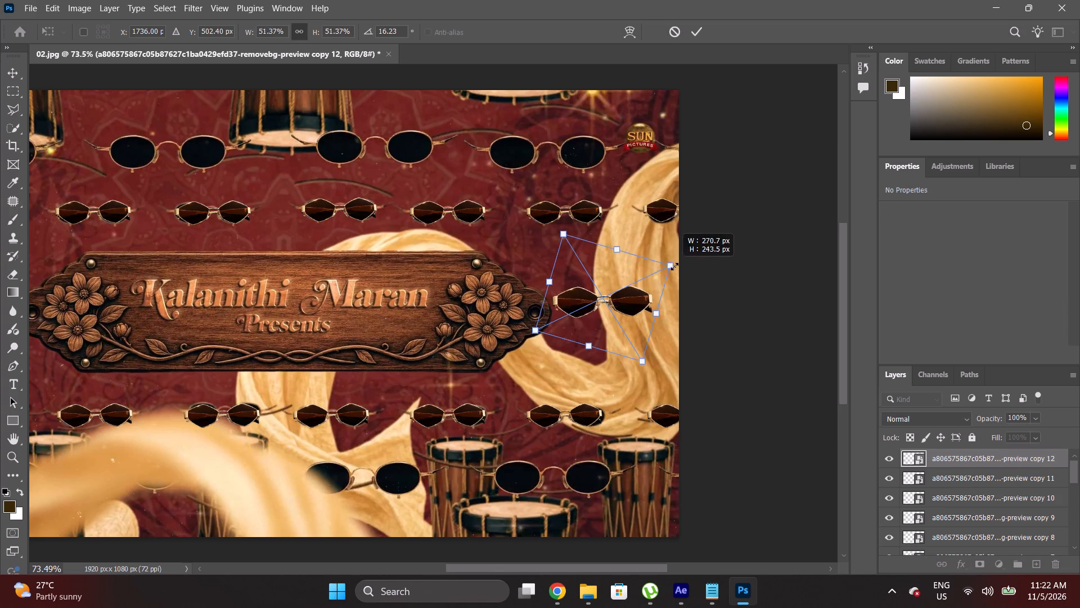
pyautogui.keyDown('alt'); pyautogui.moveTo(674, 266); pyautogui.dragTo(676, 265); pyautogui.keyUp('alt')
pyautogui.moveTo(624, 277); pyautogui.dragTo(603, 397)
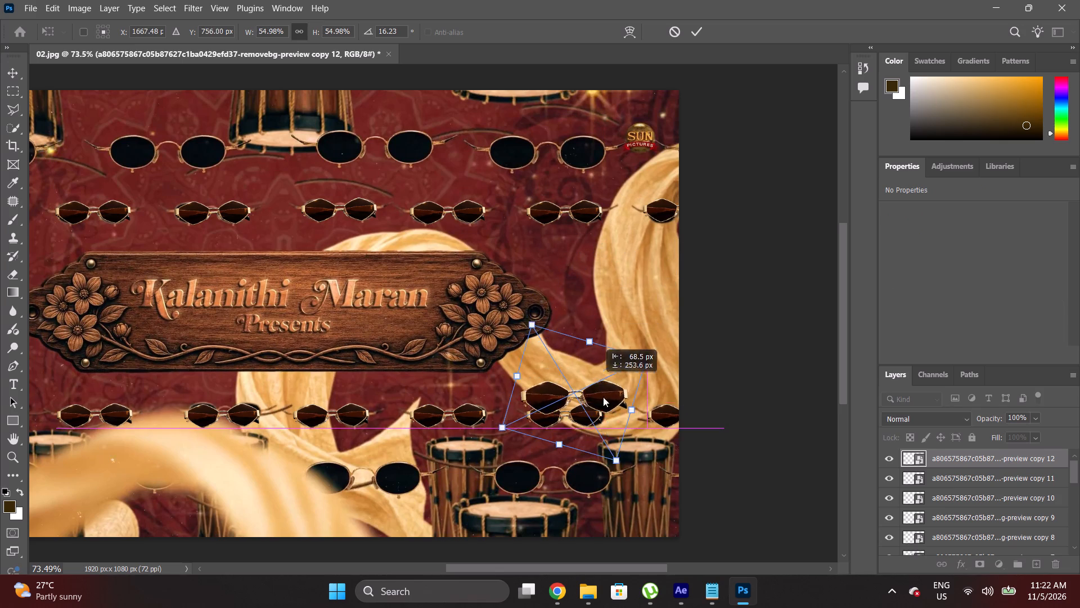
pyautogui.moveTo(603, 397); pyautogui.dragTo(745, 462)
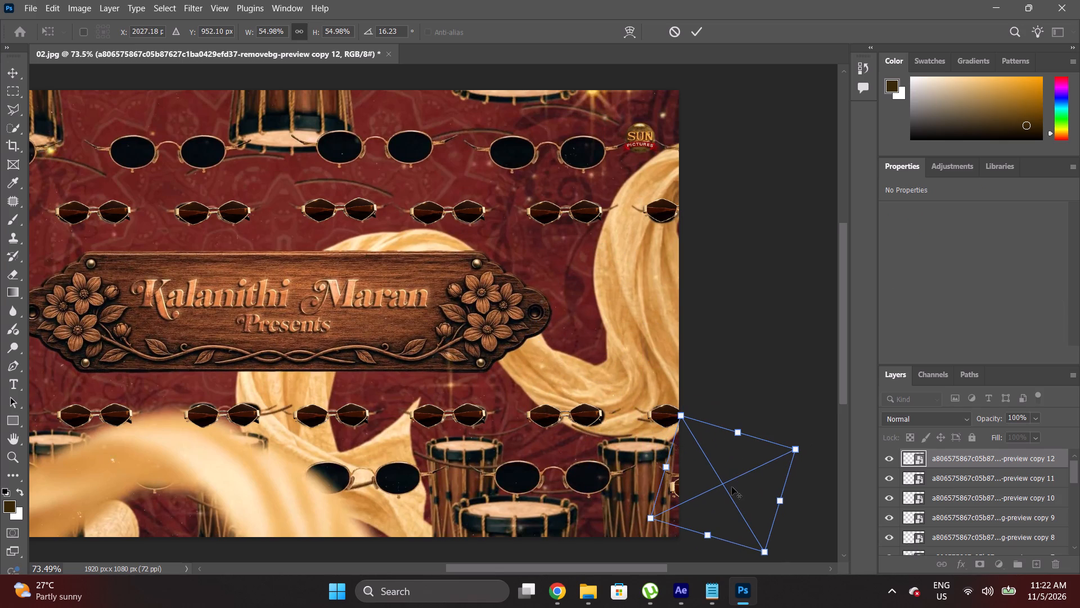
pyautogui.keyDown('alt'); pyautogui.moveTo(732, 487); pyautogui.dragTo(560, 499); pyautogui.keyUp('alt')
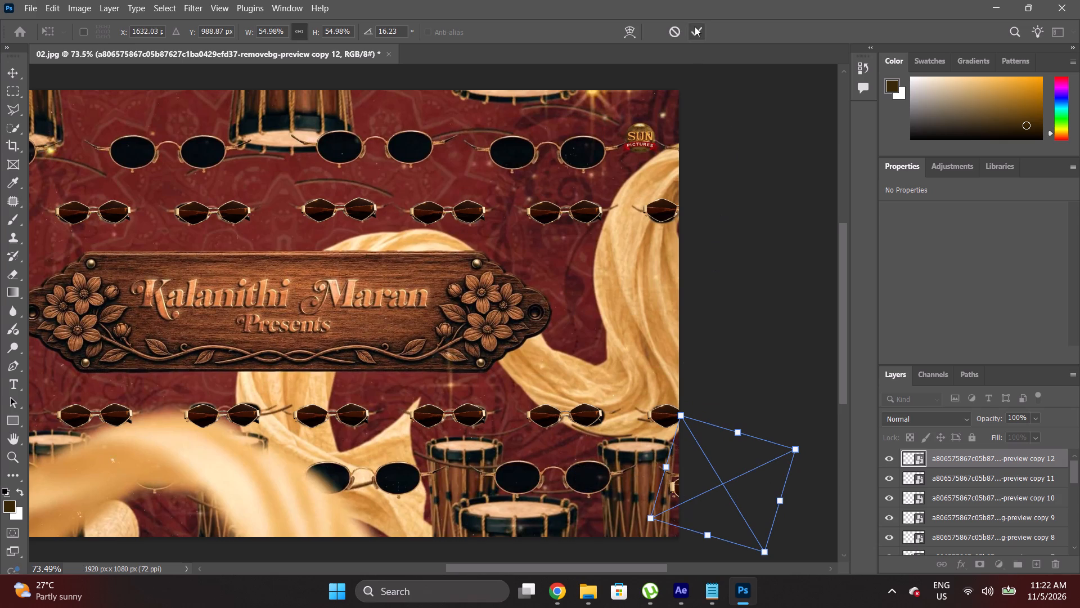
pyautogui.click(695, 26)
pyautogui.click(681, 490)
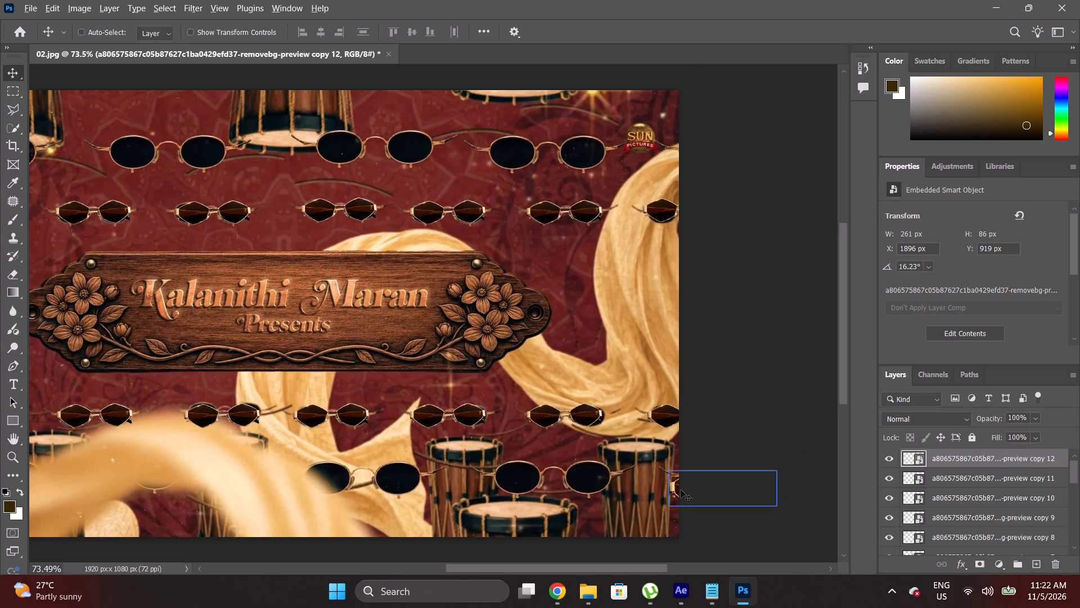
# Duplicate the bottom-row sunglasses over the next large reference glasses and scale the copy to about 64%, at about X 1474 px, Y 880 px.
pyautogui.keyDown('alt'); pyautogui.moveTo(681, 490); pyautogui.dragTo(519, 486); pyautogui.keyUp('alt')
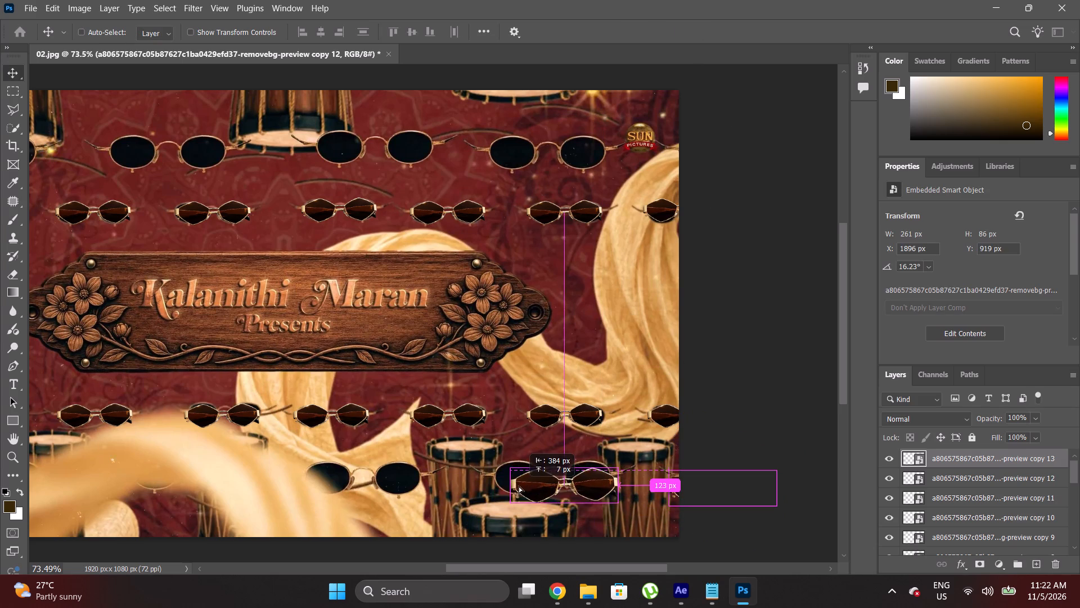
pyautogui.keyDown('alt'); pyautogui.moveTo(519, 486); pyautogui.dragTo(519, 484); pyautogui.keyUp('alt')
pyautogui.hotkey('ctrl', 't')
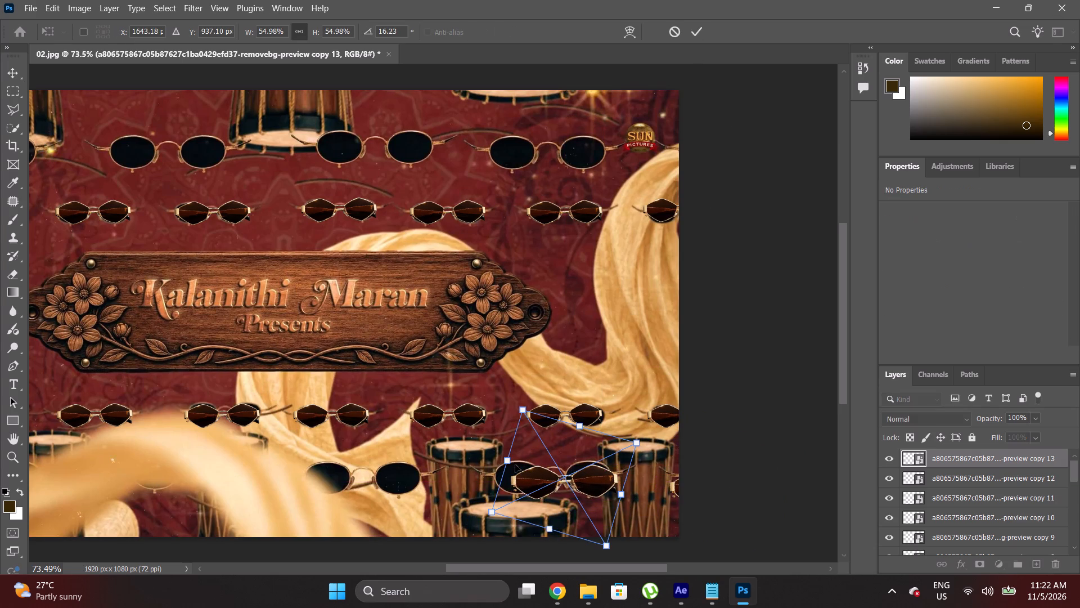
pyautogui.keyDown('alt'); pyautogui.moveTo(634, 445); pyautogui.dragTo(646, 439); pyautogui.keyUp('alt')
pyautogui.moveTo(591, 477); pyautogui.dragTo(585, 477)
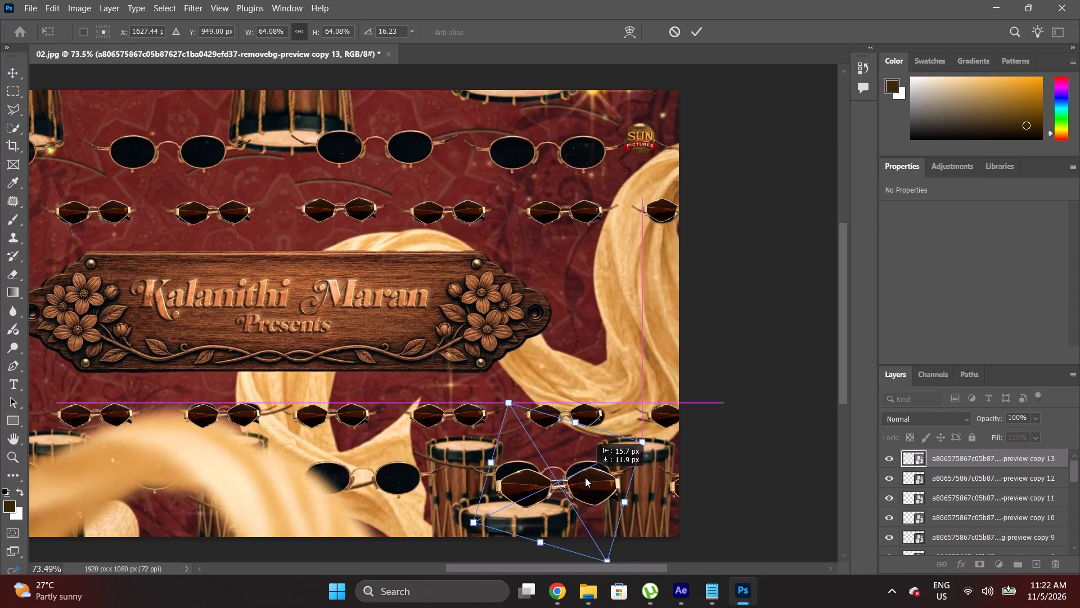
pyautogui.moveTo(585, 477); pyautogui.dragTo(583, 470)
pyautogui.keyDown('alt'); pyautogui.moveTo(579, 470); pyautogui.dragTo(413, 475); pyautogui.keyUp('alt')
pyautogui.click(693, 33)
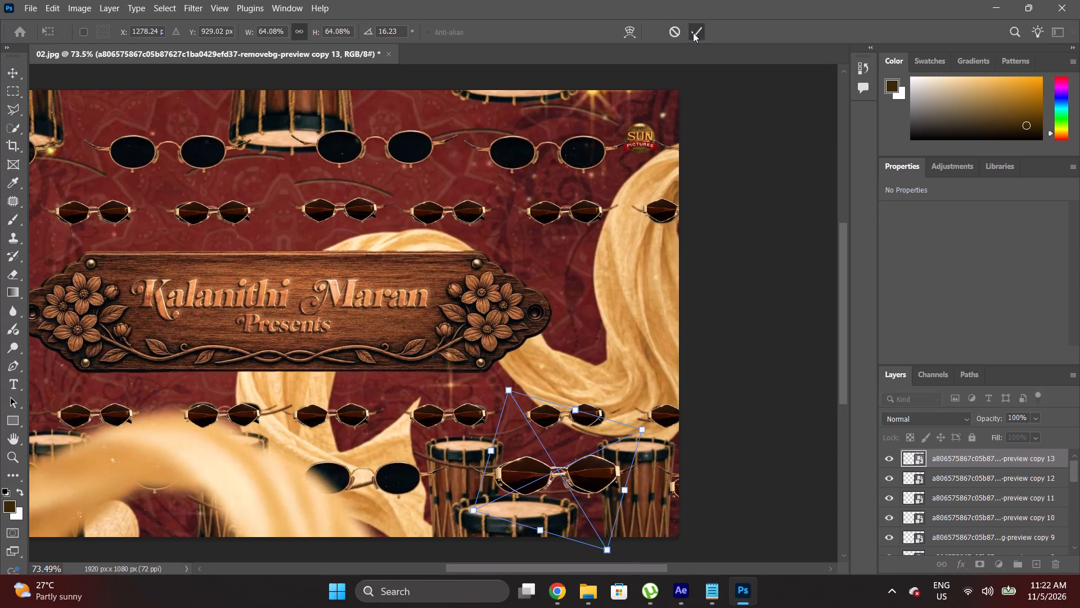
# Duplicate the large sunglasses twice along the bottom row, at about X 1005 px, Y 883 px and X 570 px, Y 869 px.
pyautogui.keyDown('alt'); pyautogui.moveTo(590, 484); pyautogui.dragTo(404, 493); pyautogui.keyUp('alt')
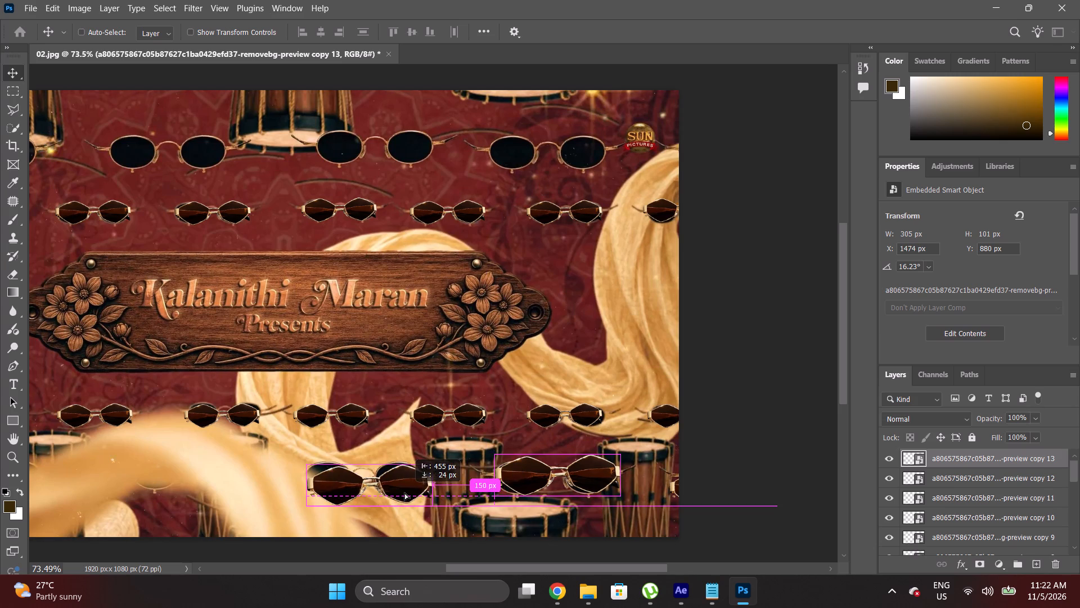
pyautogui.keyDown('alt'); pyautogui.moveTo(404, 493); pyautogui.dragTo(393, 485); pyautogui.keyUp('alt')
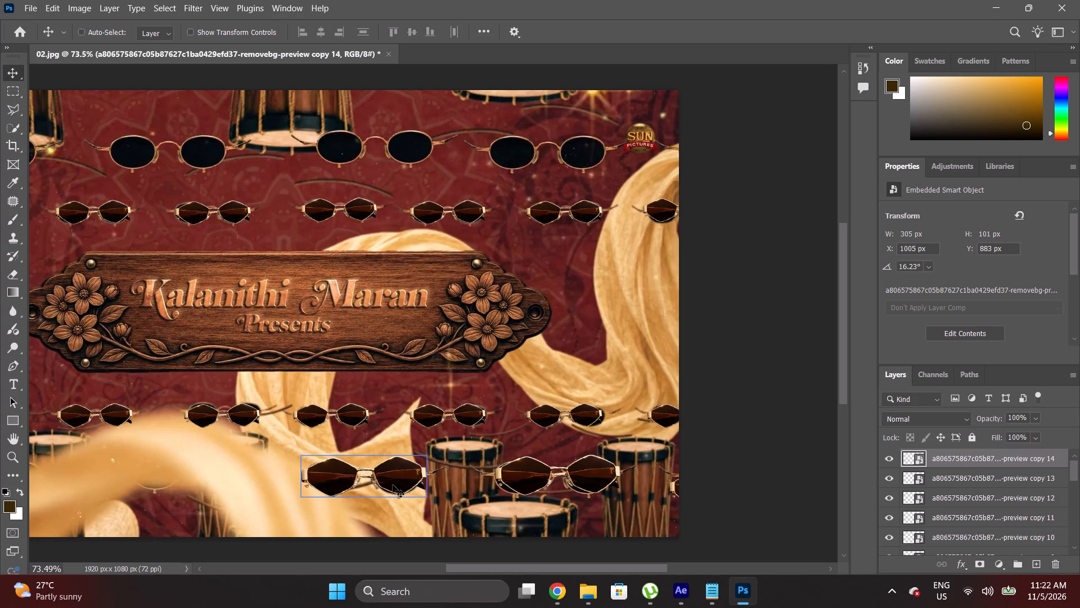
pyautogui.keyDown('alt'); pyautogui.moveTo(393, 485); pyautogui.dragTo(196, 481); pyautogui.keyUp('alt')
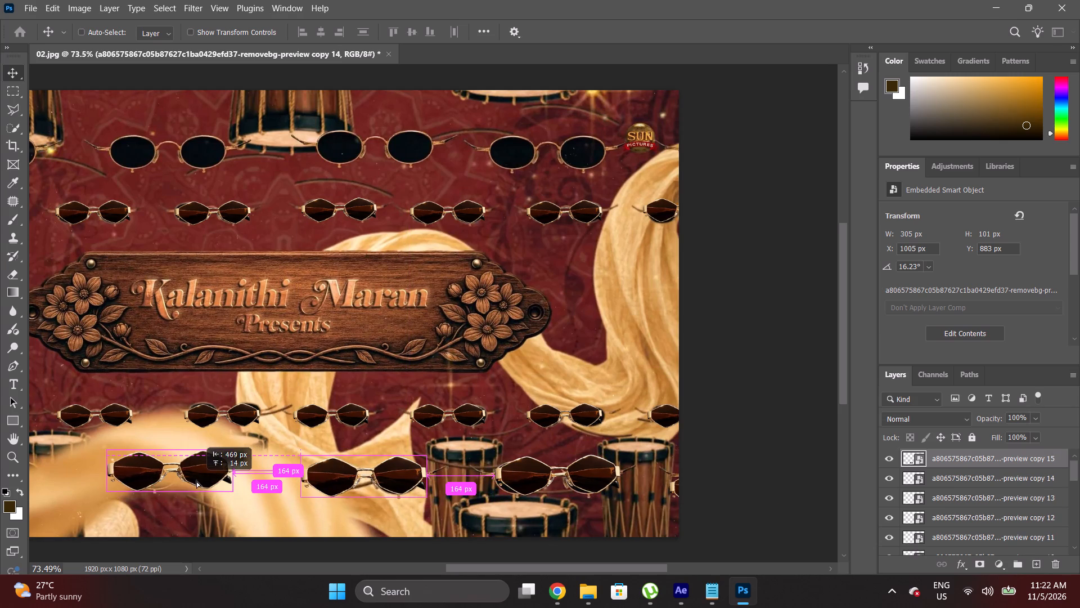
pyautogui.keyDown('alt'); pyautogui.moveTo(196, 481); pyautogui.dragTo(211, 481); pyautogui.keyUp('alt')
# Duplicate the large sunglasses onto the top row's first two glasses, at about X 510 px, Y 112 px and X 1038 px, Y 92 px.
pyautogui.keyDown('alt'); pyautogui.moveTo(211, 481); pyautogui.dragTo(187, 193); pyautogui.keyUp('alt')
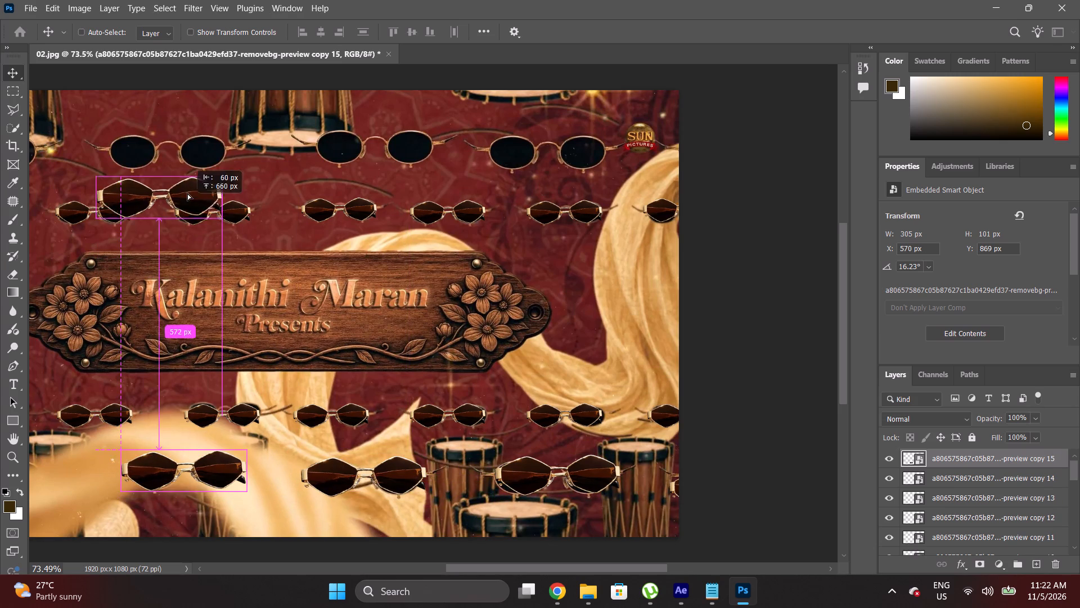
pyautogui.keyDown('alt'); pyautogui.moveTo(187, 193); pyautogui.dragTo(192, 164); pyautogui.keyUp('alt')
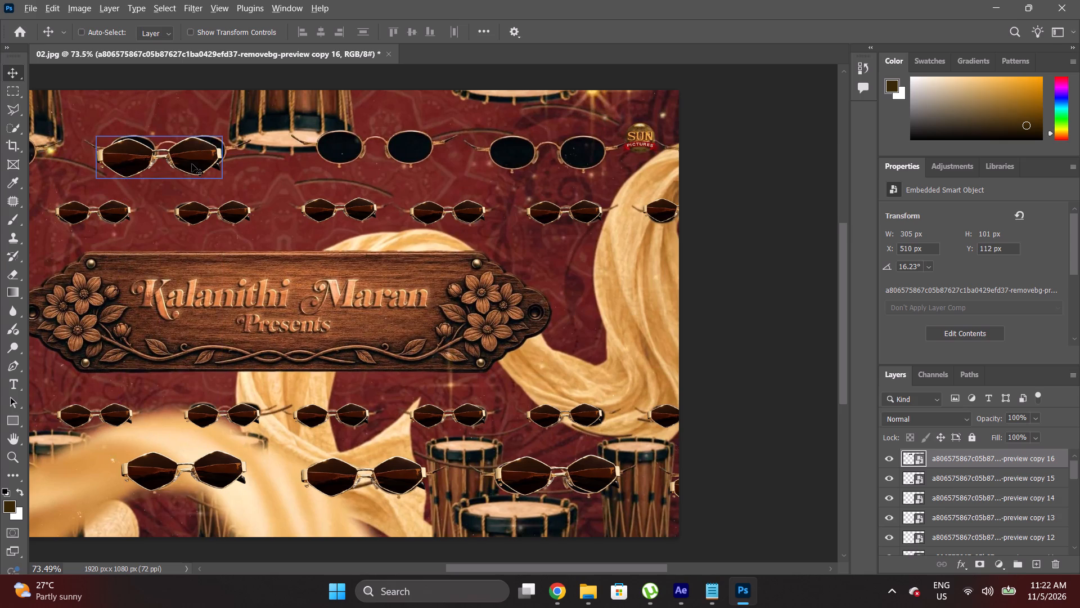
pyautogui.keyDown('alt'); pyautogui.moveTo(192, 164); pyautogui.dragTo(410, 157); pyautogui.keyUp('alt')
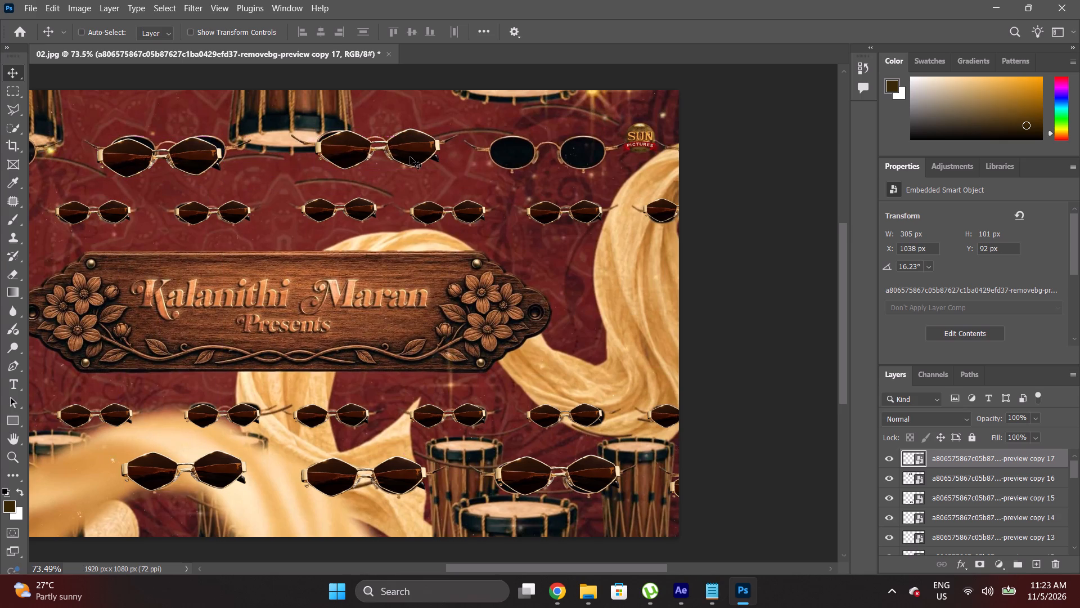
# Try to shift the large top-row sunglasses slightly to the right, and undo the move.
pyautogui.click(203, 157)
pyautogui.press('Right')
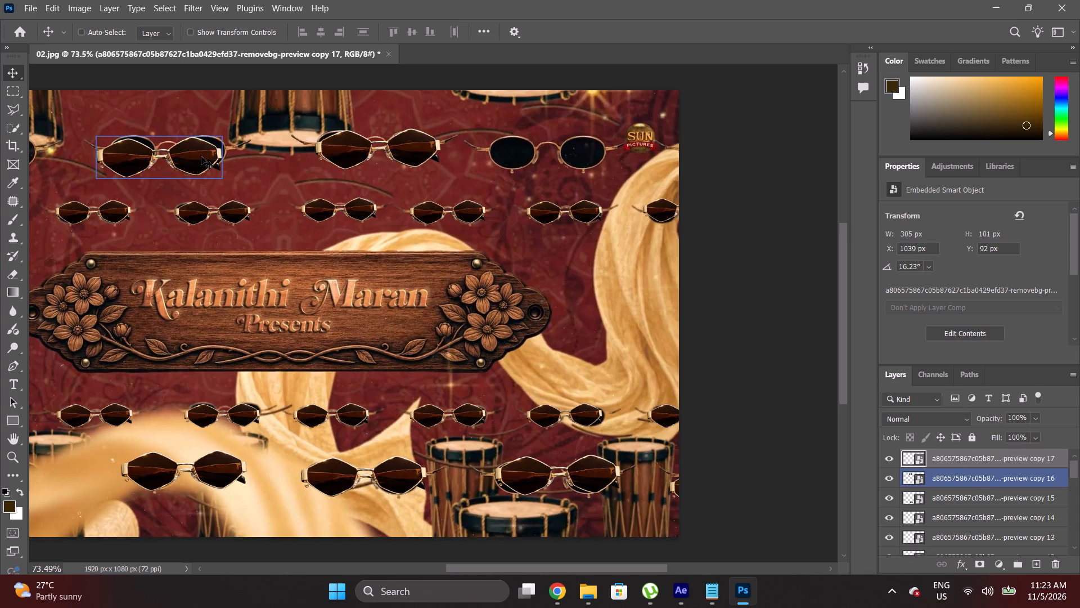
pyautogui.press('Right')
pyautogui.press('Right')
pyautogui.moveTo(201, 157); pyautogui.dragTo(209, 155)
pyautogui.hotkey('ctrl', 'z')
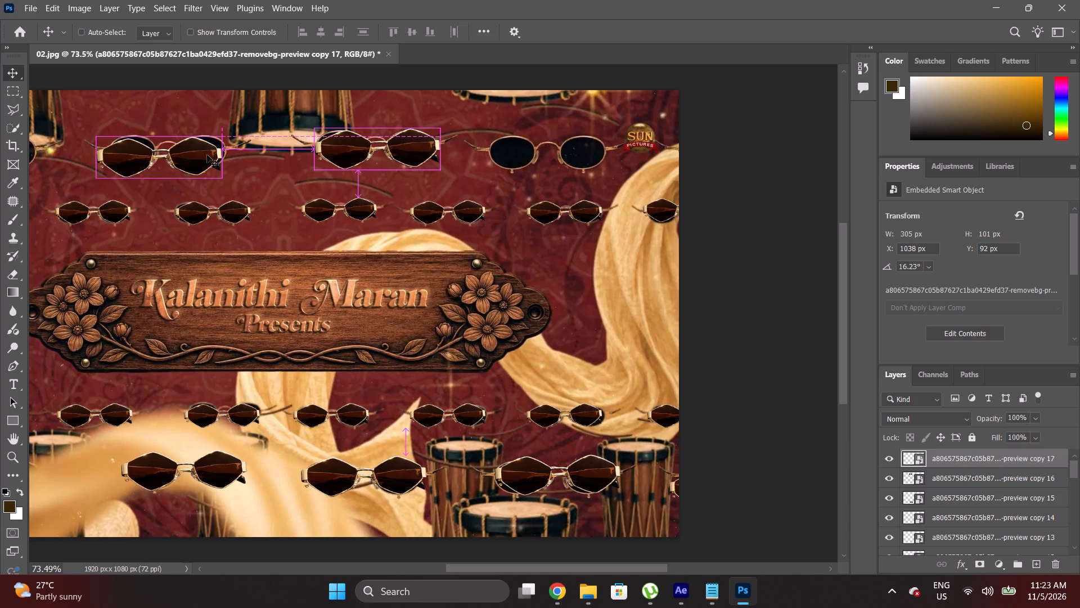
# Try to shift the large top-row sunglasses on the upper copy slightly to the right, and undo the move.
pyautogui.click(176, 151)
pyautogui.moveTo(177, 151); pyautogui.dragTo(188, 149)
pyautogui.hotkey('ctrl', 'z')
# Move the first large top-row sunglasses to about X 528 px, Y 92 px, over the reference pair.
pyautogui.click(170, 155)
pyautogui.click(992, 480)
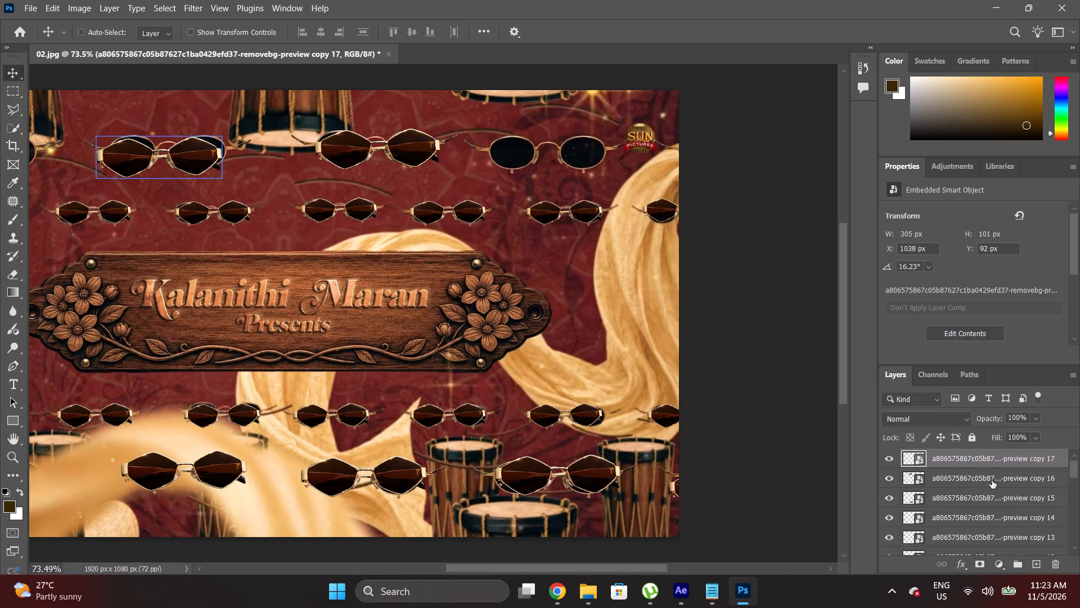
pyautogui.moveTo(182, 161); pyautogui.dragTo(190, 156)
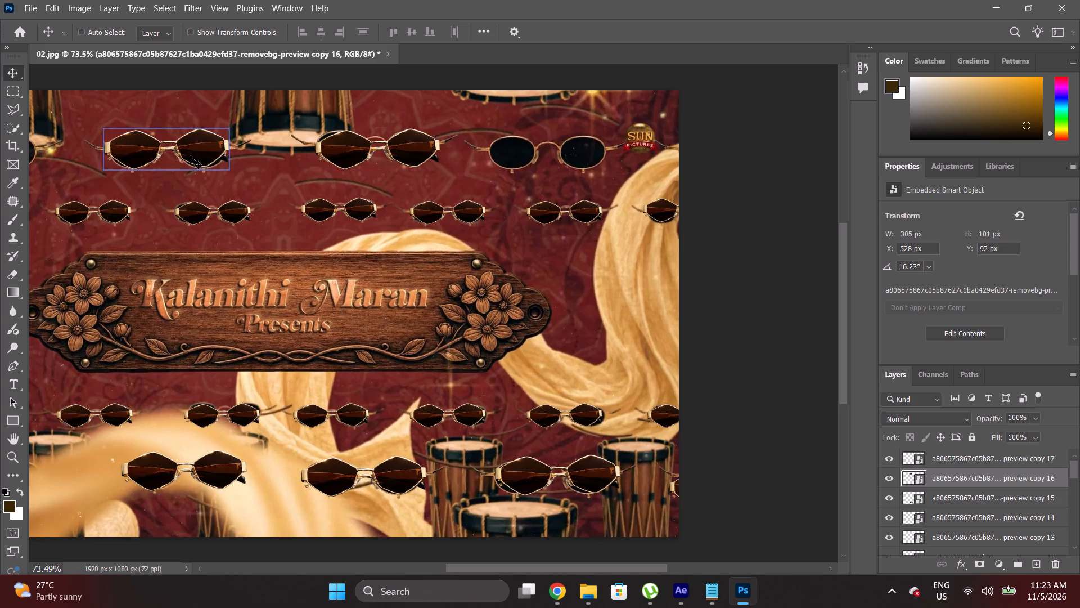
# Duplicate the large top-row sunglasses twice along the row, at about X 1453 px, Y 101 px and X 1865 px, Y 92 px.
pyautogui.click(348, 154)
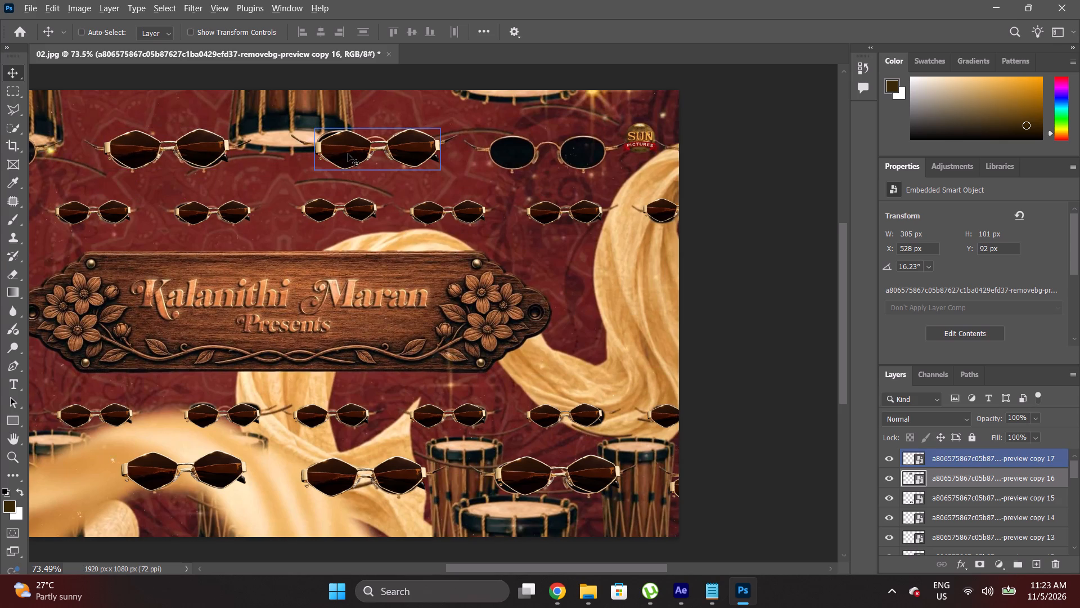
pyautogui.keyDown('alt'); pyautogui.moveTo(347, 152); pyautogui.dragTo(757, 166); pyautogui.keyUp('alt')
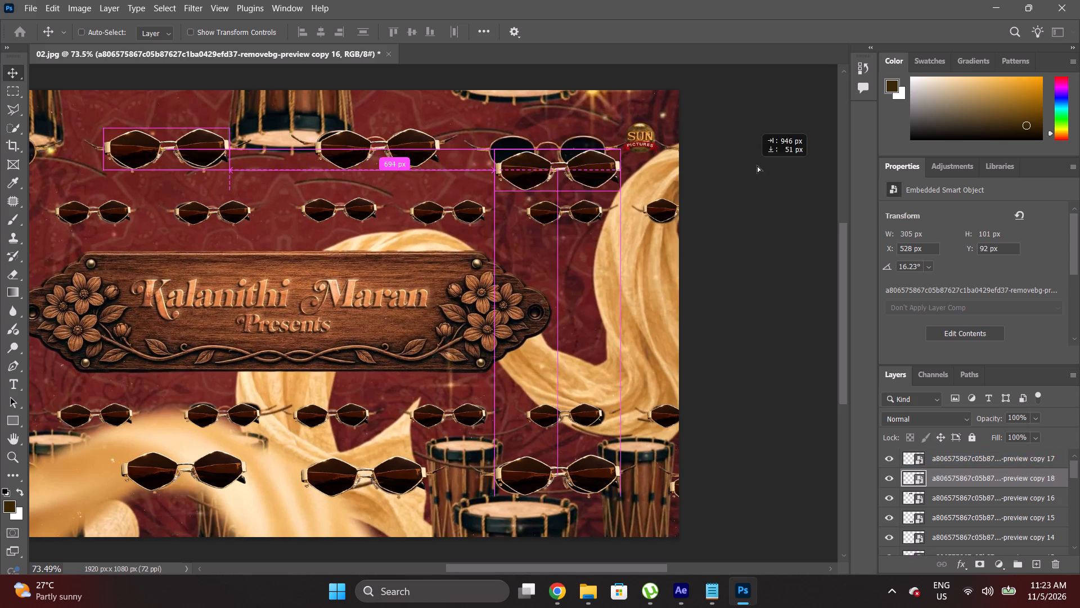
pyautogui.keyDown('alt'); pyautogui.moveTo(757, 166); pyautogui.dragTo(748, 159); pyautogui.keyUp('alt')
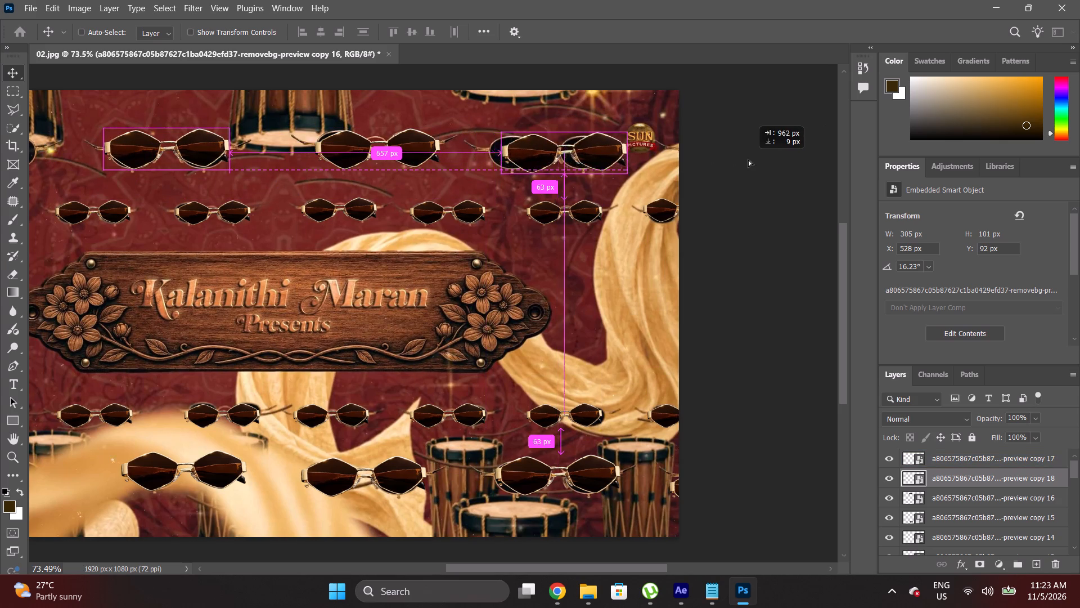
pyautogui.keyDown('alt'); pyautogui.moveTo(748, 159); pyautogui.dragTo(730, 159); pyautogui.keyUp('alt')
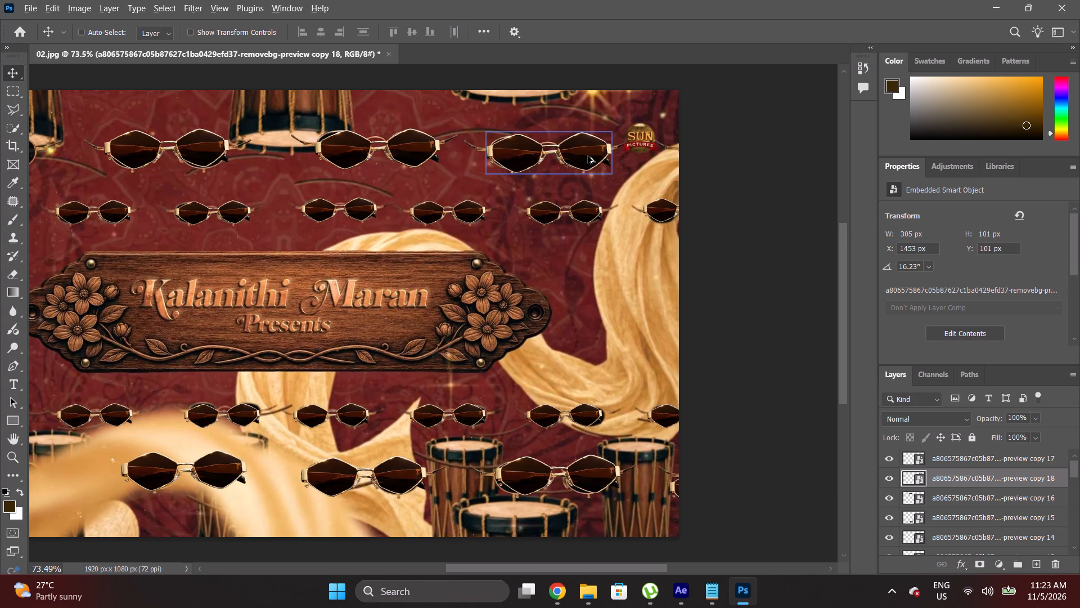
pyautogui.keyDown('alt'); pyautogui.moveTo(588, 156); pyautogui.dragTo(757, 154); pyautogui.keyUp('alt')
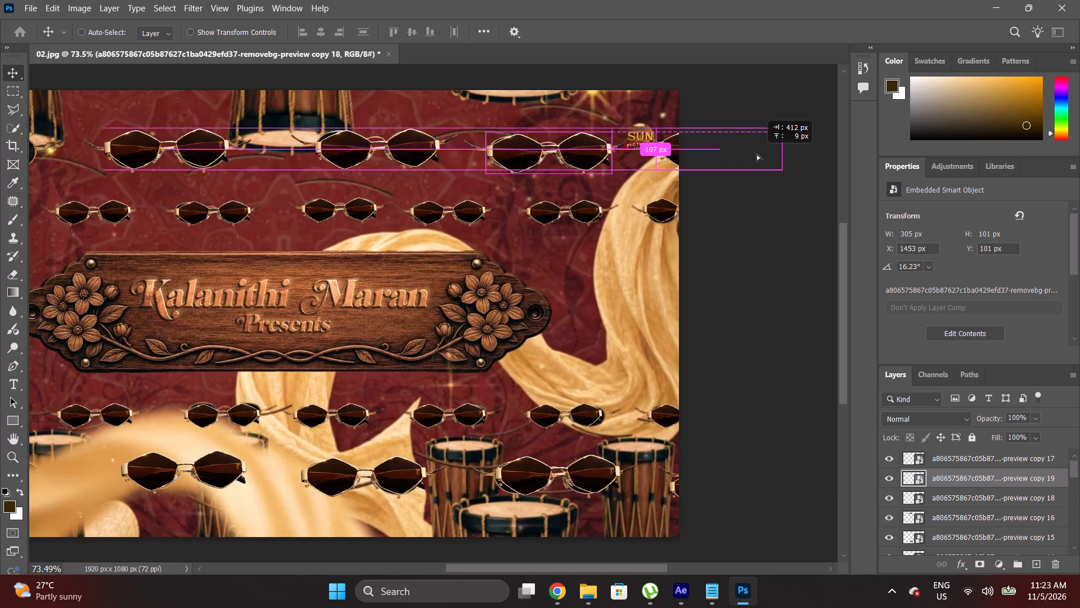
pyautogui.keyDown('alt'); pyautogui.moveTo(757, 154); pyautogui.dragTo(758, 153); pyautogui.keyUp('alt')
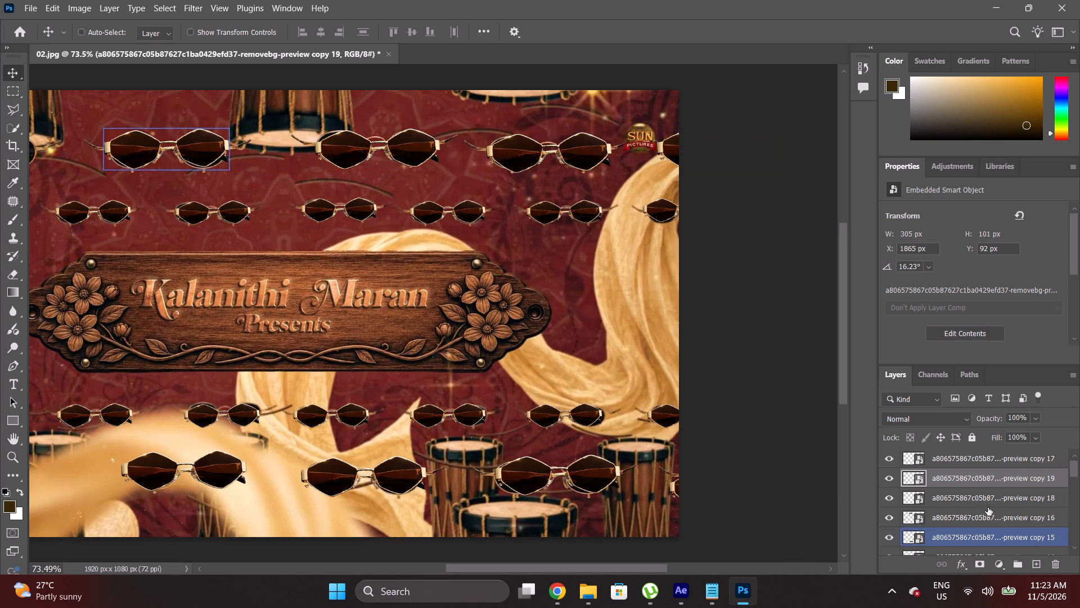
# Group all the sunglasses layers, from the original above the drums group up to the topmost copy.
pyautogui.scroll(-15, 1007, 502)
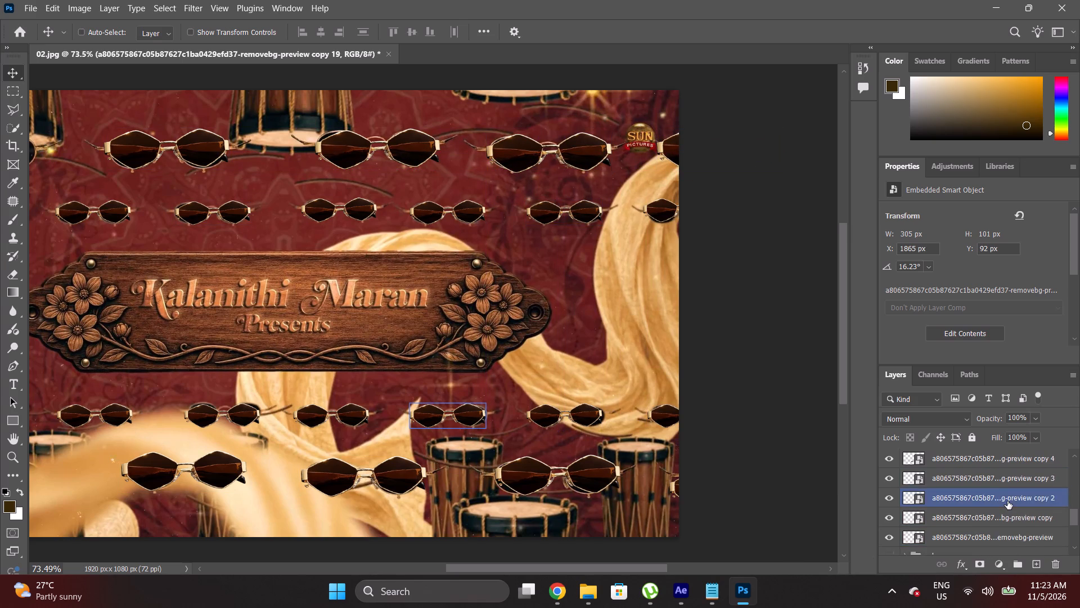
pyautogui.scroll(-8, 1007, 501)
pyautogui.scroll(4, 1007, 501)
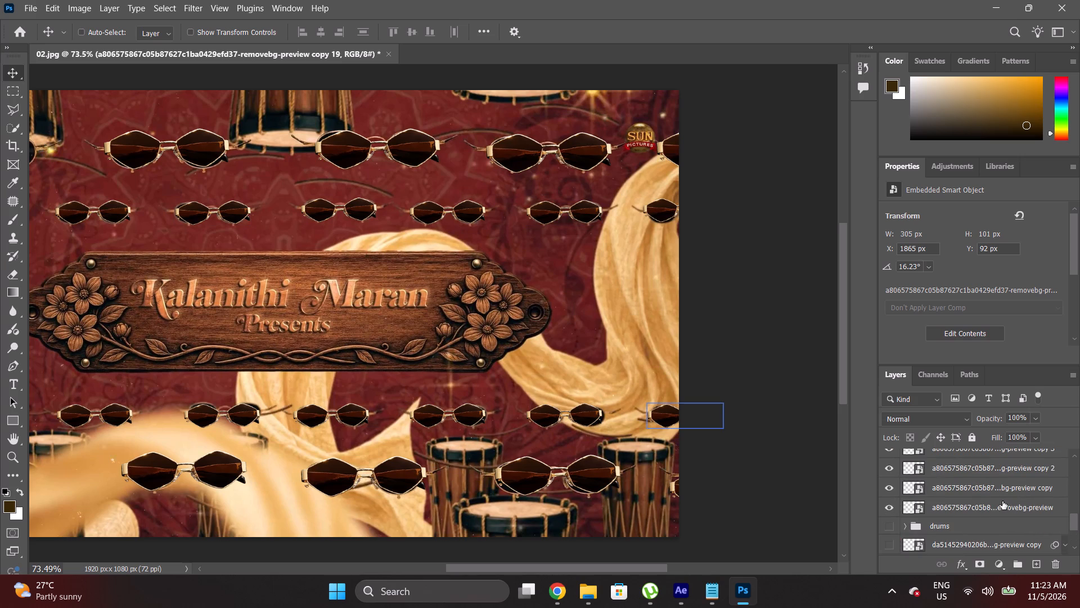
pyautogui.click(990, 505)
pyautogui.click(885, 506)
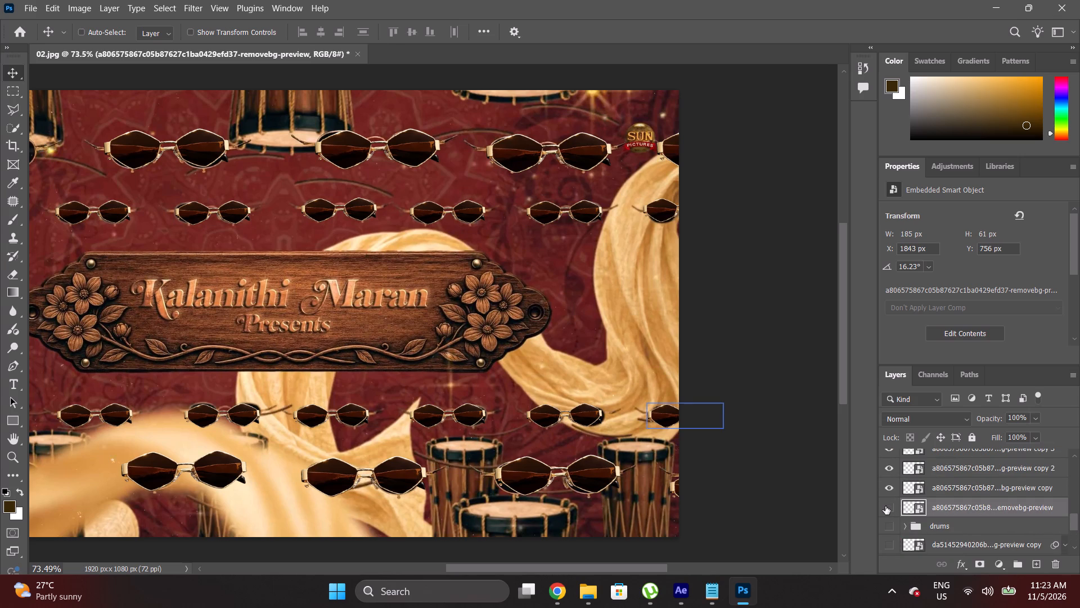
pyautogui.click(885, 506)
pyautogui.click(885, 506)
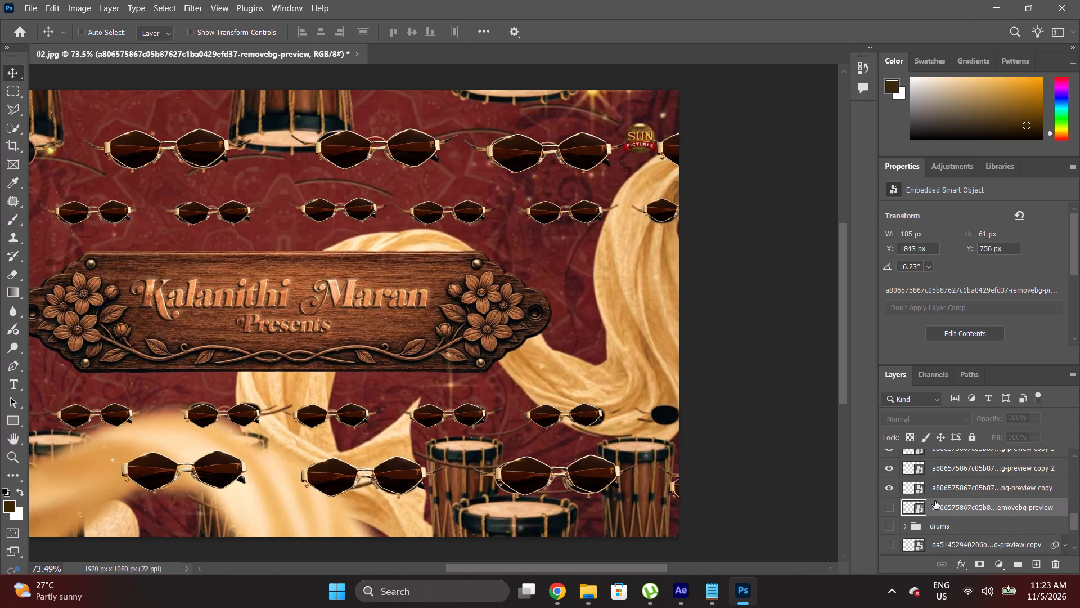
pyautogui.click(884, 506)
pyautogui.click(959, 503)
pyautogui.scroll(1, 959, 503)
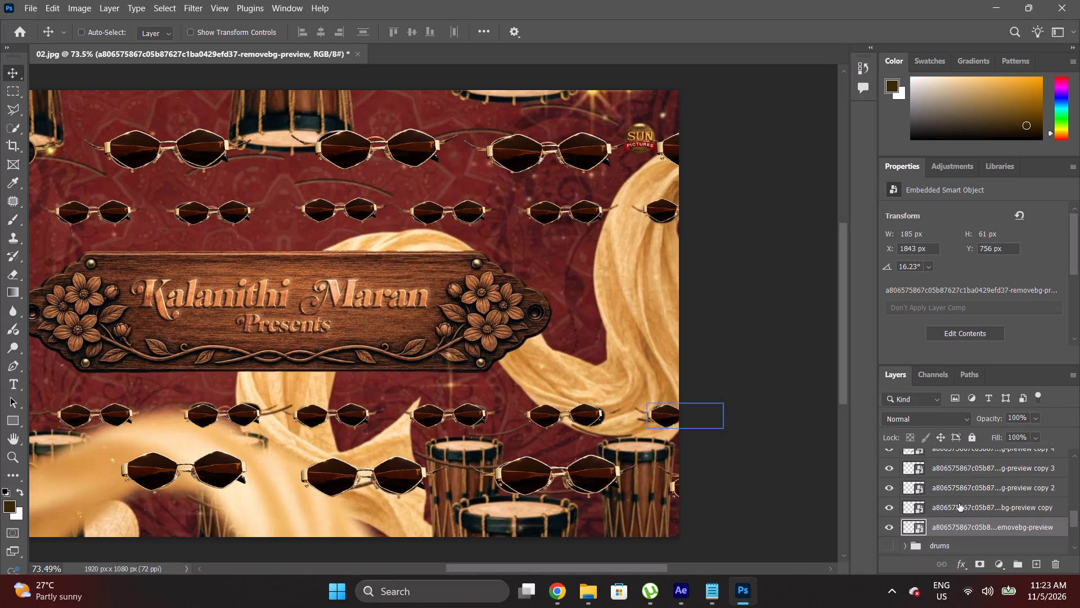
pyautogui.scroll(19, 959, 503)
pyautogui.scroll(5, 959, 502)
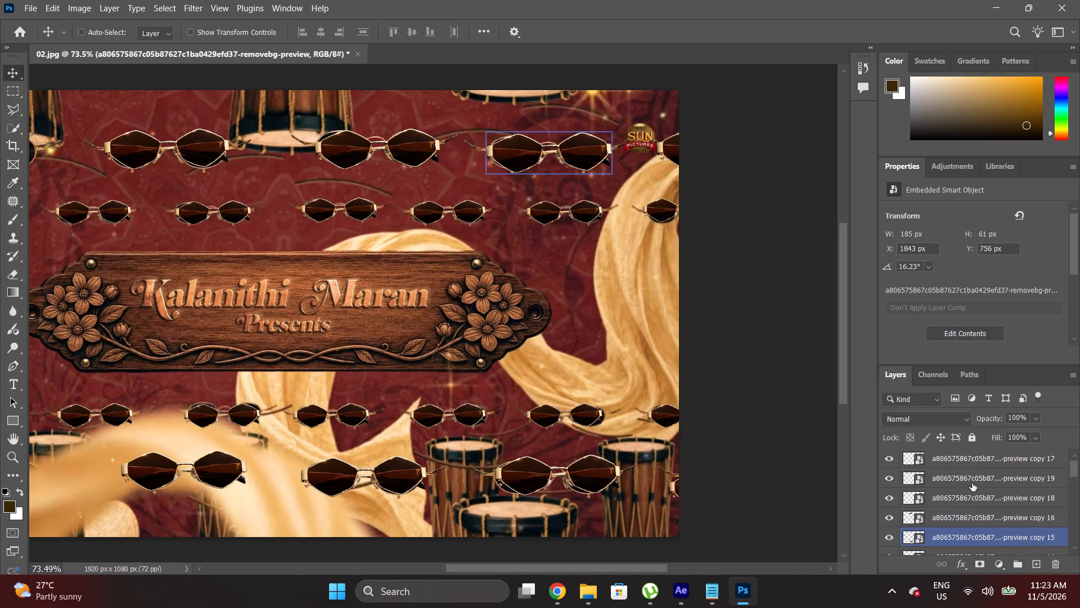
pyautogui.keyDown('shift'); pyautogui.click(983, 458); pyautogui.keyUp('shift')
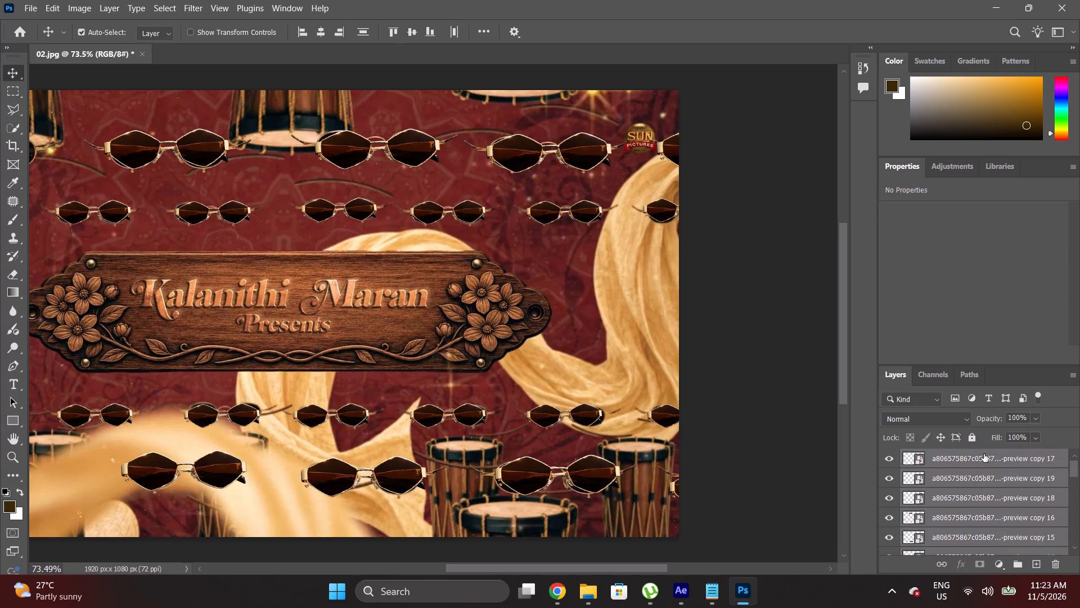
pyautogui.hotkey('ctrl', 'g')
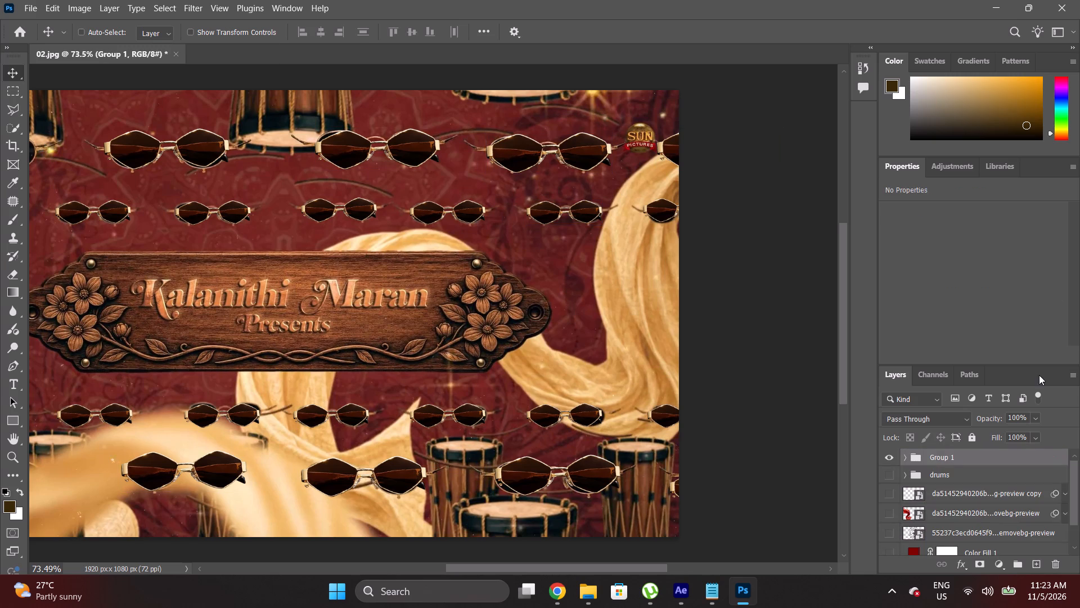
# Rename the new sunglasses group as glasses.
pyautogui.doubleClick(940, 457)
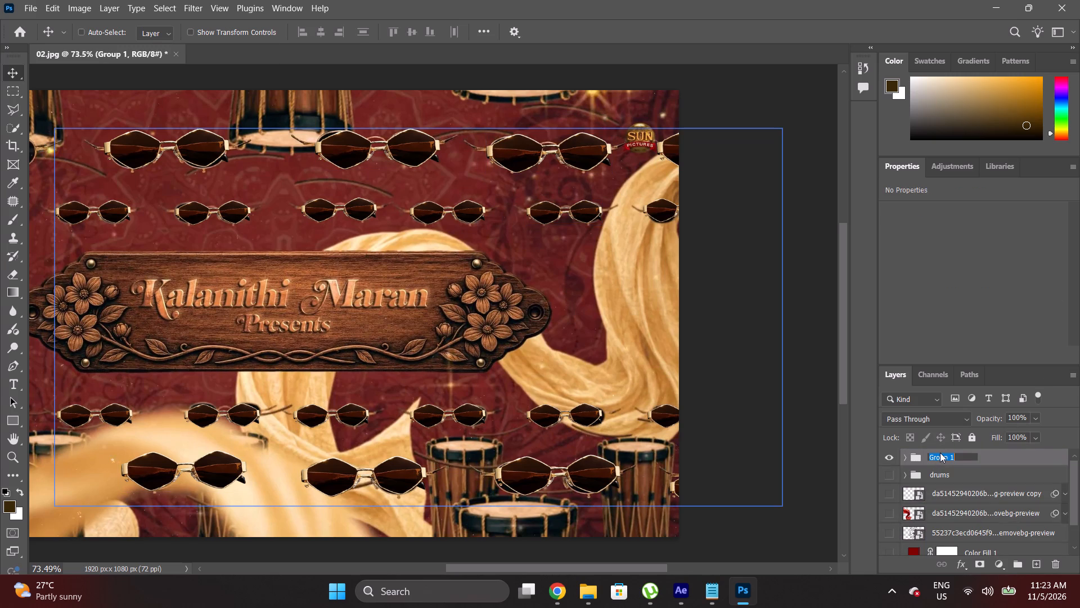
pyautogui.write('glasses')
pyautogui.press('Return')
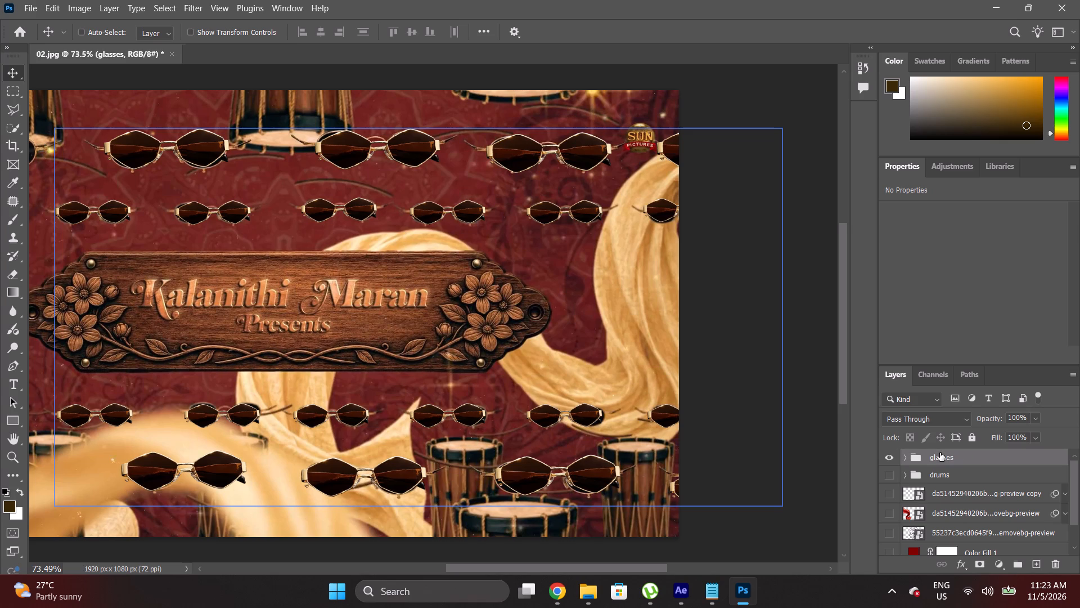
# Show the drums, cloth, flower and Color Fill 1 layers with reference Layer 0 hidden, and review the whole composition.
pyautogui.click(893, 473)
pyautogui.scroll(-2, 908, 543)
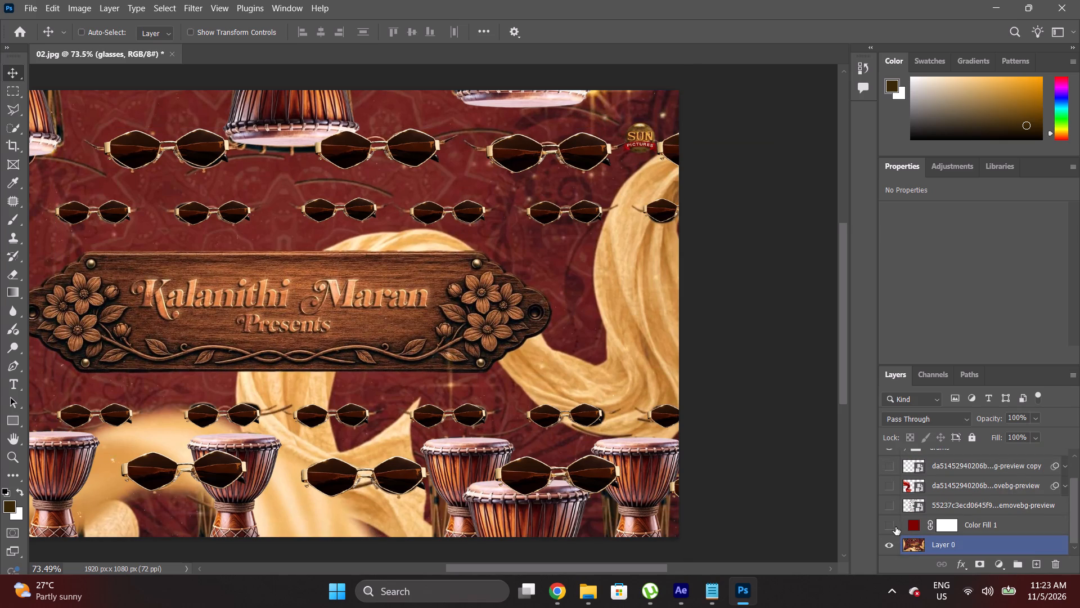
pyautogui.moveTo(890, 527); pyautogui.dragTo(889, 469)
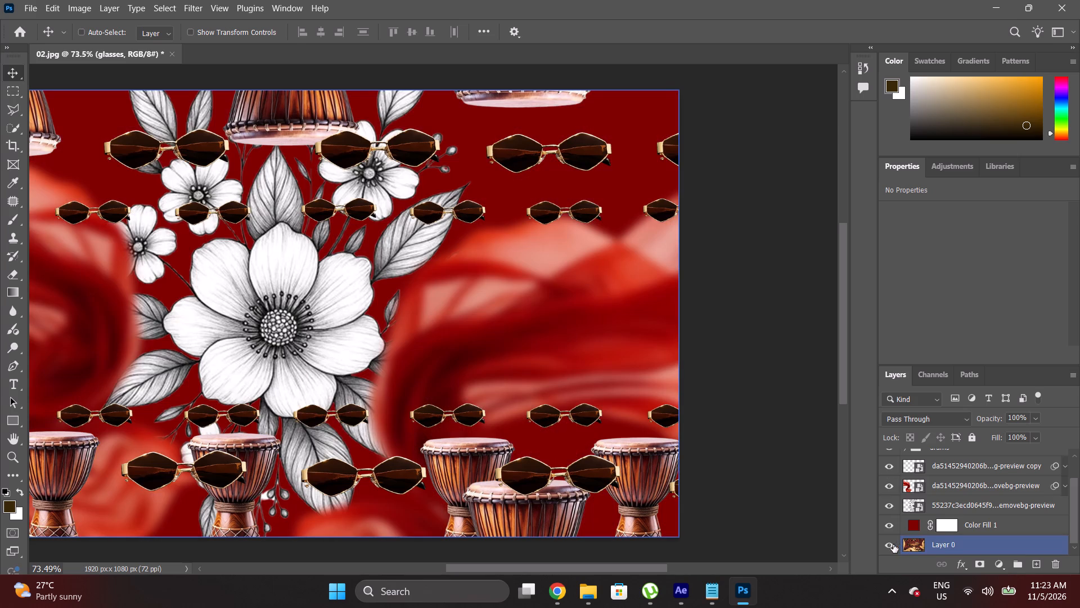
pyautogui.click(893, 544)
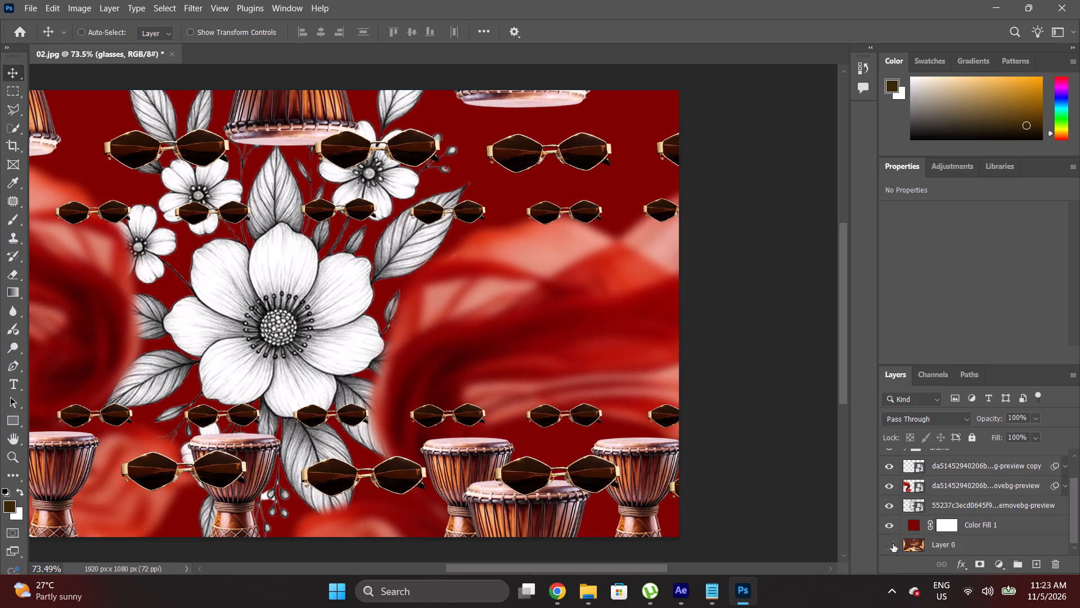
pyautogui.click(969, 503)
pyautogui.click(890, 503)
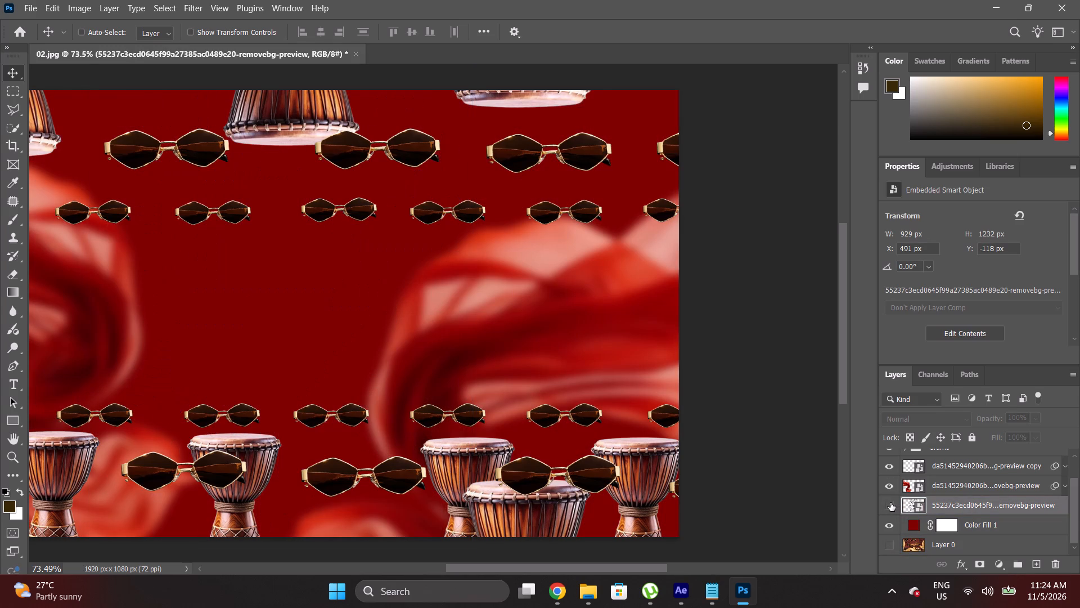
pyautogui.click(890, 503)
pyautogui.hotkey('ctrl', '0')
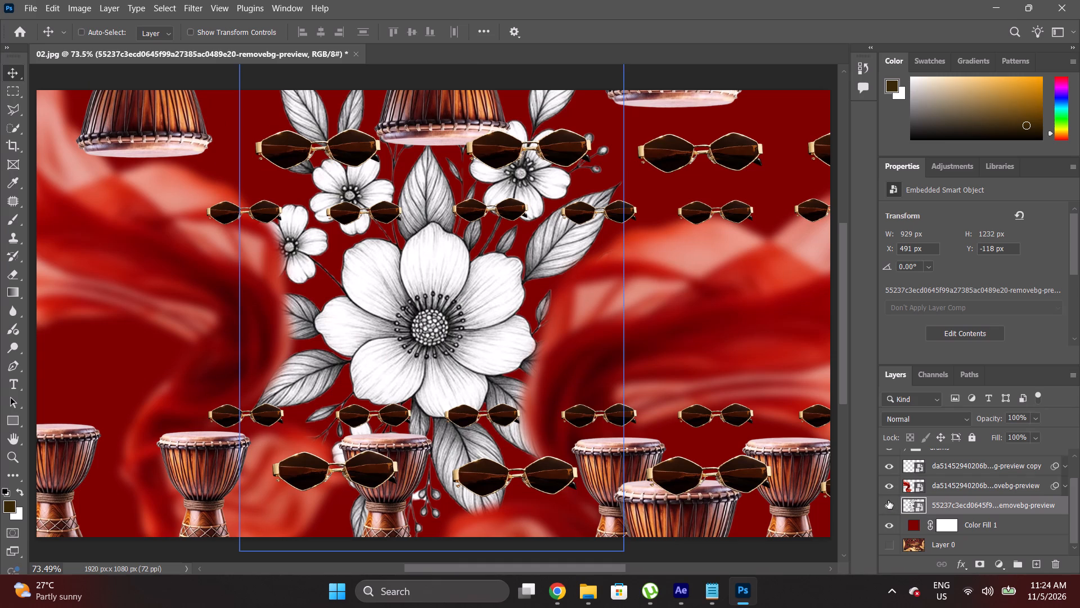
# Show reference Layer 0 and hide Color Fill 1, the flower, both cloths, and the drums and glasses groups.
pyautogui.click(886, 542)
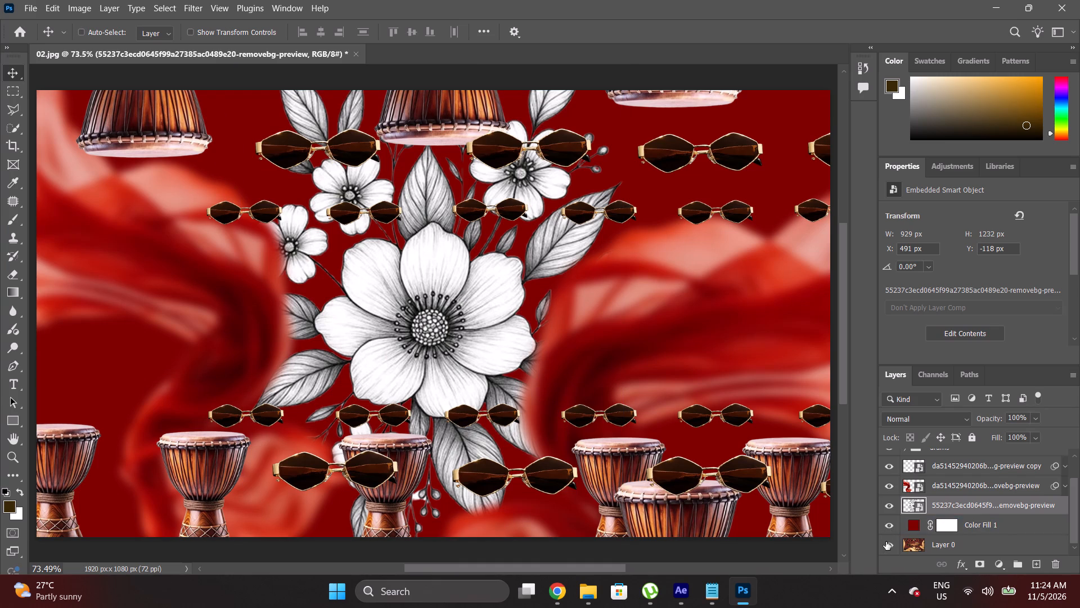
pyautogui.moveTo(890, 527); pyautogui.dragTo(890, 420)
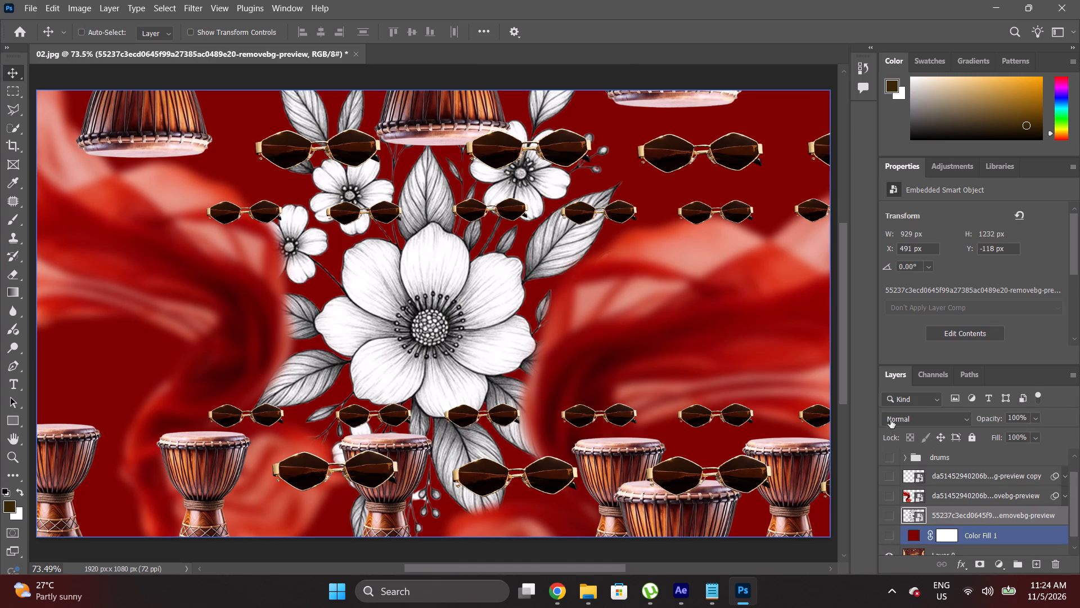
pyautogui.moveTo(890, 420); pyautogui.dragTo(890, 405)
pyautogui.scroll(-1, 959, 512)
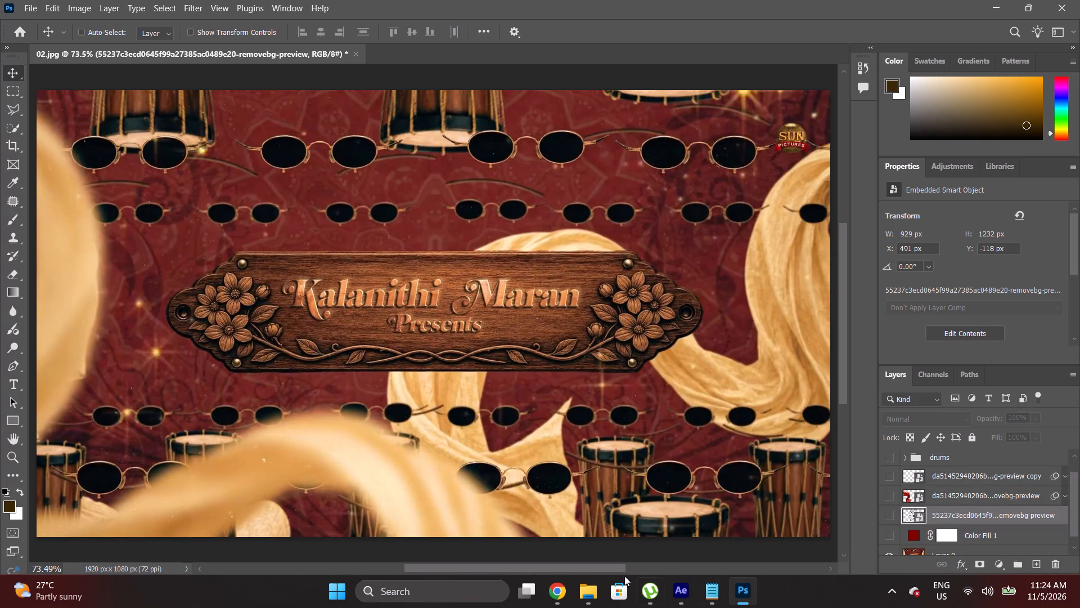
pyautogui.click(556, 598)
pyautogui.click(83, 14)
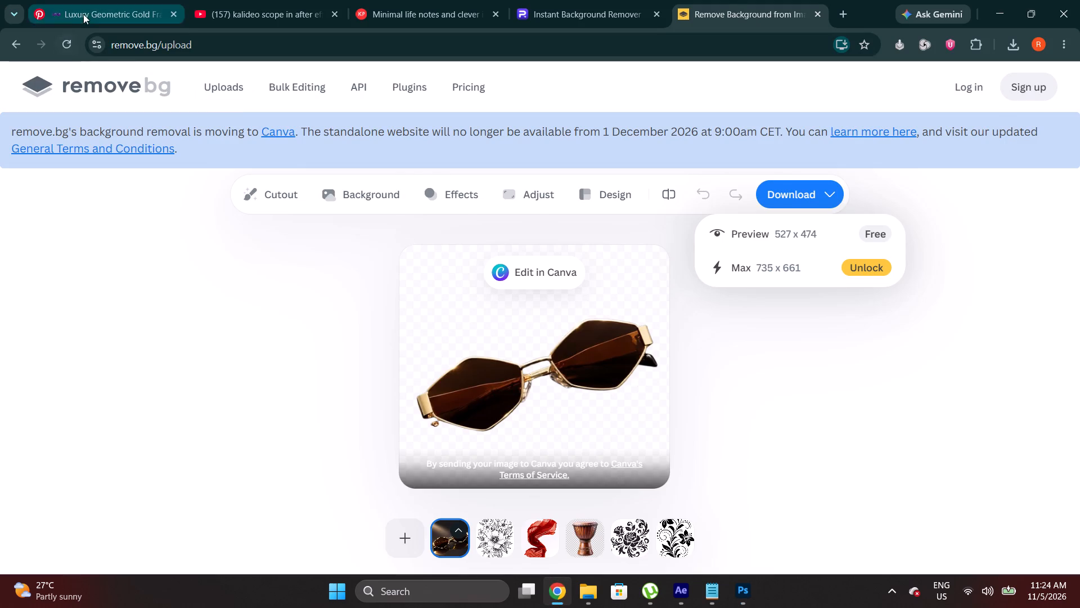
pyautogui.click(199, 79)
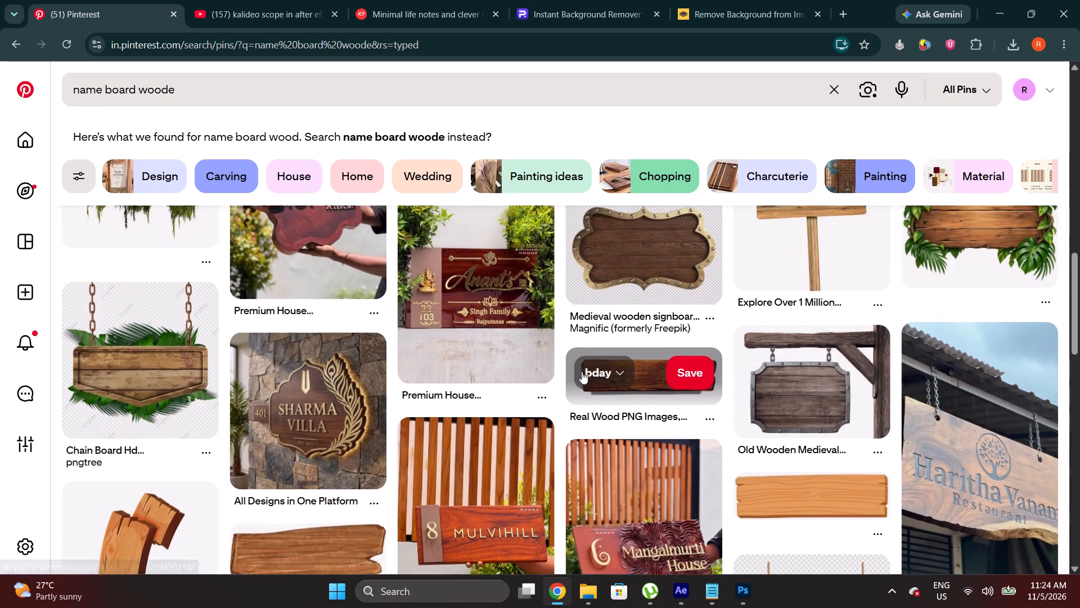
pyautogui.scroll(14, 582, 372)
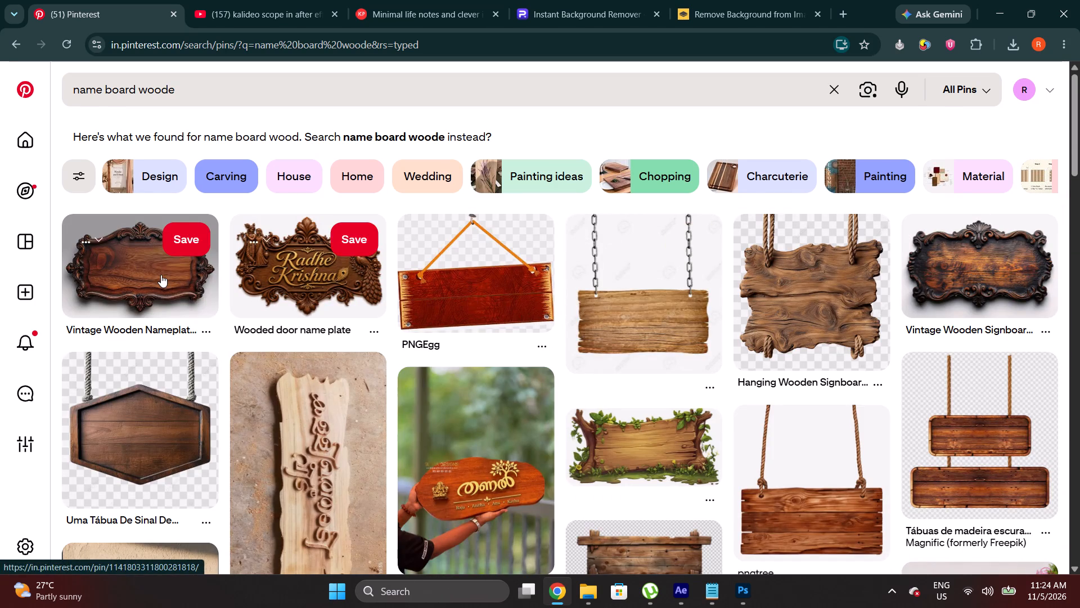
pyautogui.click(161, 275)
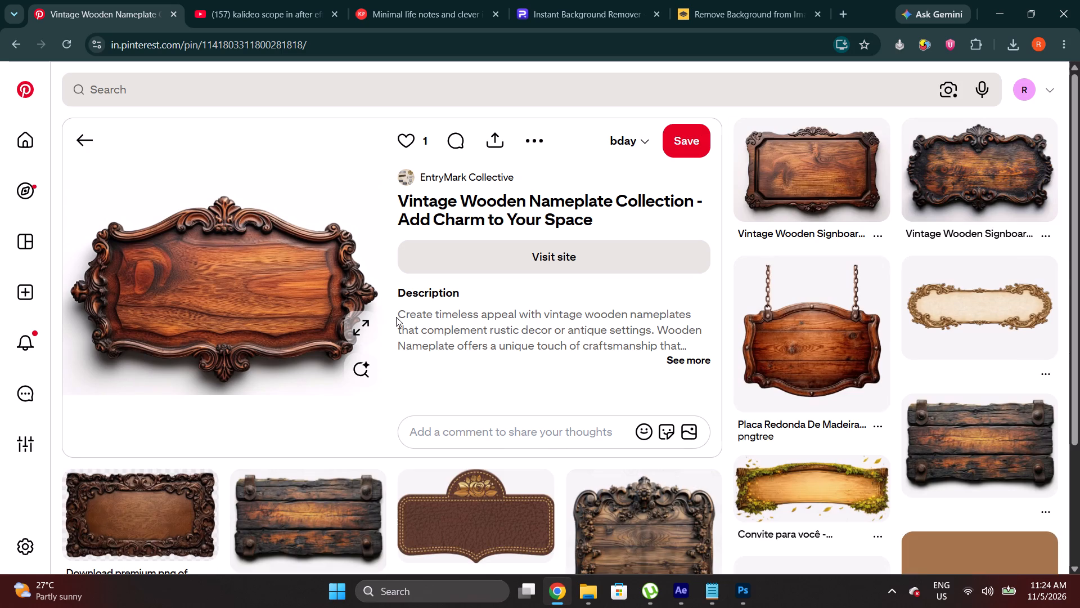
# Examine the pins related to the Vintage Wooden Nameplate for a carved board that suits the title.
pyautogui.scroll(-1, 530, 339)
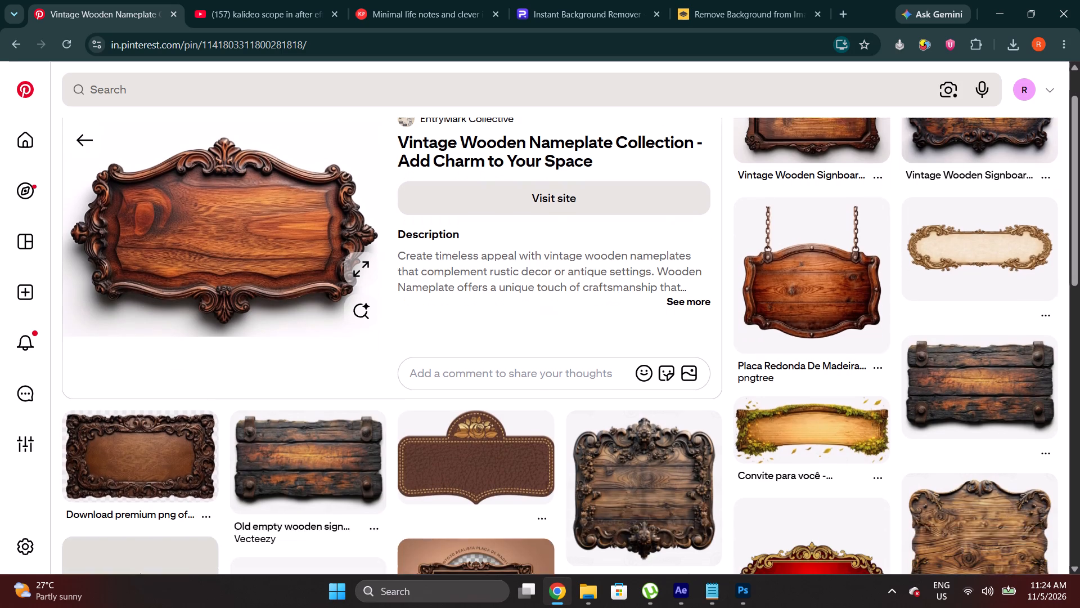
pyautogui.scroll(-4, 530, 339)
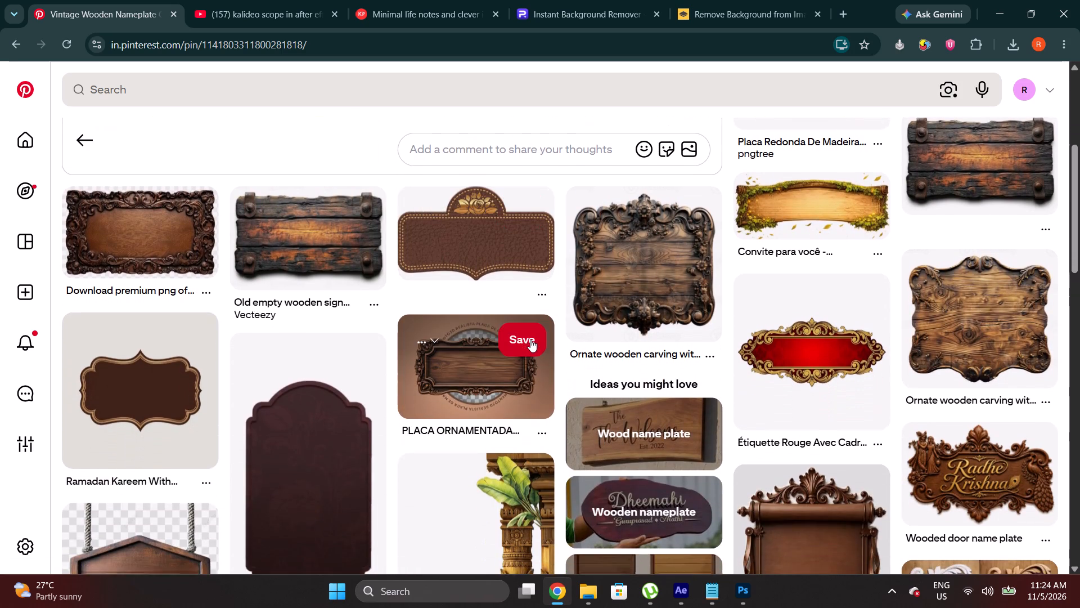
pyautogui.scroll(-2, 530, 339)
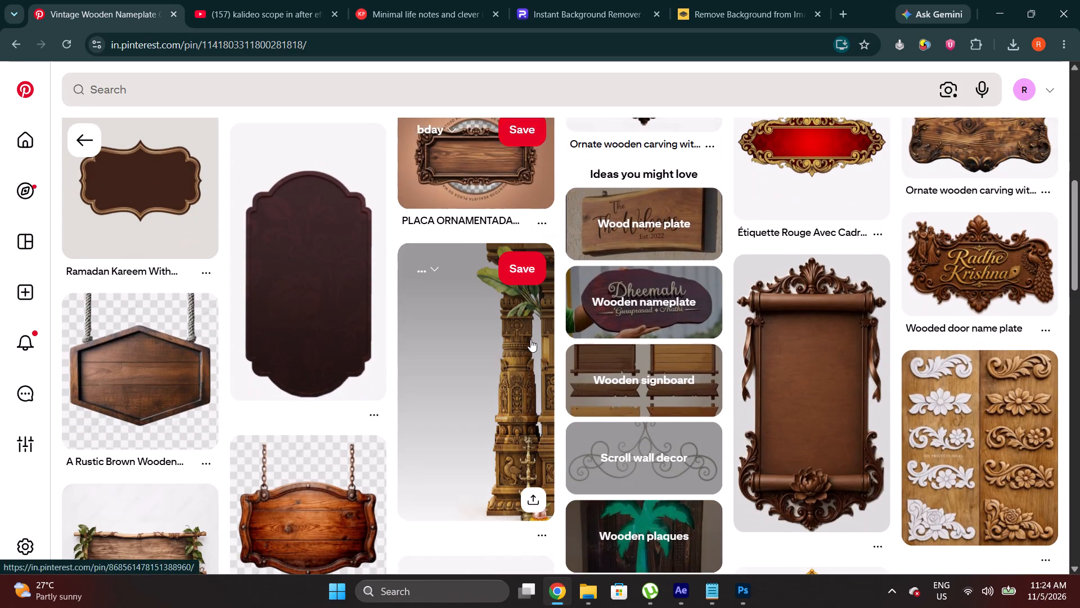
pyautogui.scroll(-3, 530, 339)
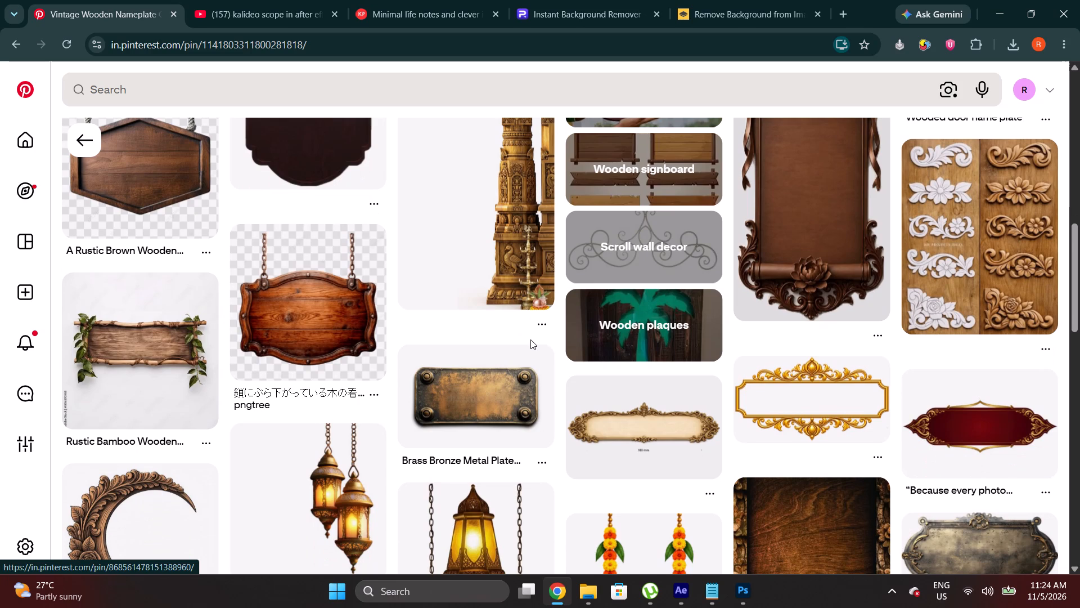
pyautogui.scroll(-3, 530, 339)
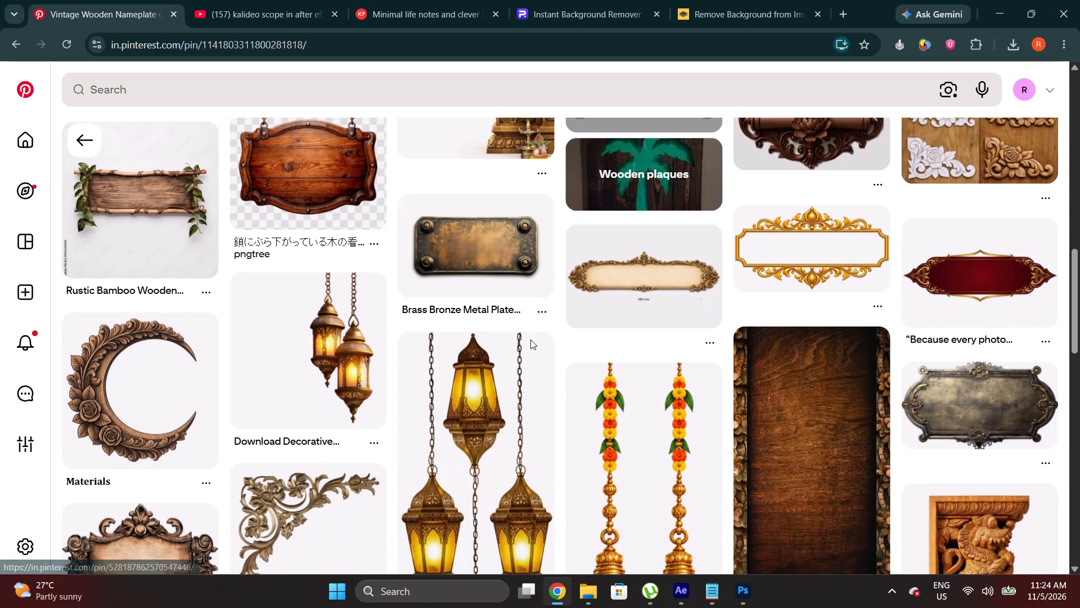
pyautogui.scroll(-3, 530, 339)
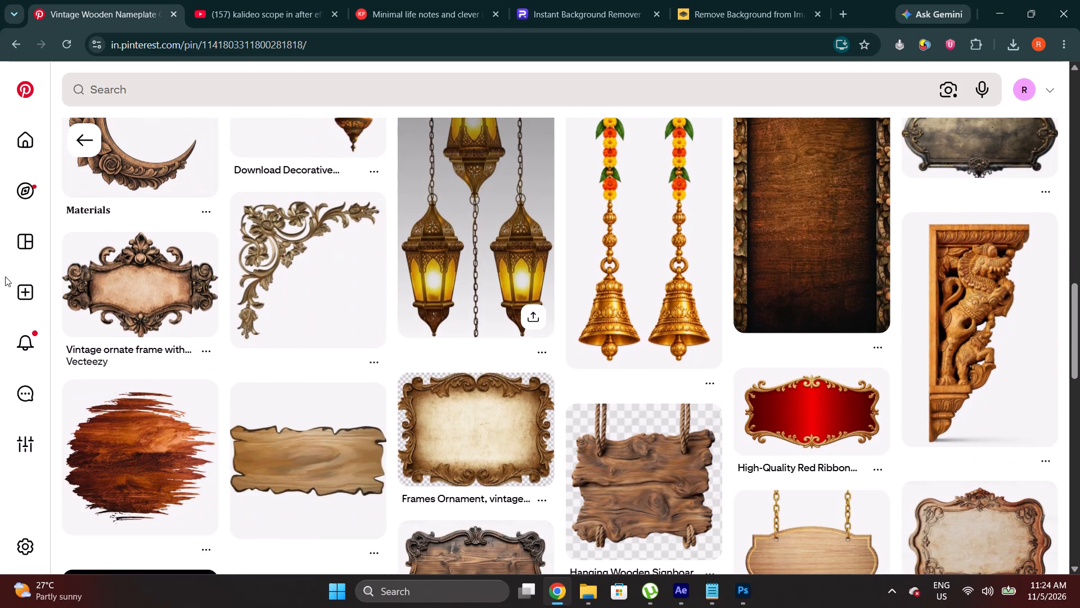
# Check the Vecteezy vintage ornate frame pin and its related designs, and return to the Vintage Wooden Nameplate pin.
pyautogui.click(110, 293)
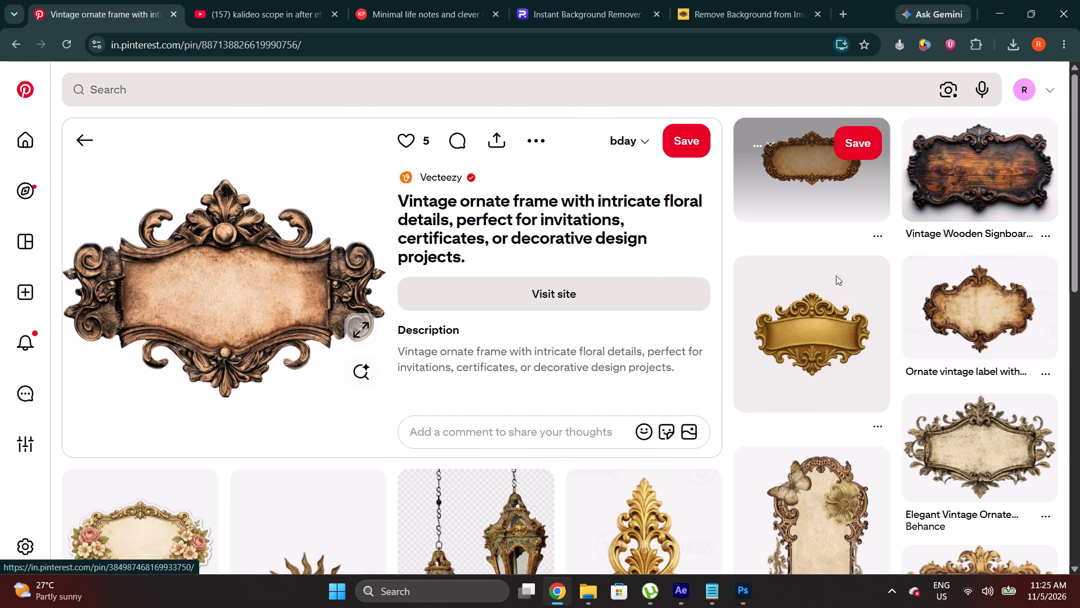
pyautogui.scroll(-3, 837, 297)
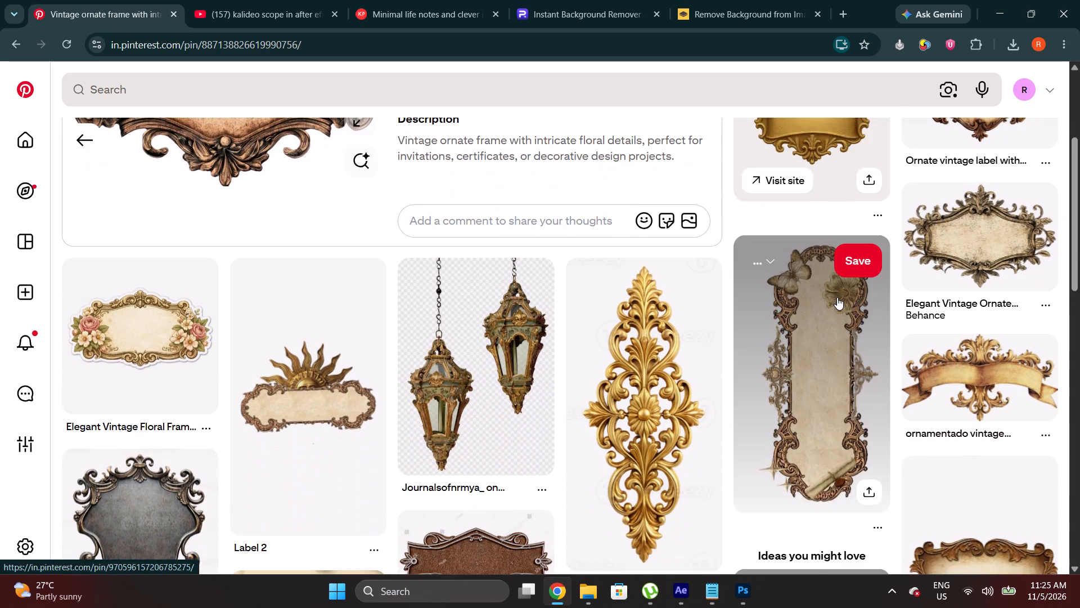
pyautogui.scroll(-3, 837, 297)
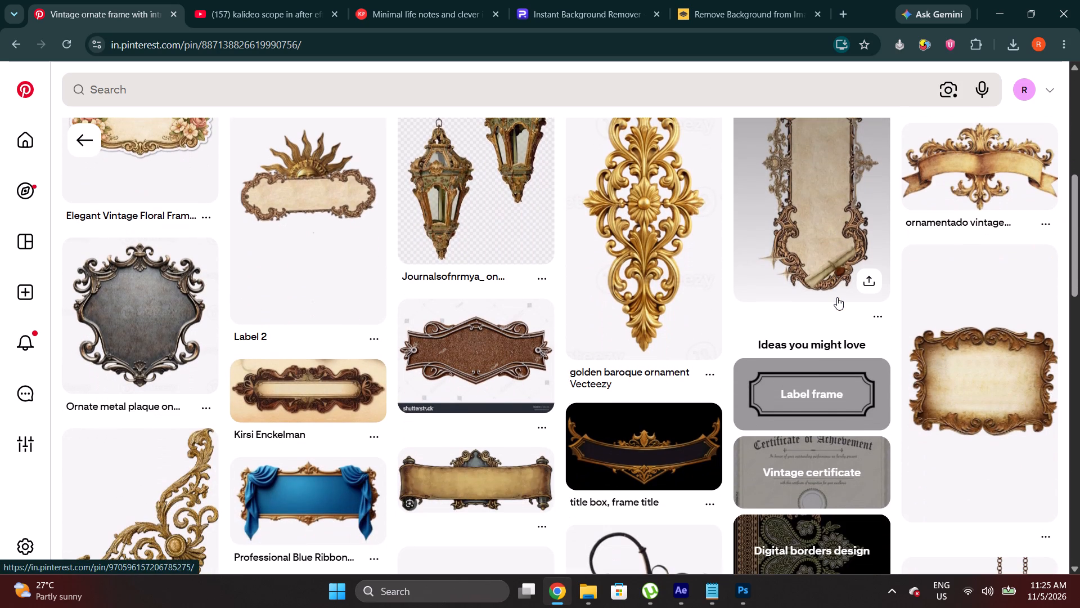
pyautogui.scroll(11, 837, 297)
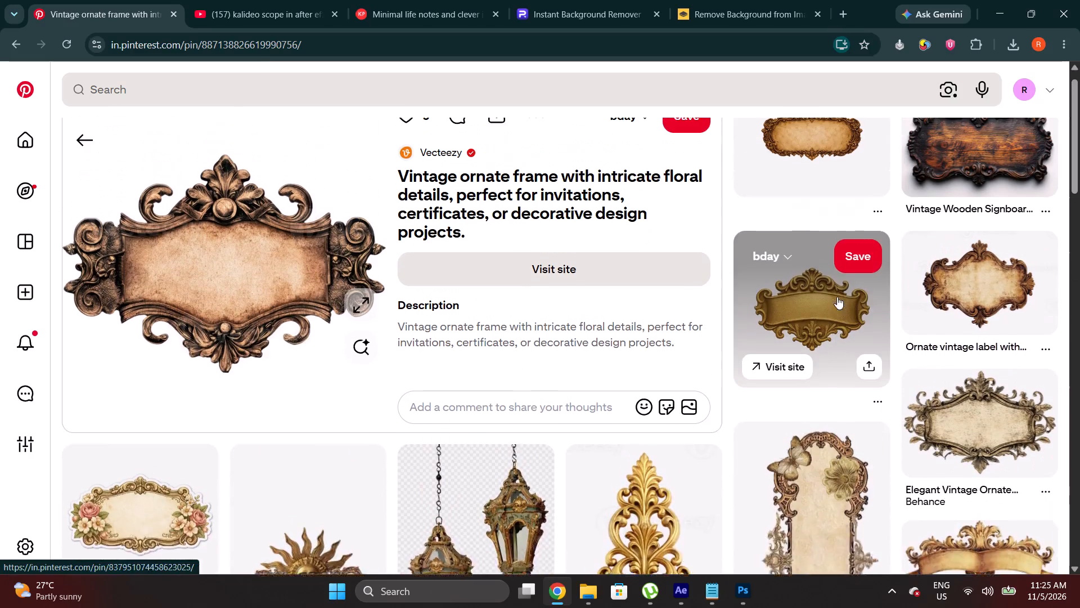
pyautogui.click(83, 140)
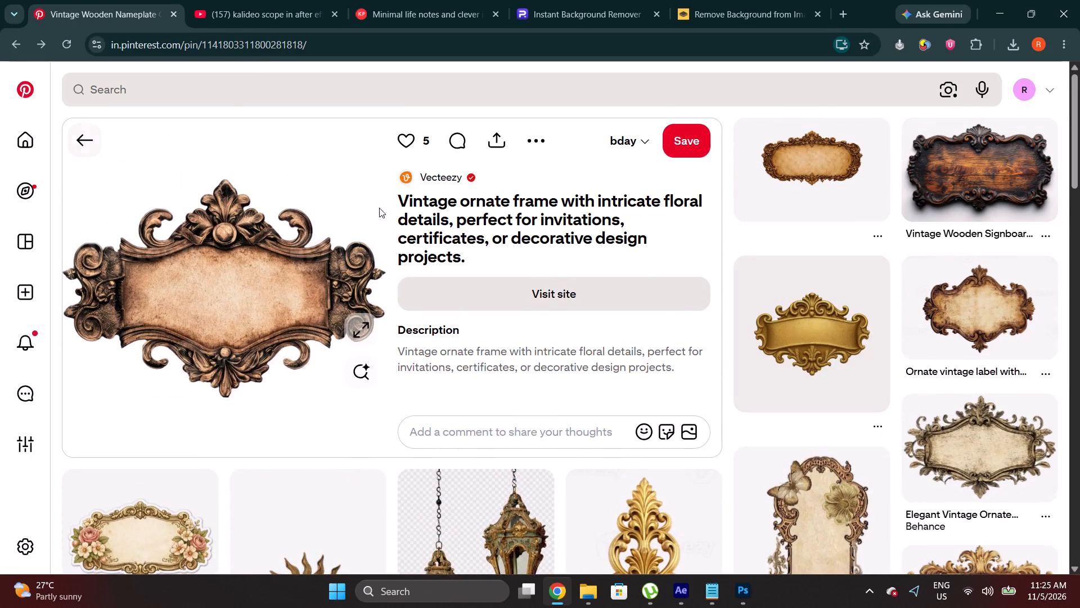
# Examine further related wooden signboards and frames below the Vintage Wooden Nameplate pin.
pyautogui.scroll(-6, 550, 229)
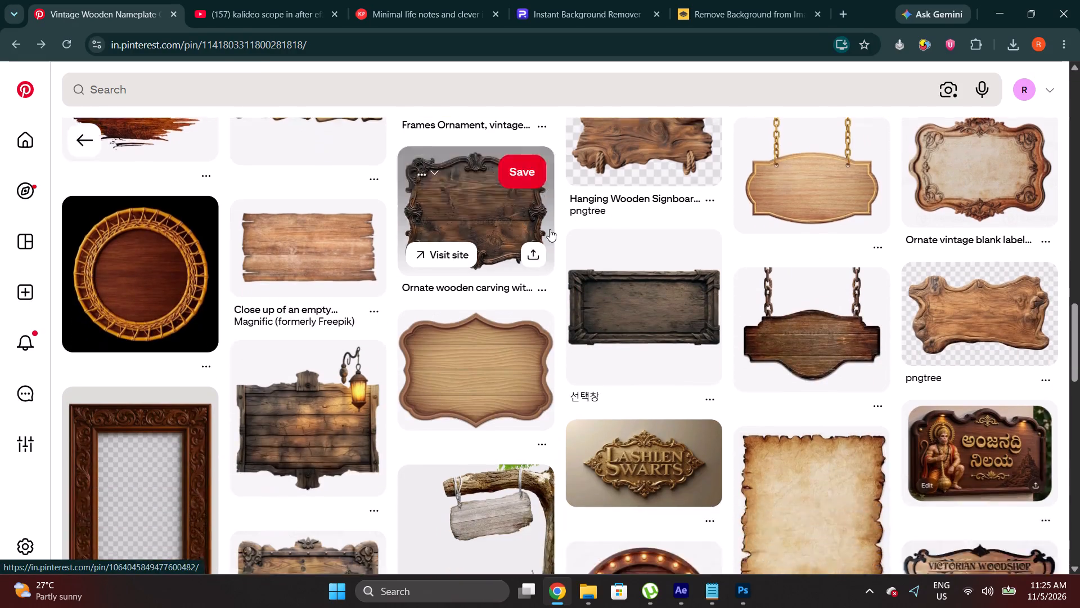
pyautogui.scroll(-6, 550, 229)
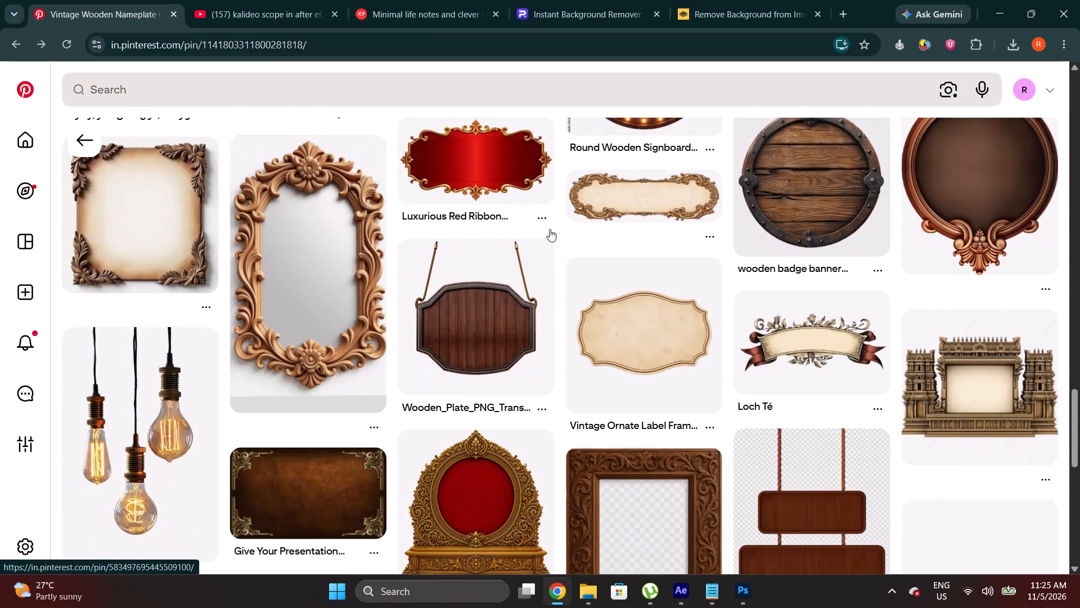
pyautogui.scroll(-5, 550, 229)
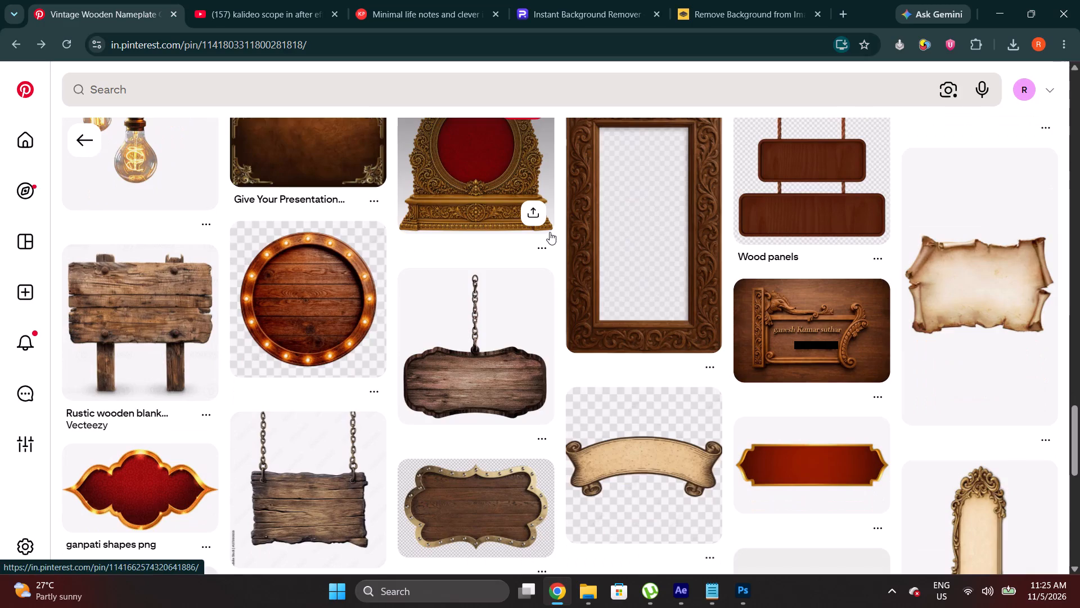
pyautogui.scroll(-2, 550, 232)
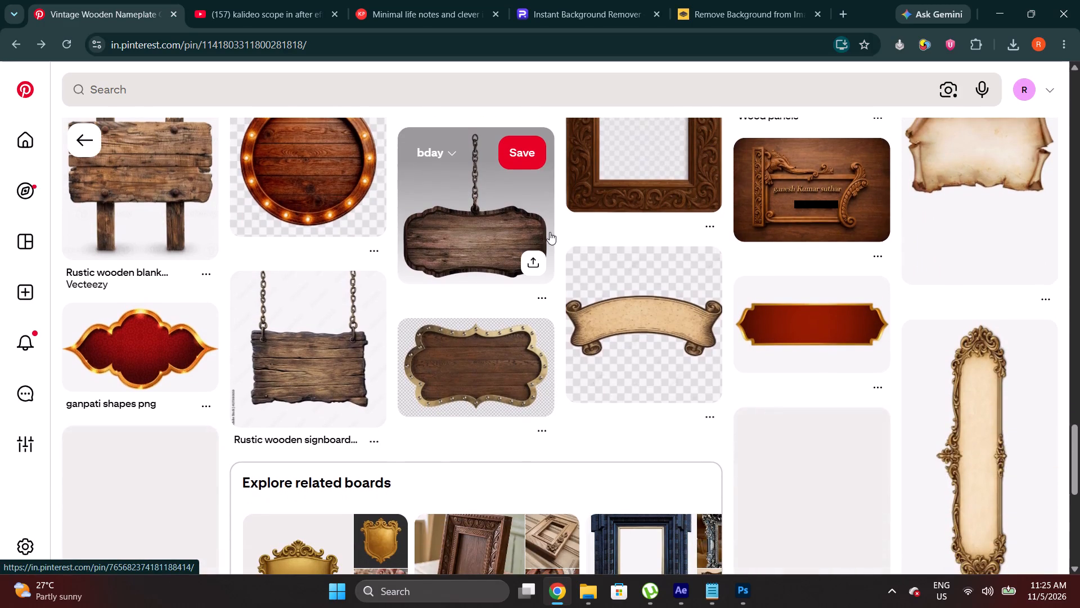
# Open the curved parchment scroll banner pin and compare it with the carved name board in the Photoshop reference.
pyautogui.click(643, 316)
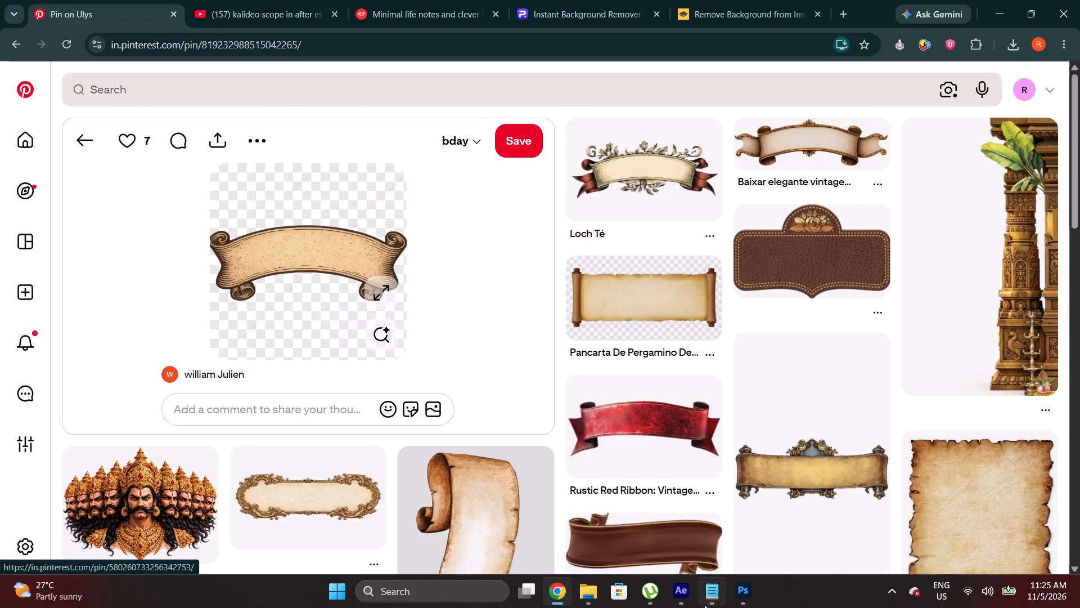
pyautogui.click(744, 596)
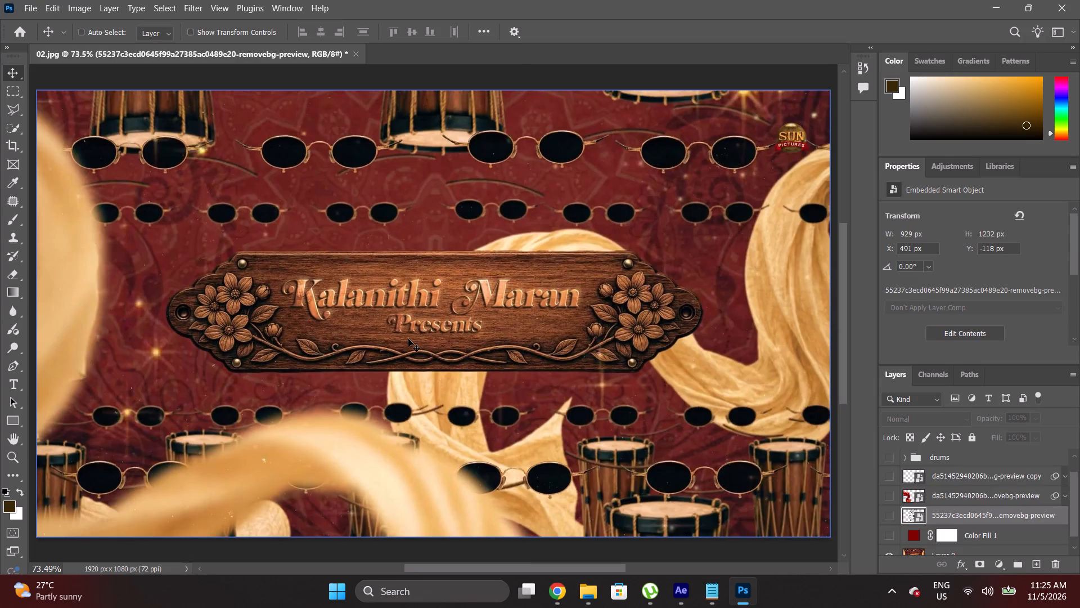
pyautogui.click(559, 589)
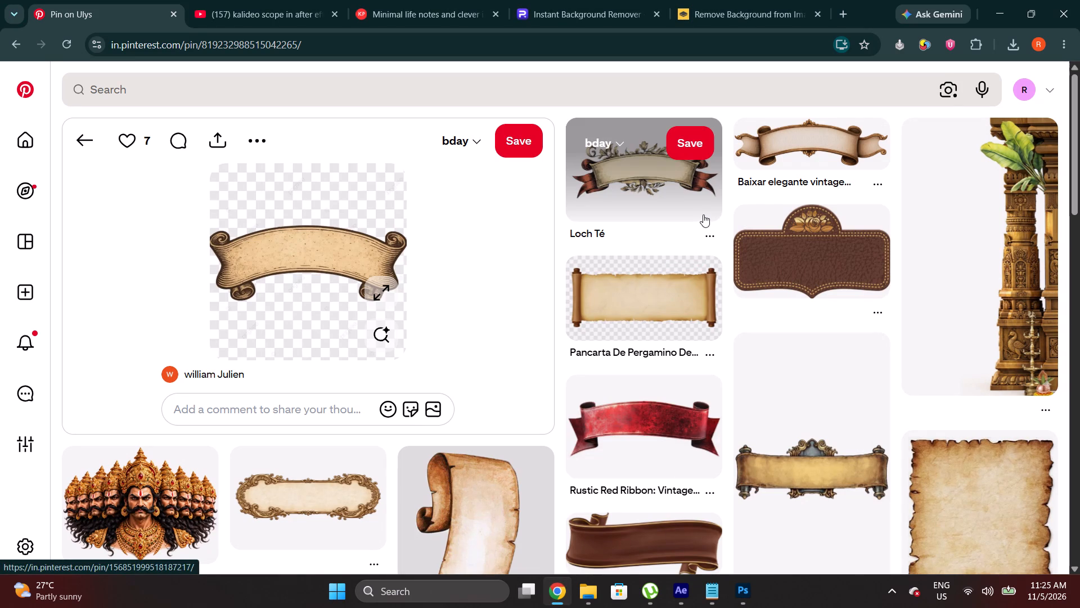
# Examine the banners related to the parchment scroll pin and return to the Vintage Wooden Nameplate pin.
pyautogui.scroll(-5, 703, 214)
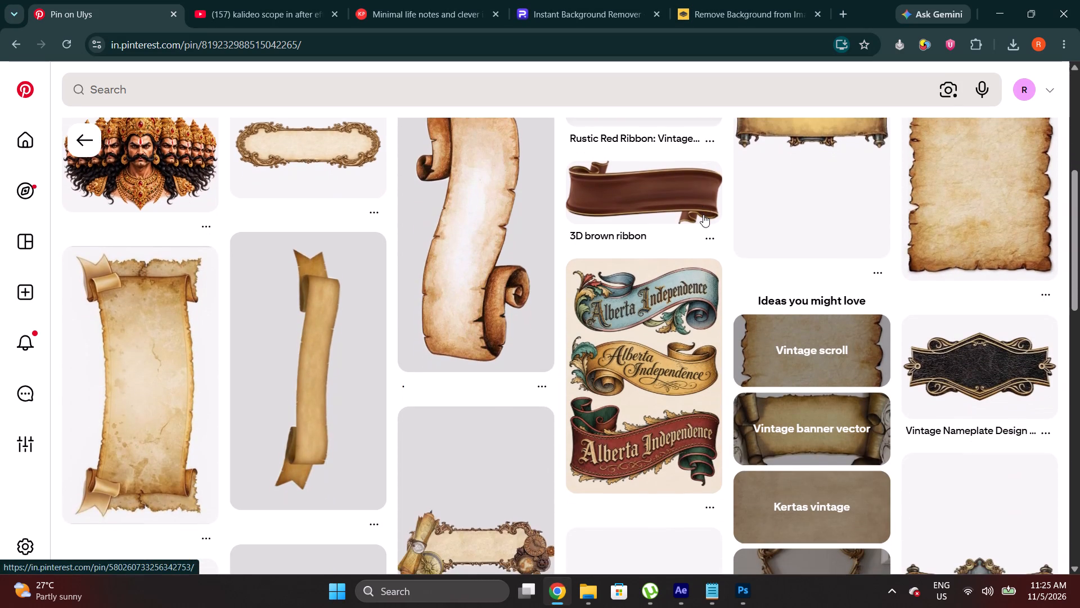
pyautogui.scroll(-1, 703, 214)
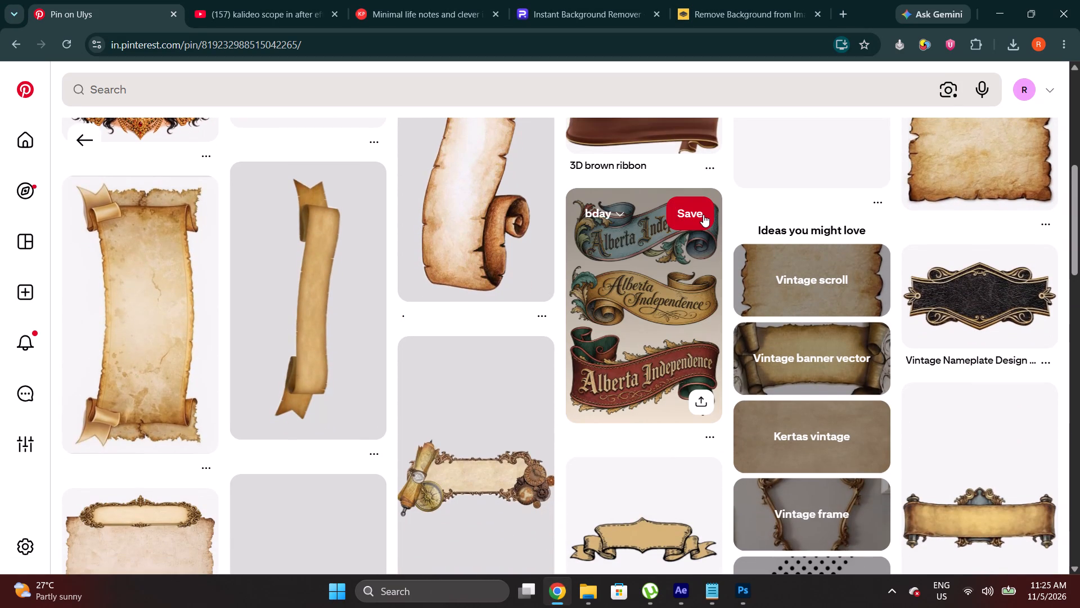
pyautogui.scroll(-2, 703, 214)
pyautogui.scroll(11, 703, 214)
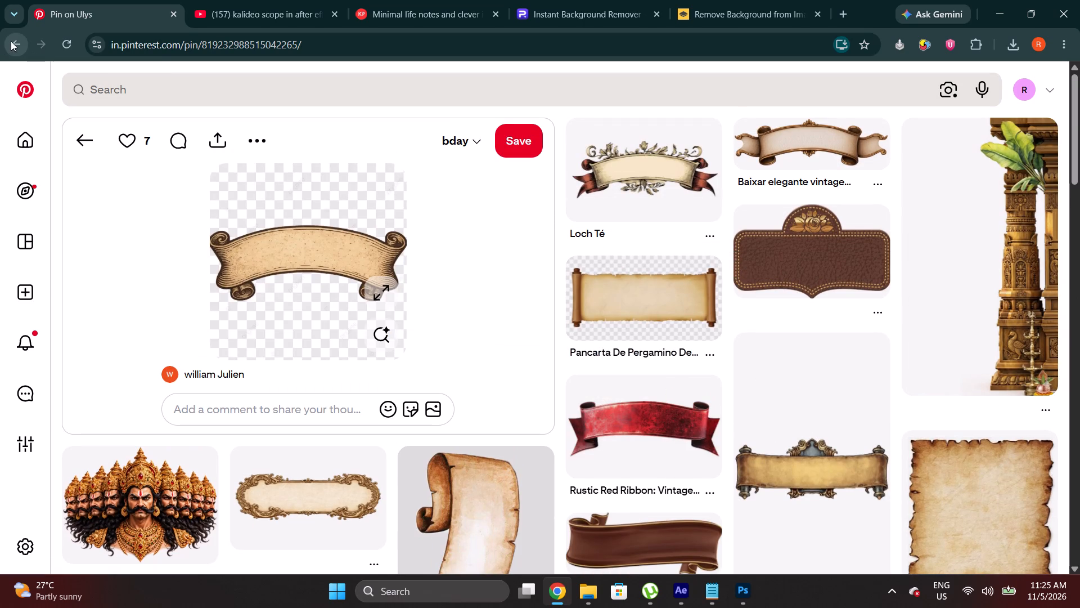
pyautogui.click(11, 41)
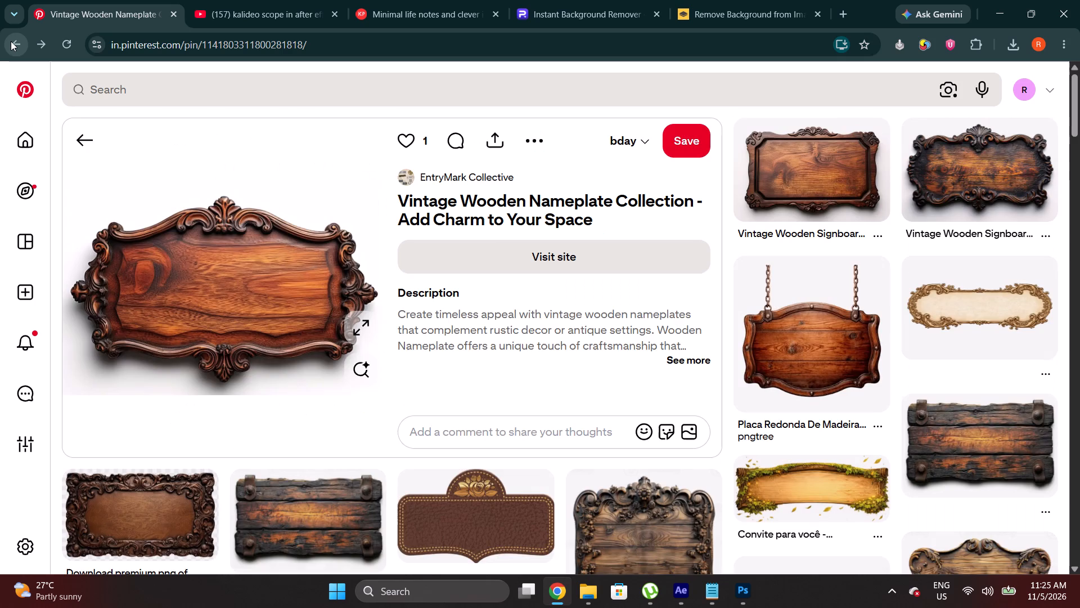
# Examine more of the Vintage Wooden Nameplate's related pins for a board resembling the reference name board.
pyautogui.scroll(-8, 449, 283)
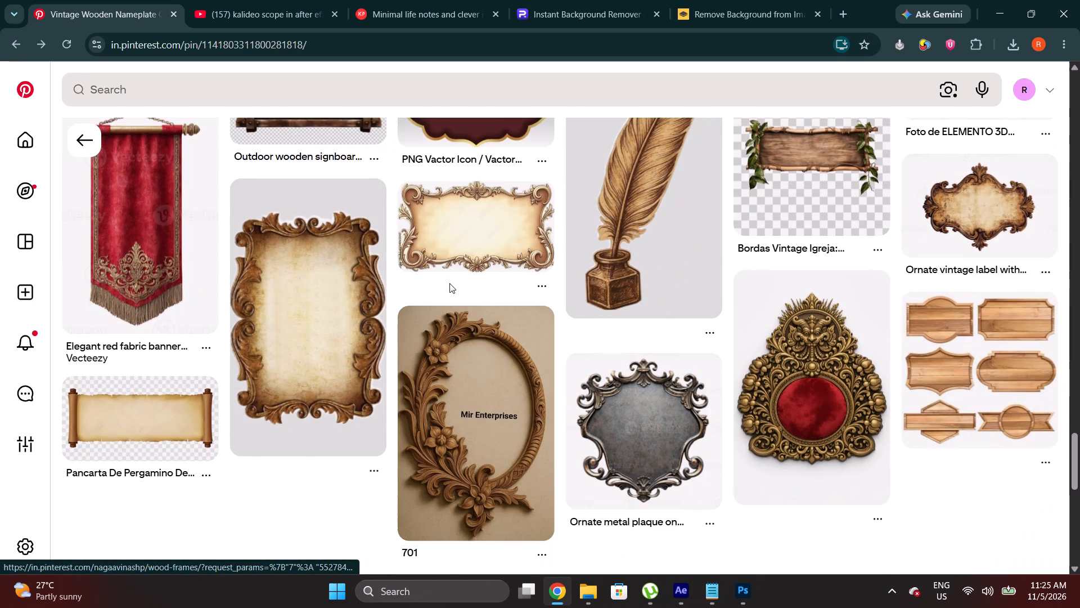
pyautogui.scroll(1, 449, 283)
pyautogui.scroll(-3, 449, 283)
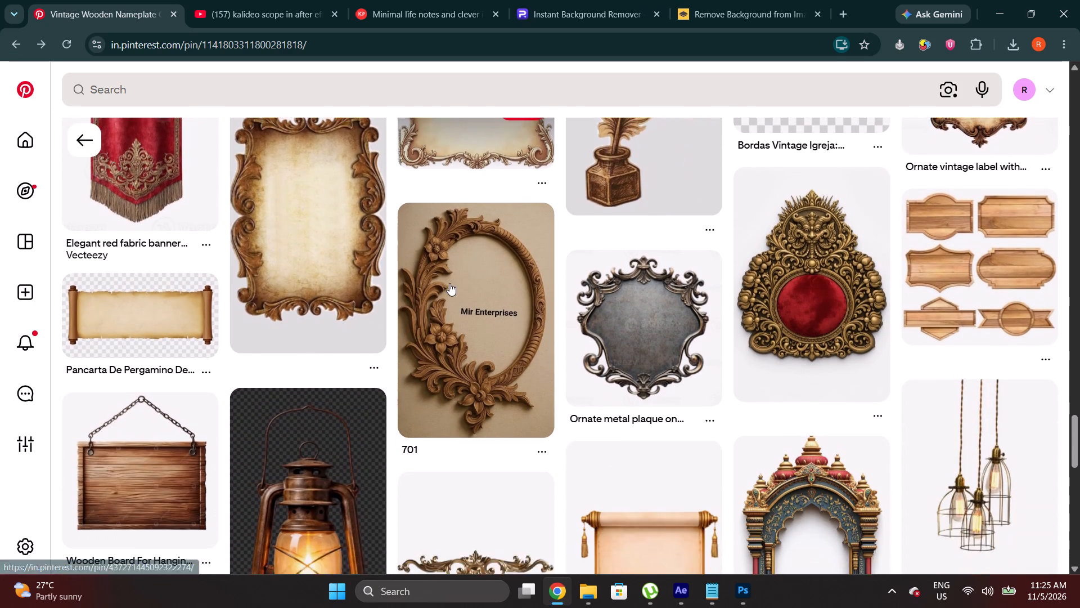
pyautogui.scroll(-9, 449, 283)
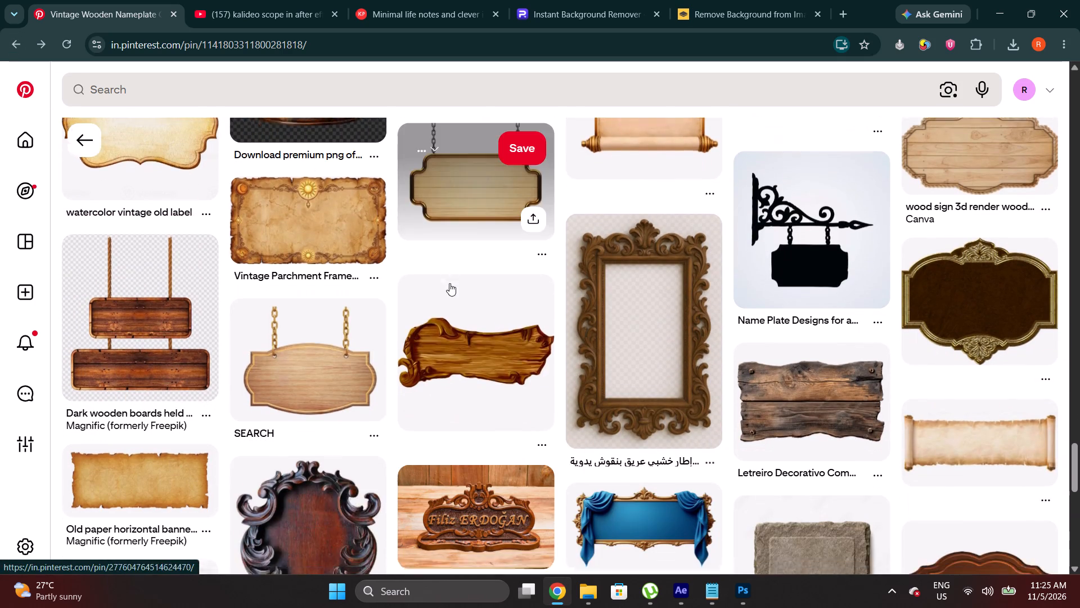
pyautogui.scroll(-6, 449, 283)
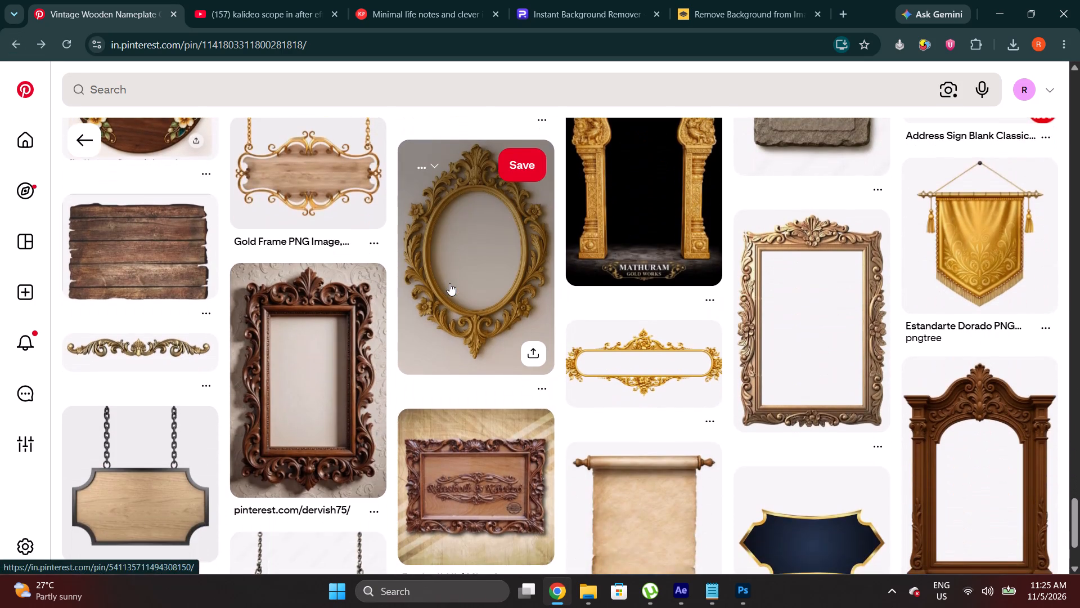
pyautogui.scroll(-5, 449, 283)
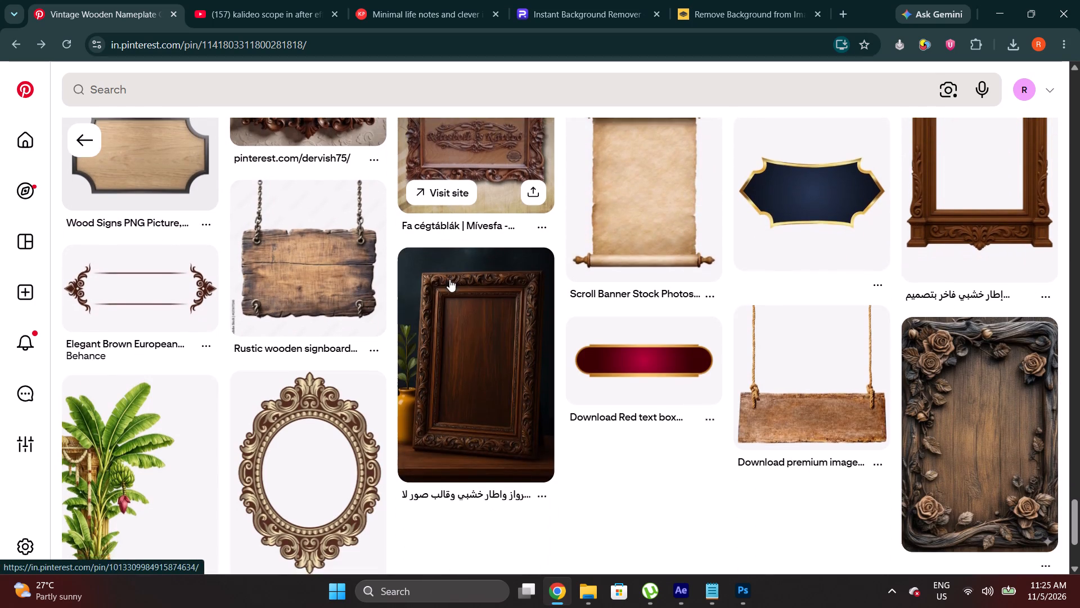
pyautogui.scroll(-3, 449, 279)
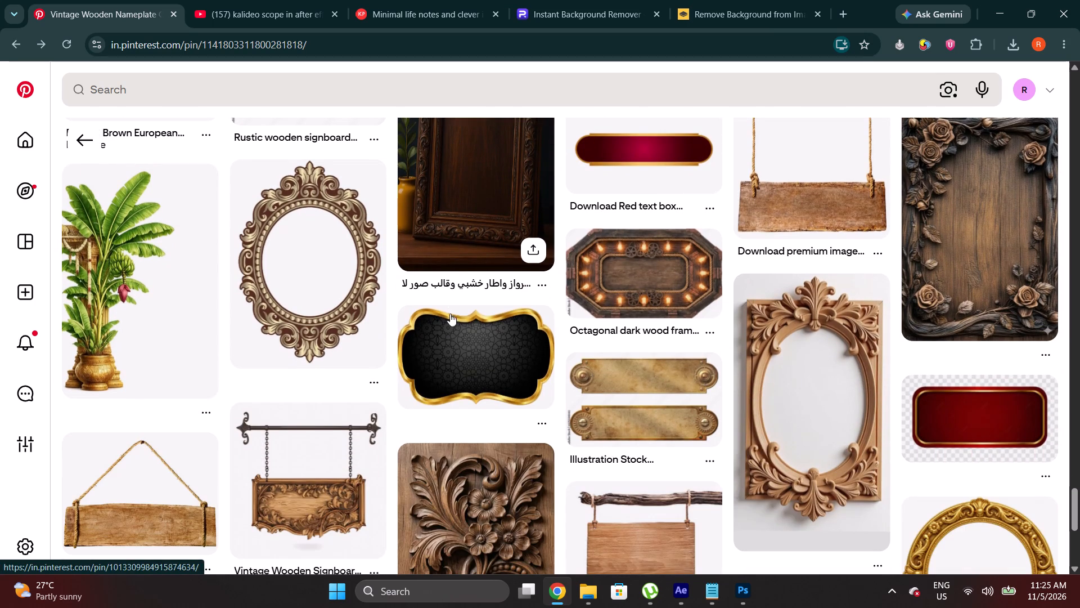
pyautogui.scroll(-4, 465, 386)
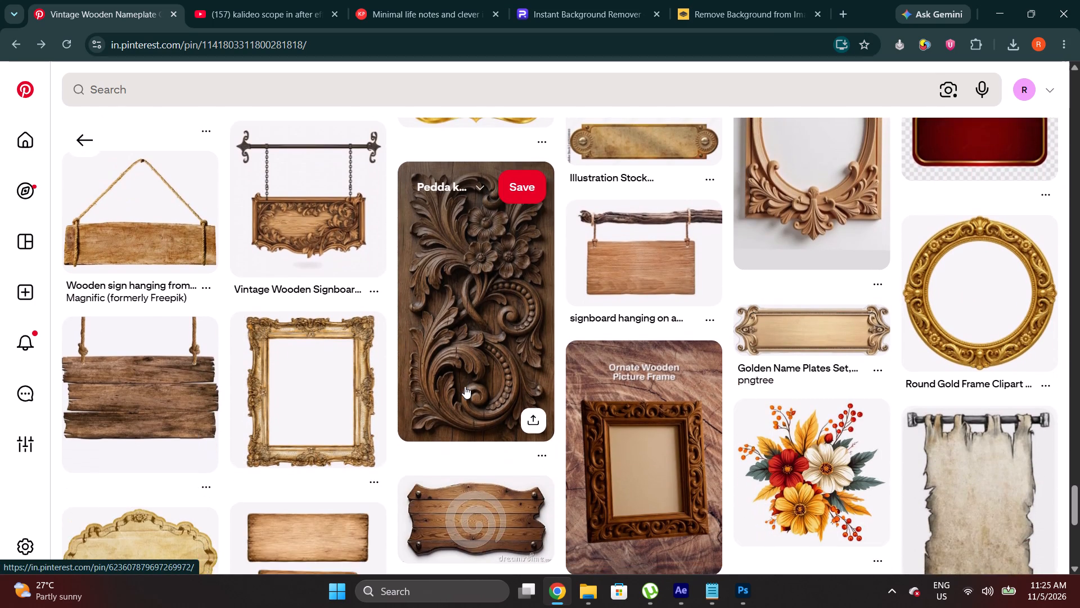
pyautogui.scroll(-6, 465, 386)
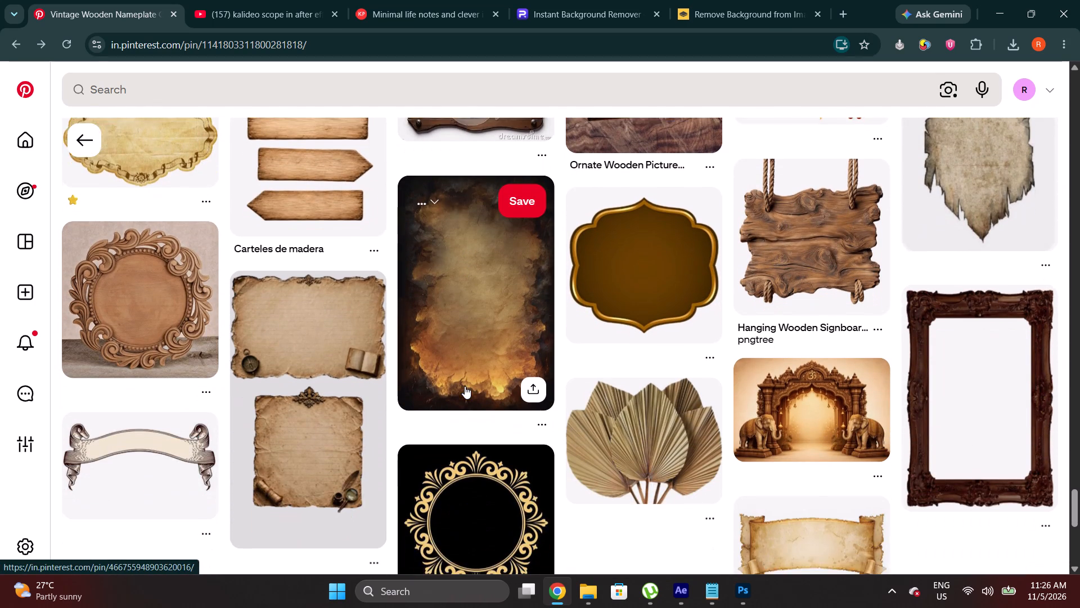
pyautogui.scroll(-2, 465, 386)
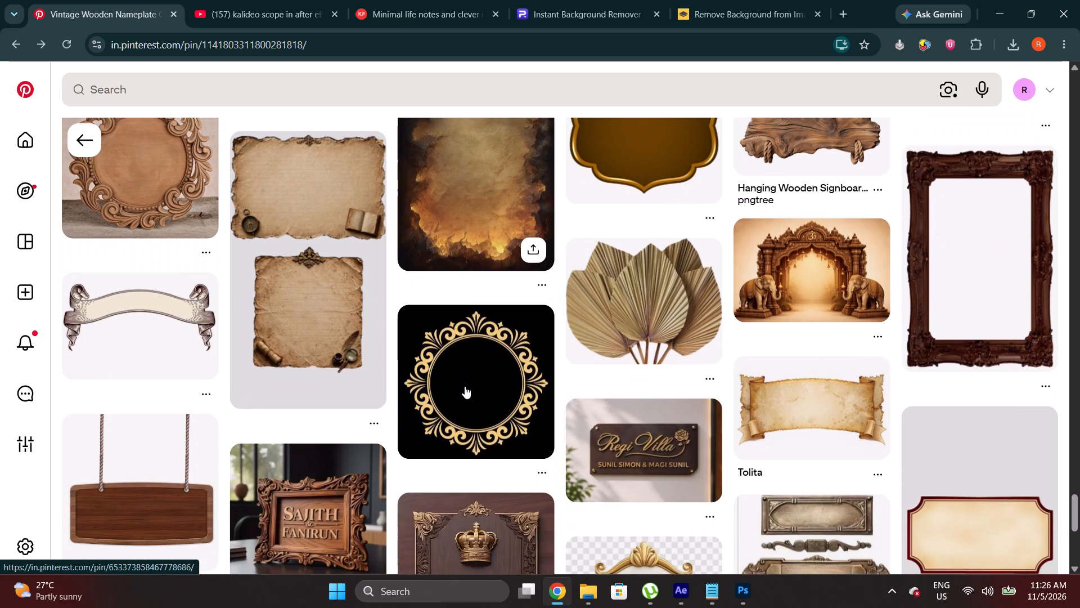
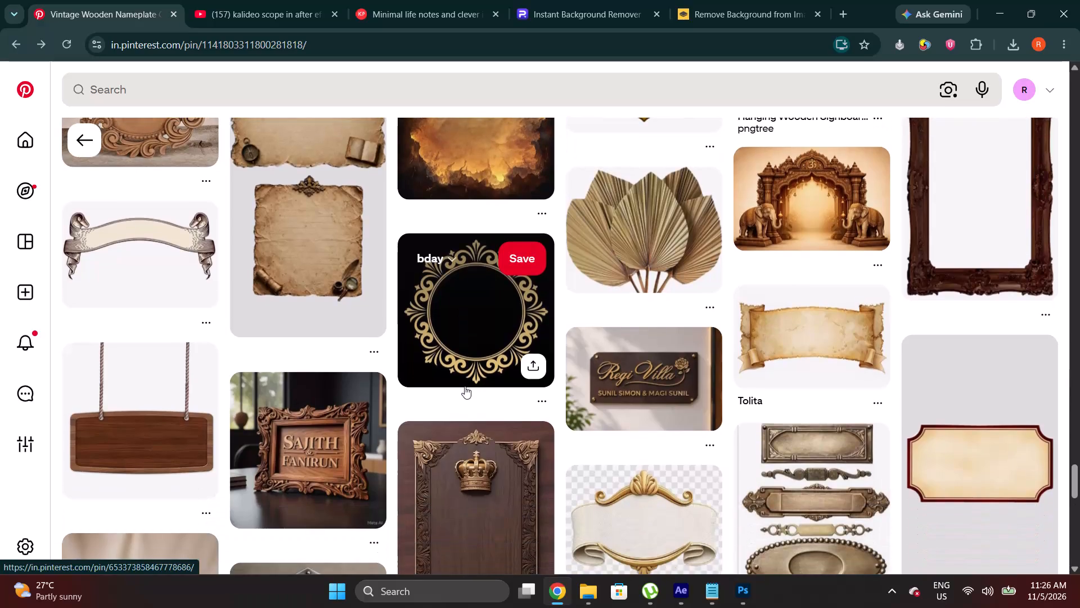
# Open the scalloped wooden board pin, and from its related pins open the "watercolor vintage old label" pin.
pyautogui.scroll(-3, 465, 386)
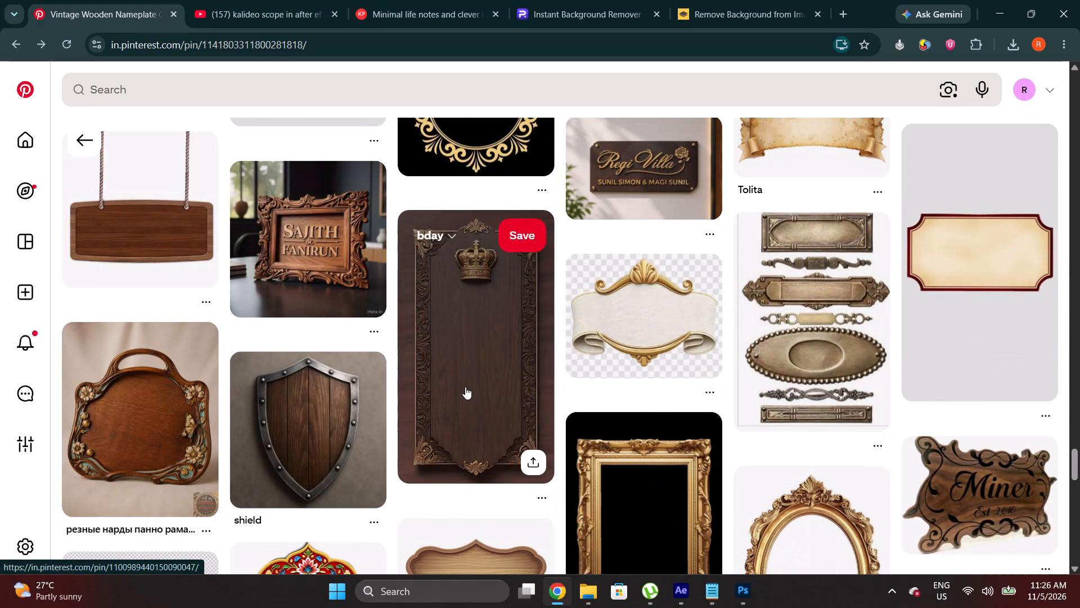
pyautogui.scroll(-3, 465, 387)
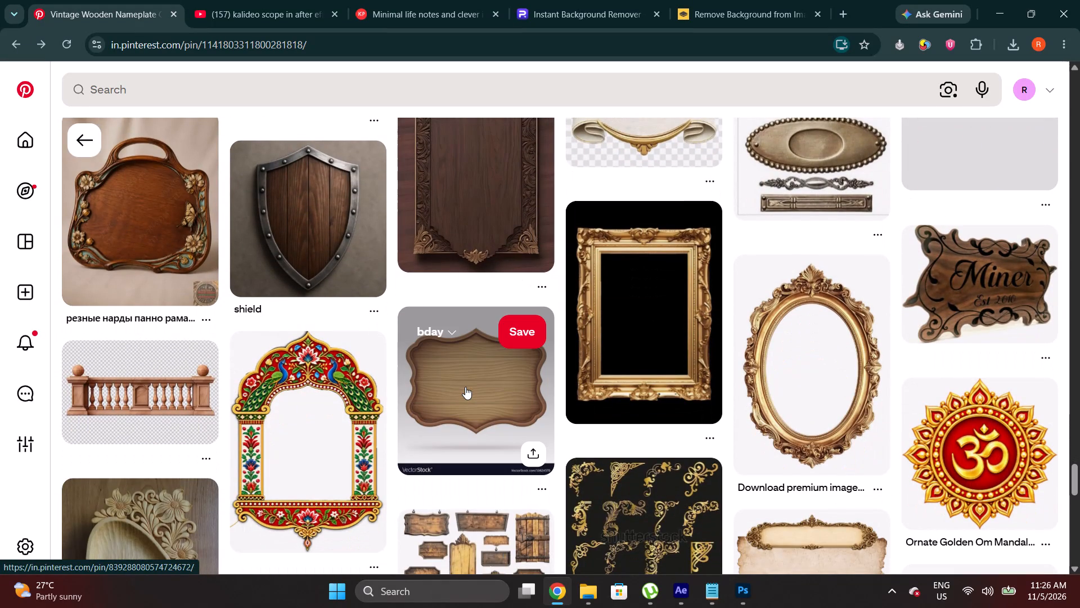
pyautogui.click(465, 387)
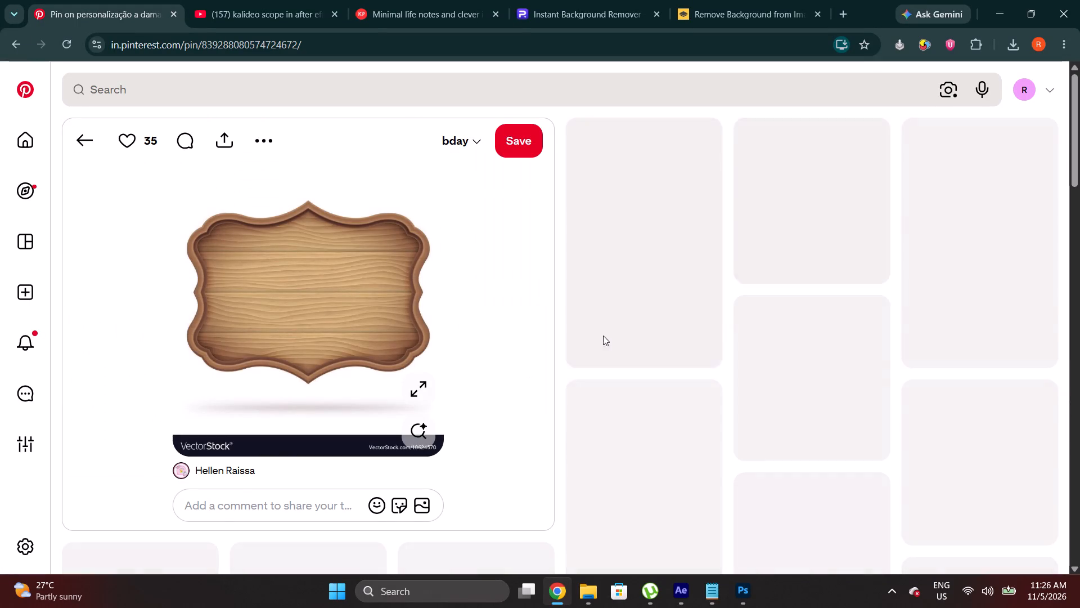
pyautogui.click(656, 209)
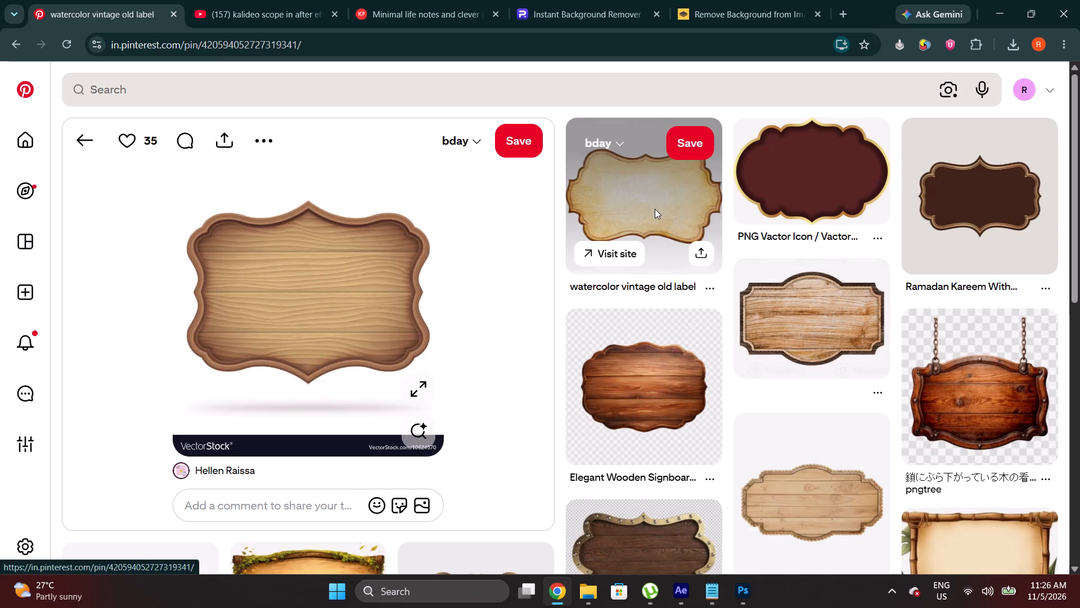
# Send the vintage label image to the remove.bg page and complete the human verification for its background removal.
pyautogui.moveTo(246, 287); pyautogui.dragTo(723, 0)
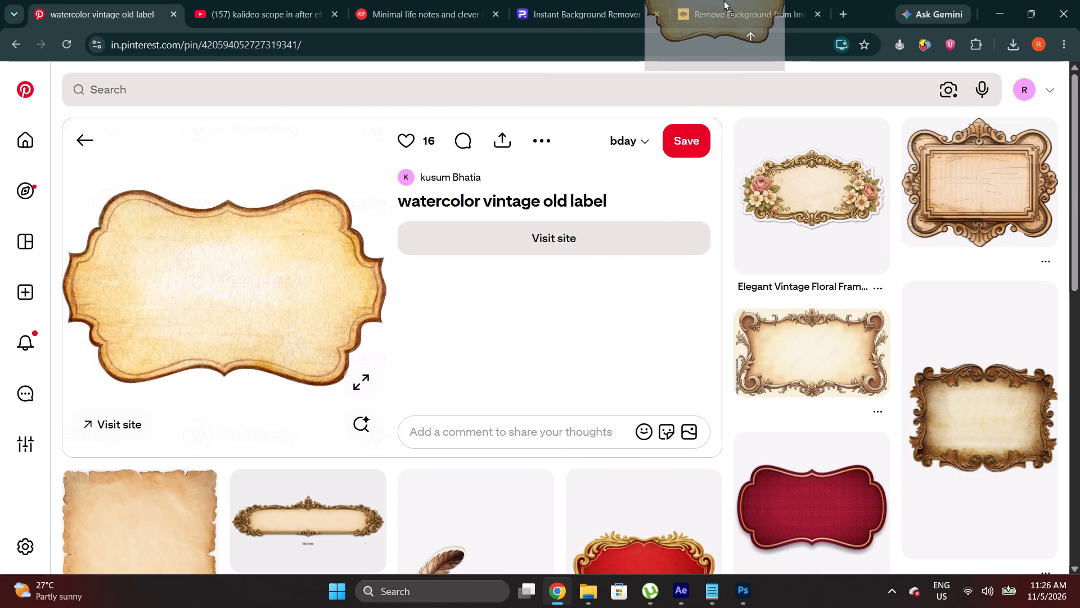
pyautogui.moveTo(723, 0); pyautogui.dragTo(515, 296)
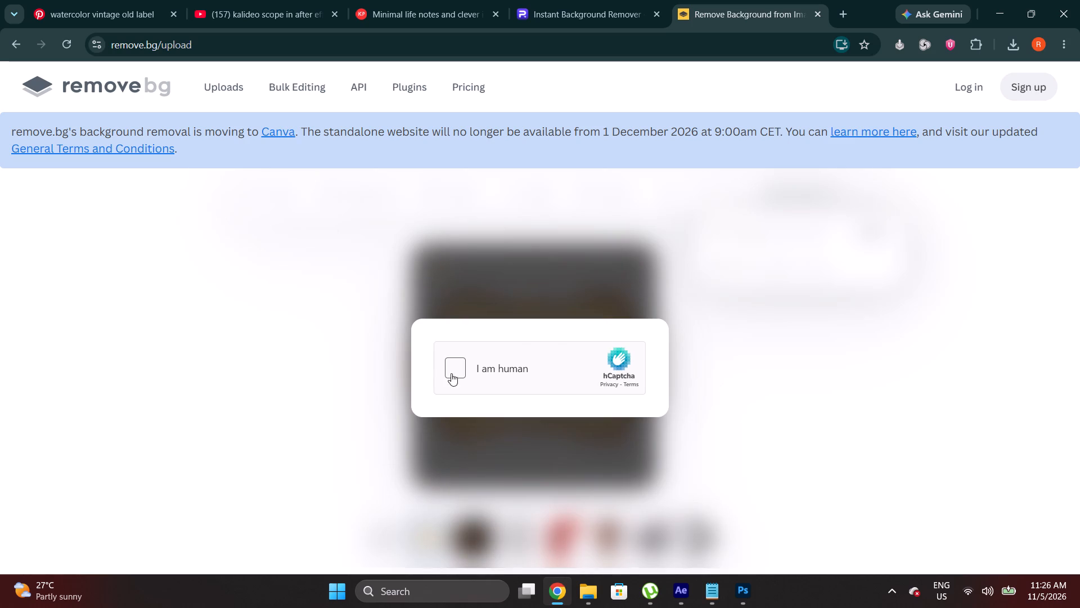
pyautogui.click(455, 367)
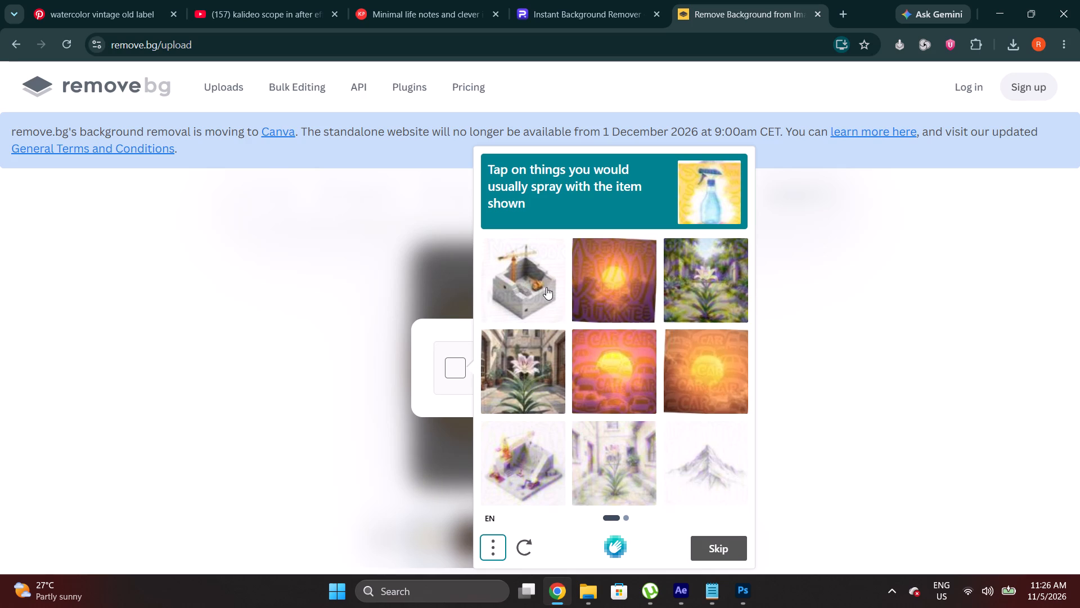
pyautogui.click(700, 278)
pyautogui.click(505, 364)
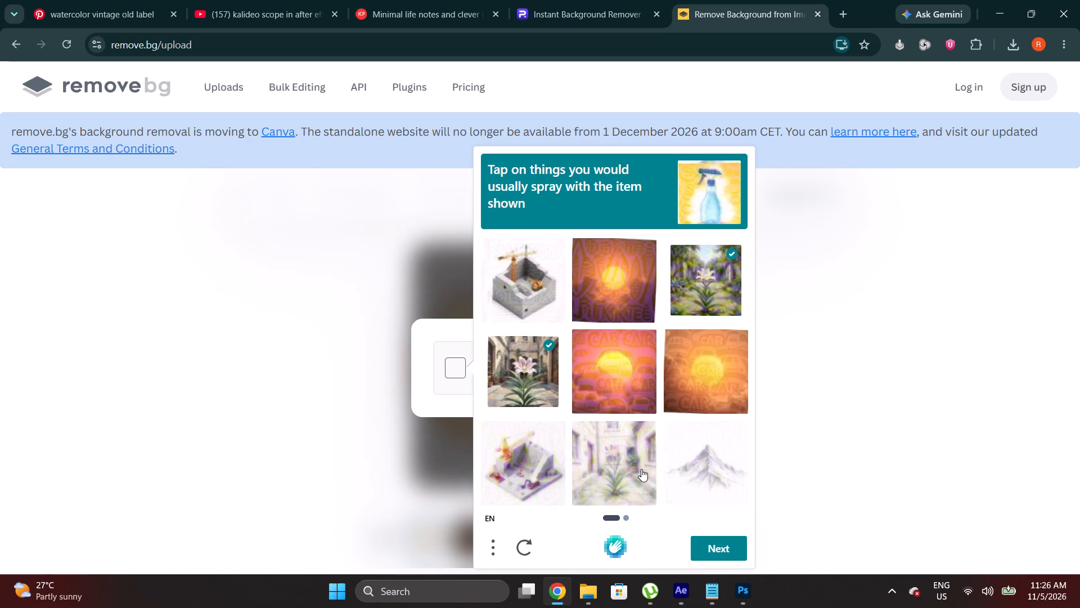
pyautogui.click(628, 463)
pyautogui.click(713, 548)
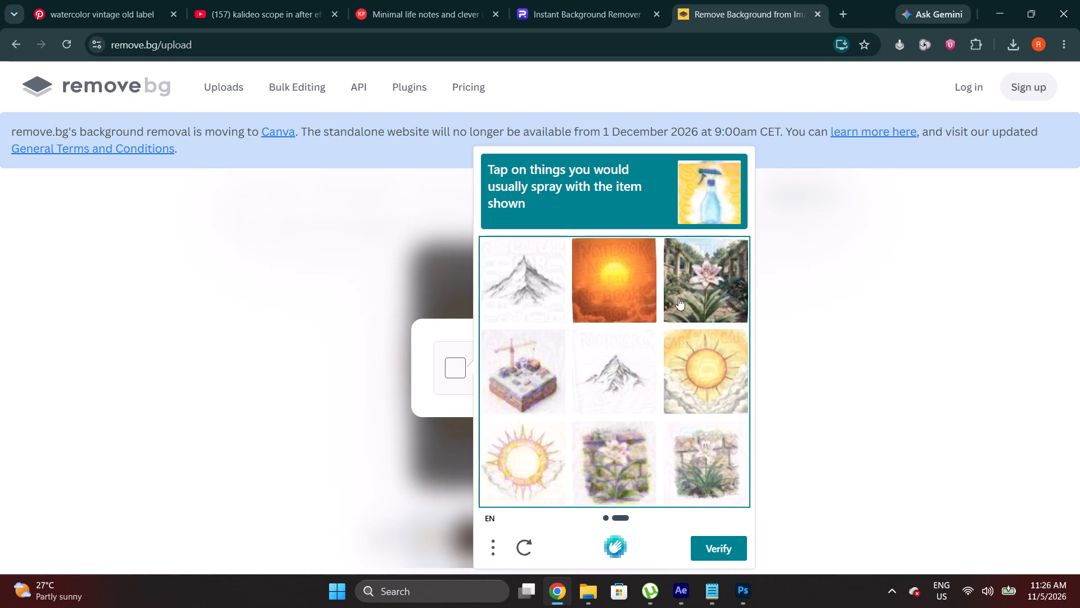
pyautogui.click(705, 285)
pyautogui.click(607, 448)
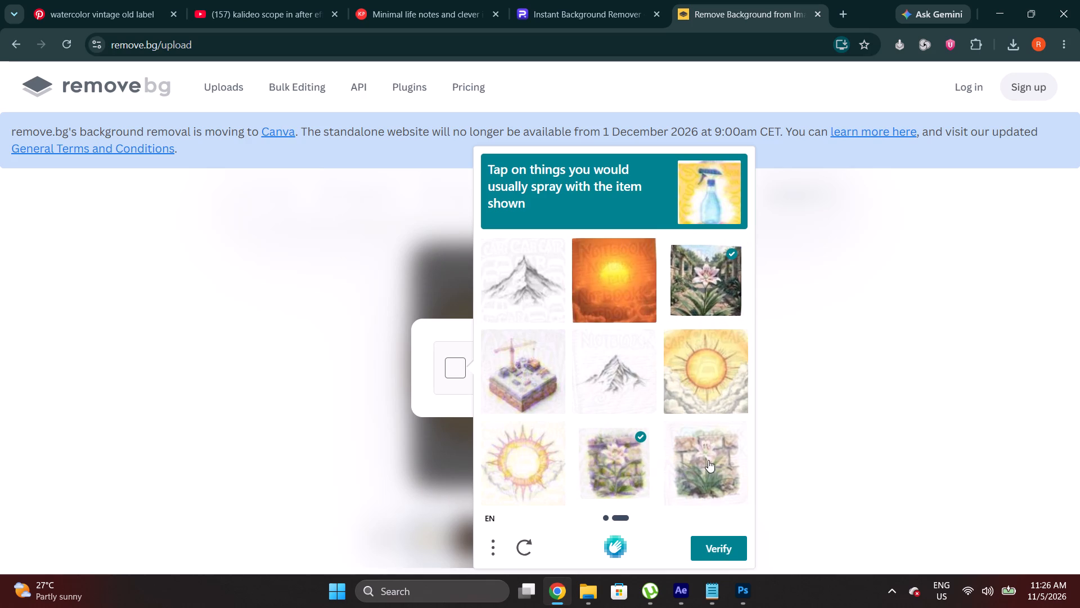
pyautogui.click(708, 460)
pyautogui.click(718, 546)
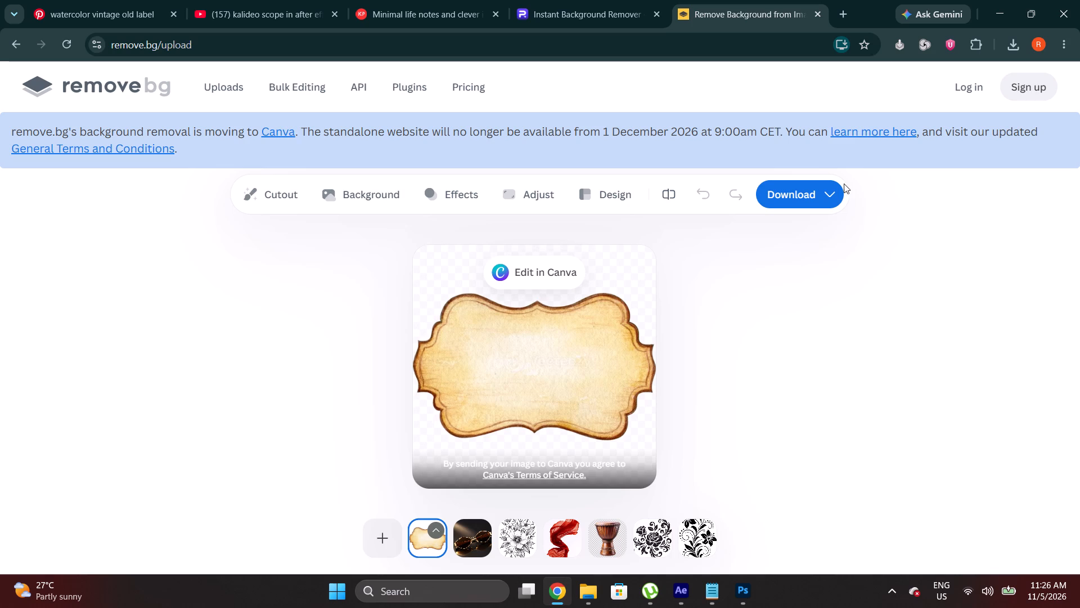
# Download the label cutout as the free 500 x 500 preview PNG into the pngs folder.
pyautogui.click(809, 193)
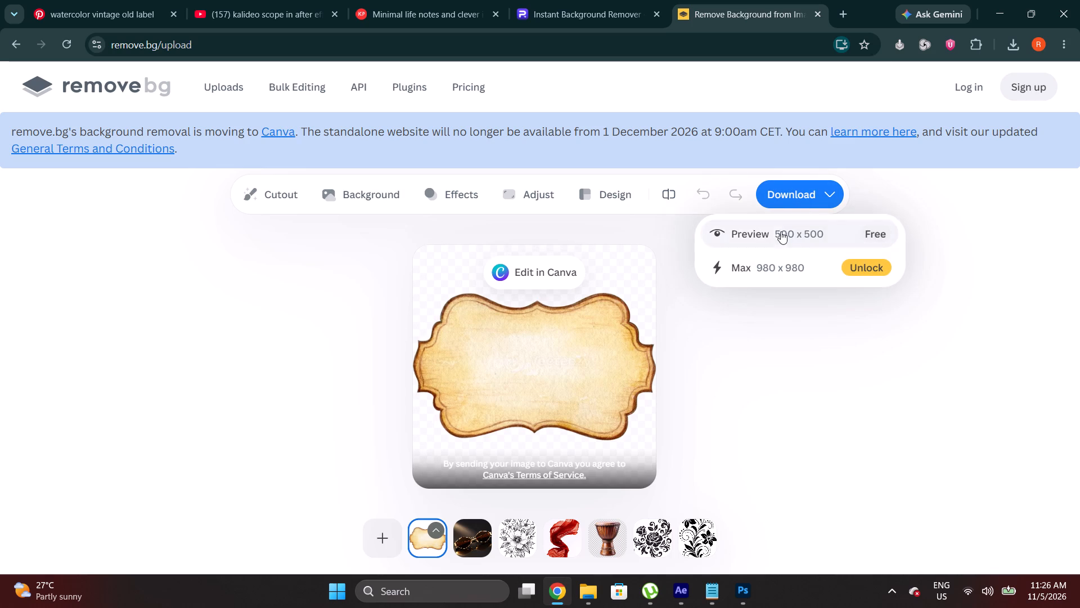
pyautogui.click(778, 235)
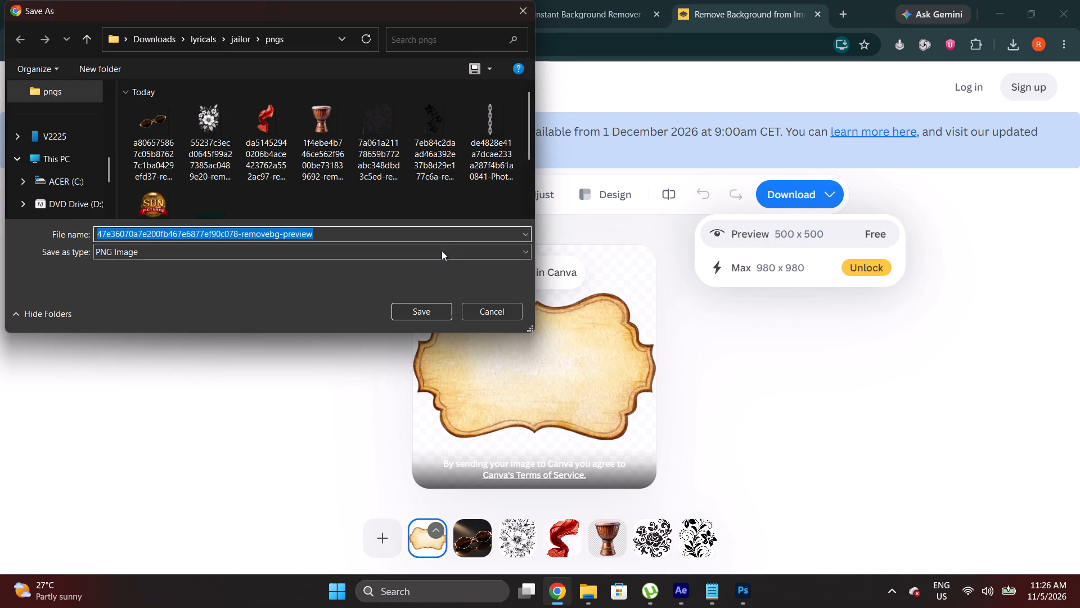
pyautogui.click(427, 309)
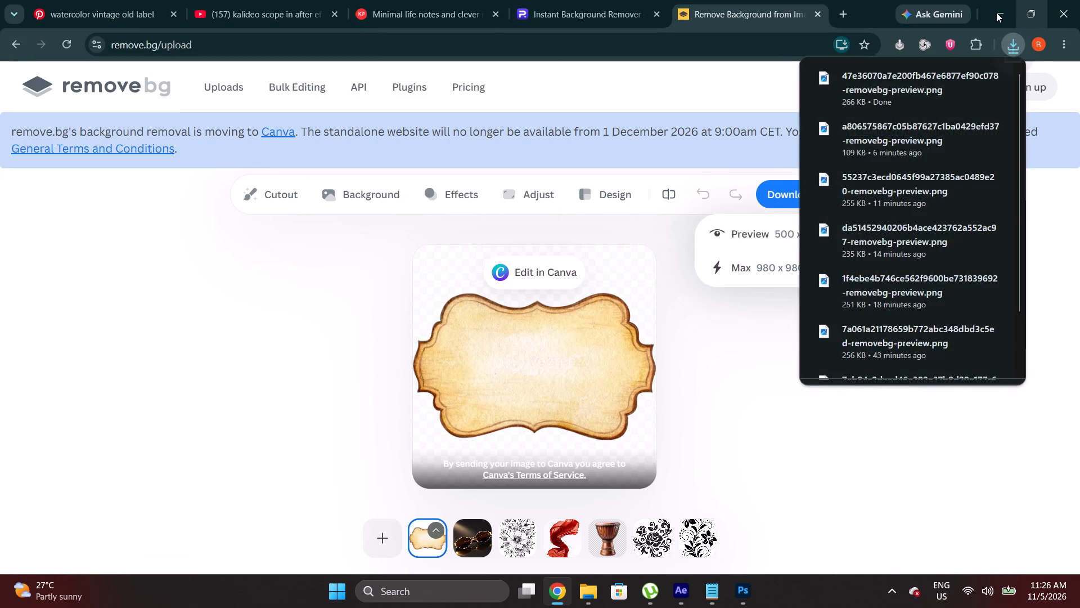
# Switch to Photoshop, hide the reference layer and show the color fill, flower, cloth, drums and glasses layers.
pyautogui.click(996, 12)
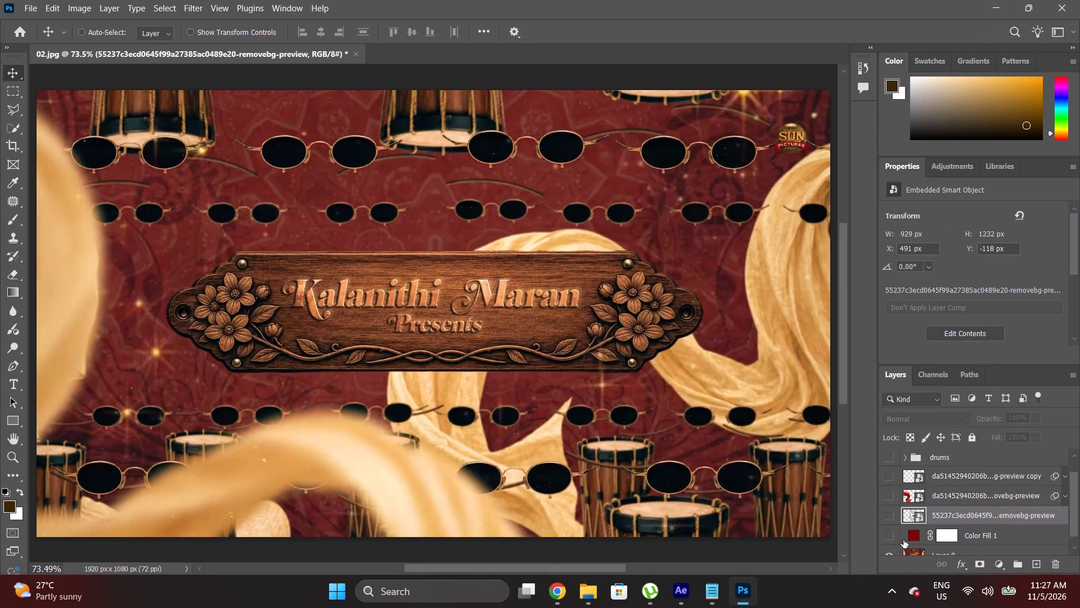
pyautogui.click(891, 553)
pyautogui.moveTo(888, 537); pyautogui.dragTo(889, 489)
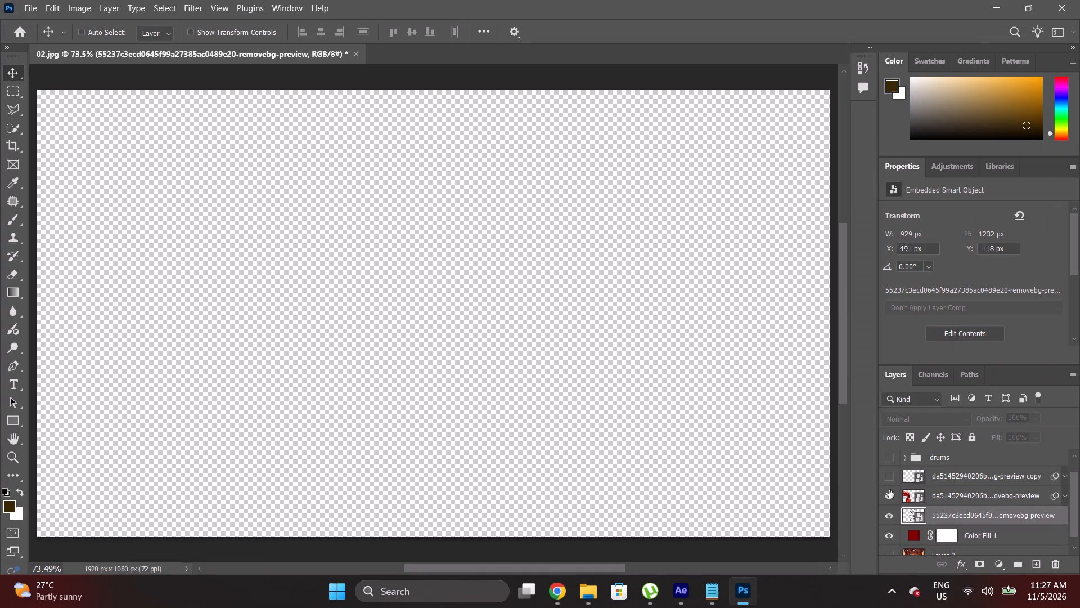
pyautogui.moveTo(889, 489); pyautogui.dragTo(890, 397)
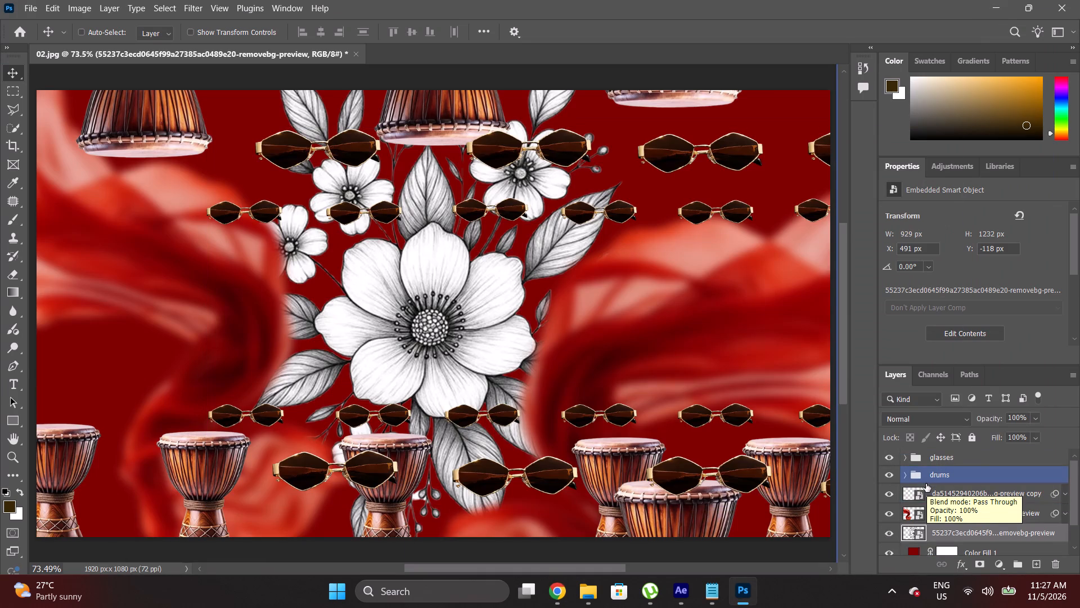
# Place the downloaded vintage label PNG as an embedded object and scale it to about 174% around the canvas centre.
pyautogui.hotkey('ctrl', 'a')
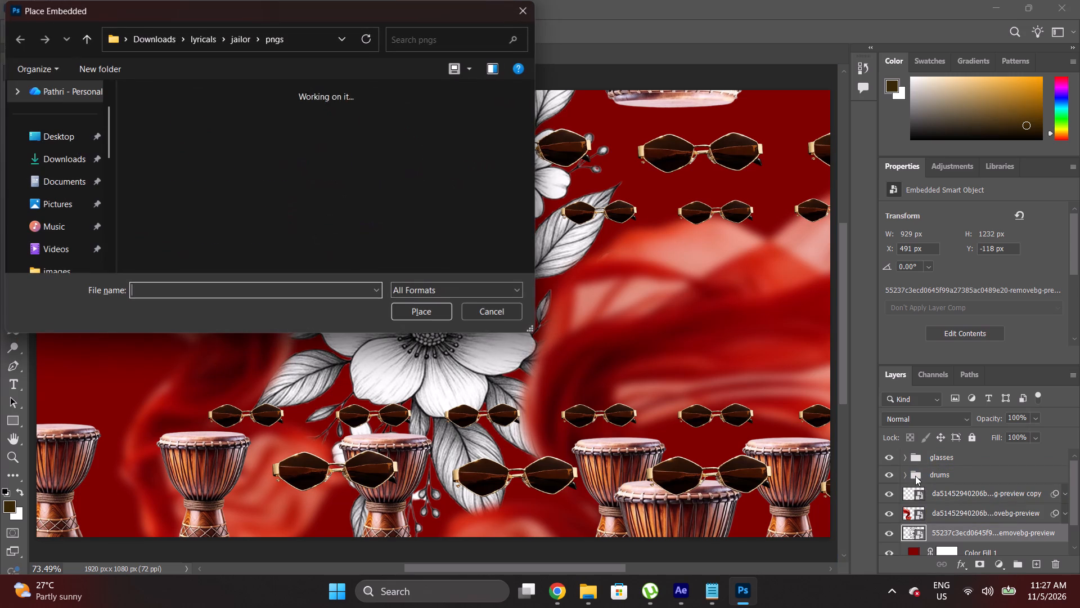
pyautogui.click(154, 132)
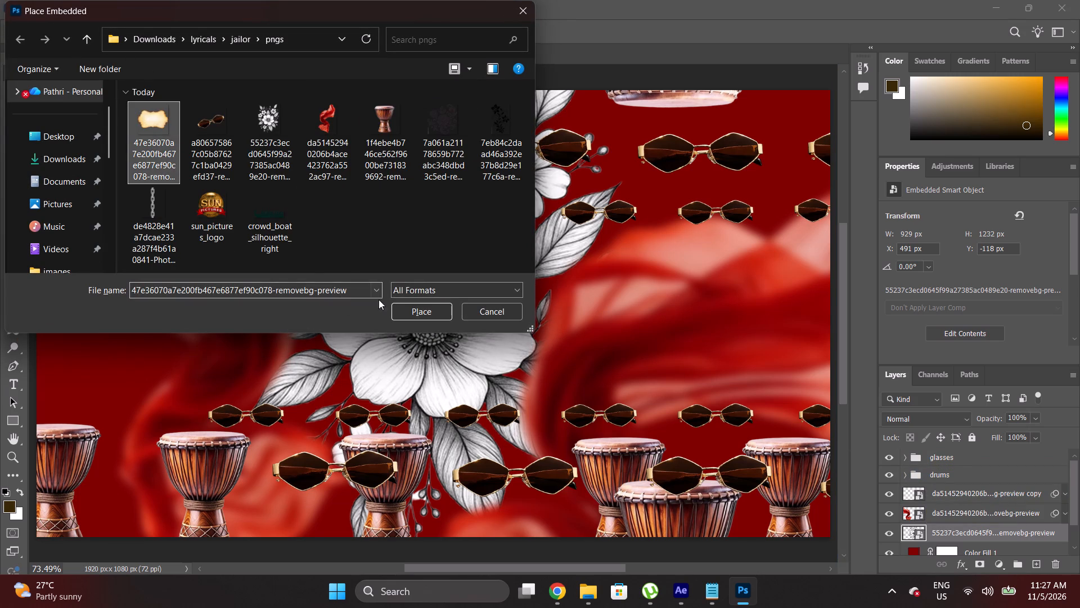
pyautogui.click(415, 309)
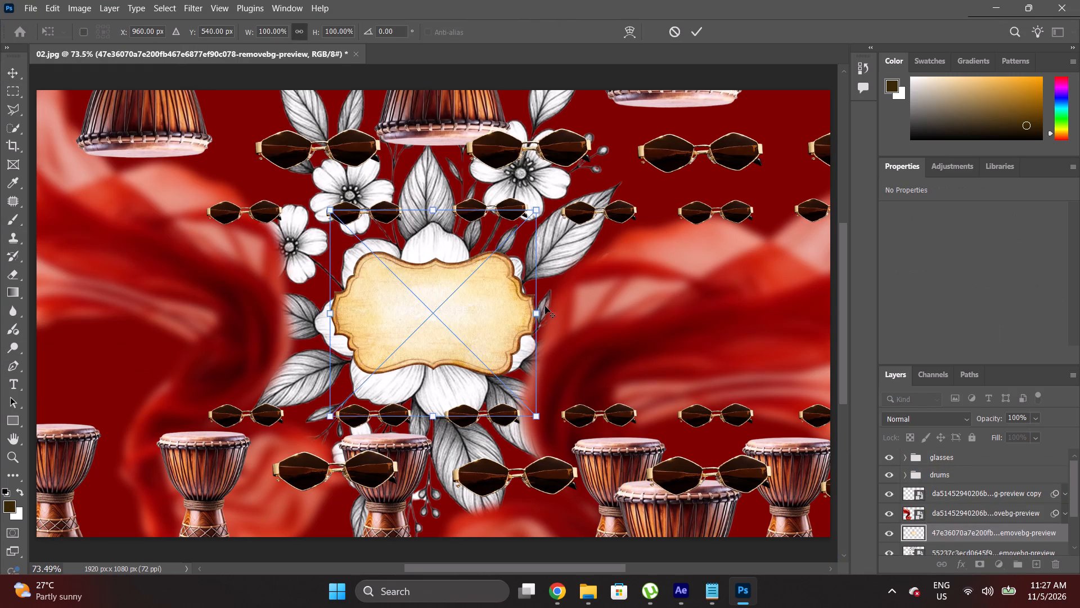
pyautogui.keyDown('alt'); pyautogui.moveTo(537, 315); pyautogui.dragTo(586, 326); pyautogui.keyUp('alt')
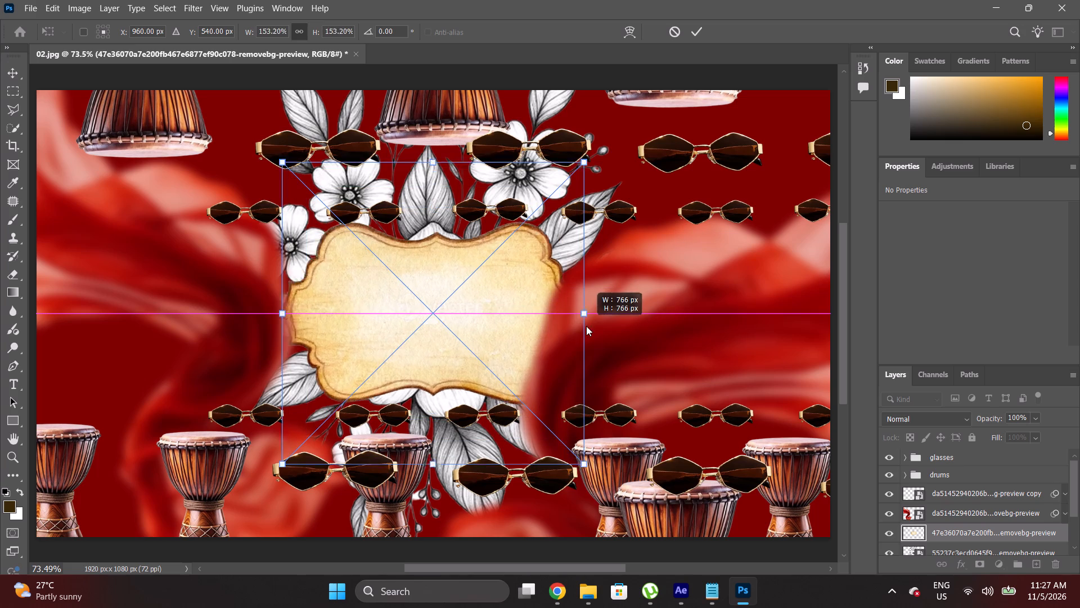
pyautogui.keyDown('alt'); pyautogui.moveTo(586, 326); pyautogui.dragTo(613, 329); pyautogui.keyUp('alt')
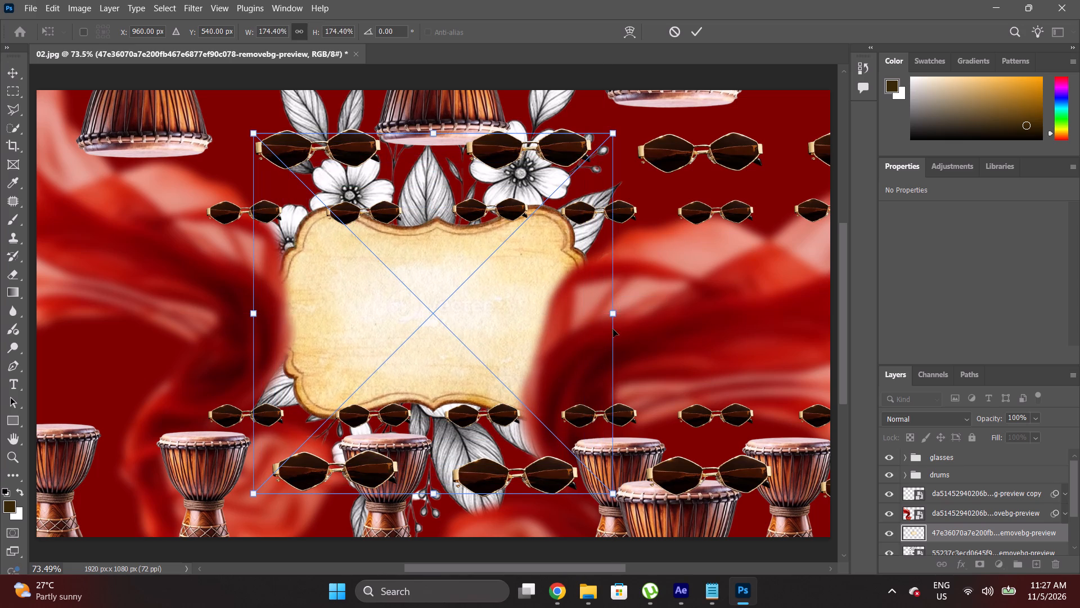
# Move the vintage label layer above both red cloth layers, directly below the drums group.
pyautogui.moveTo(980, 533); pyautogui.dragTo(973, 483)
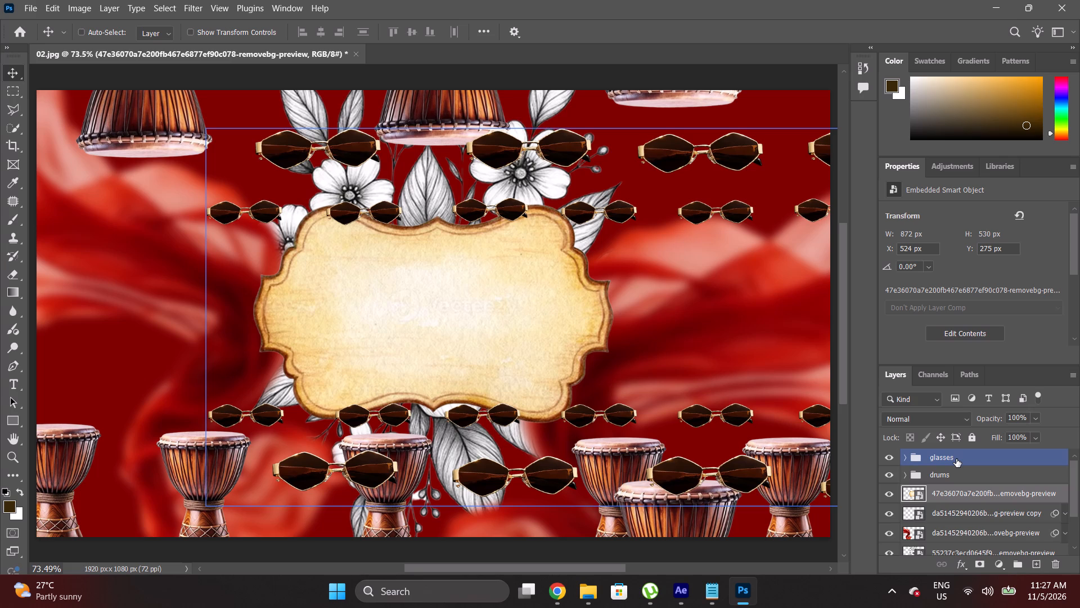
# Check the layers in the glasses group one by one for the small sunglasses overlapping the vintage label's upper-left edge.
pyautogui.click(904, 459)
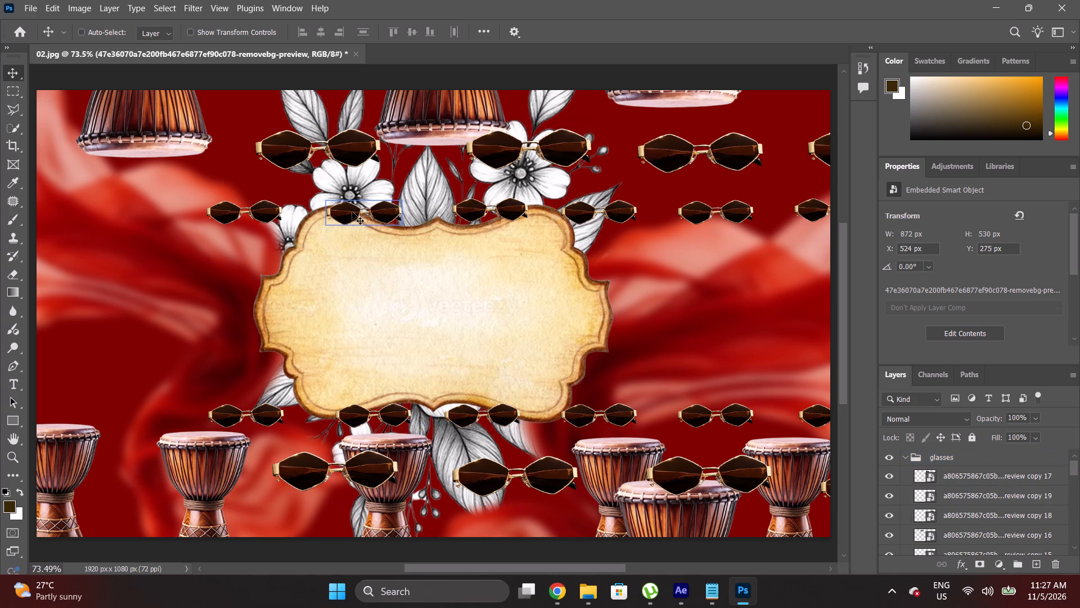
pyautogui.click(352, 212)
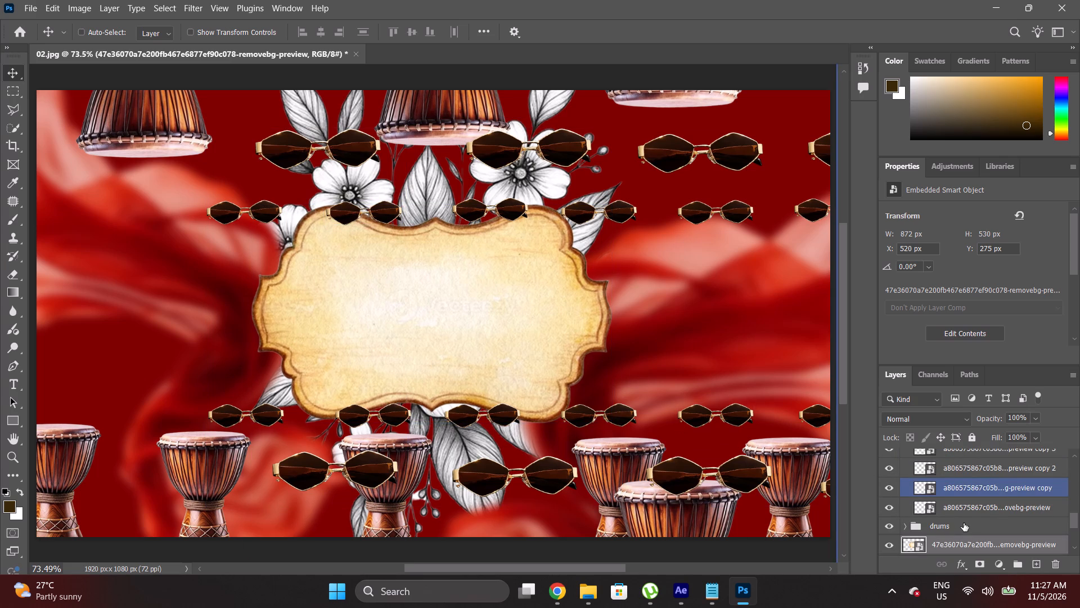
pyautogui.scroll(11, 970, 527)
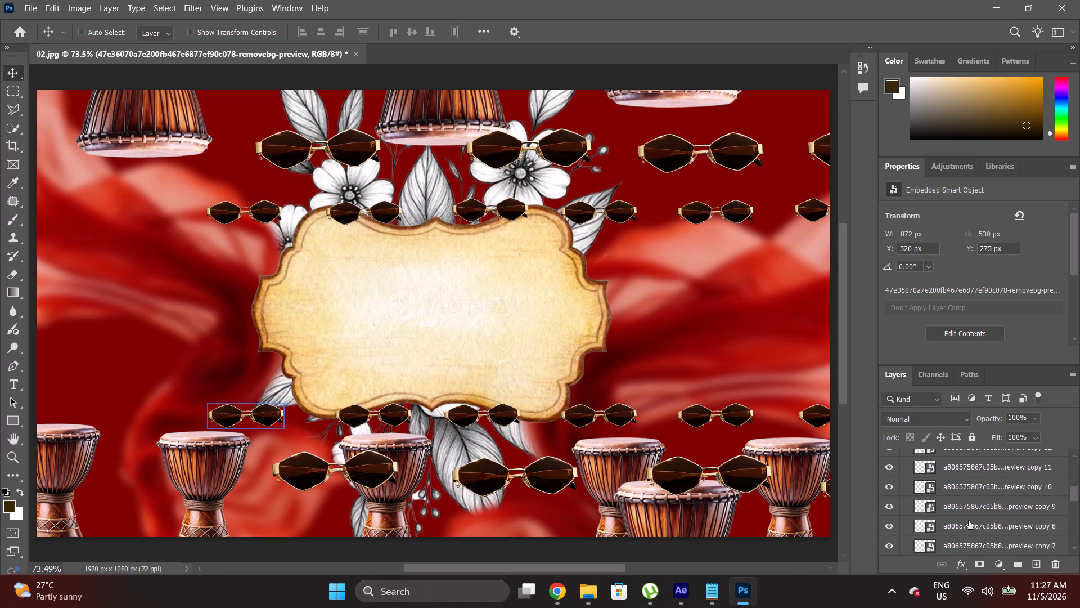
pyautogui.scroll(15, 971, 506)
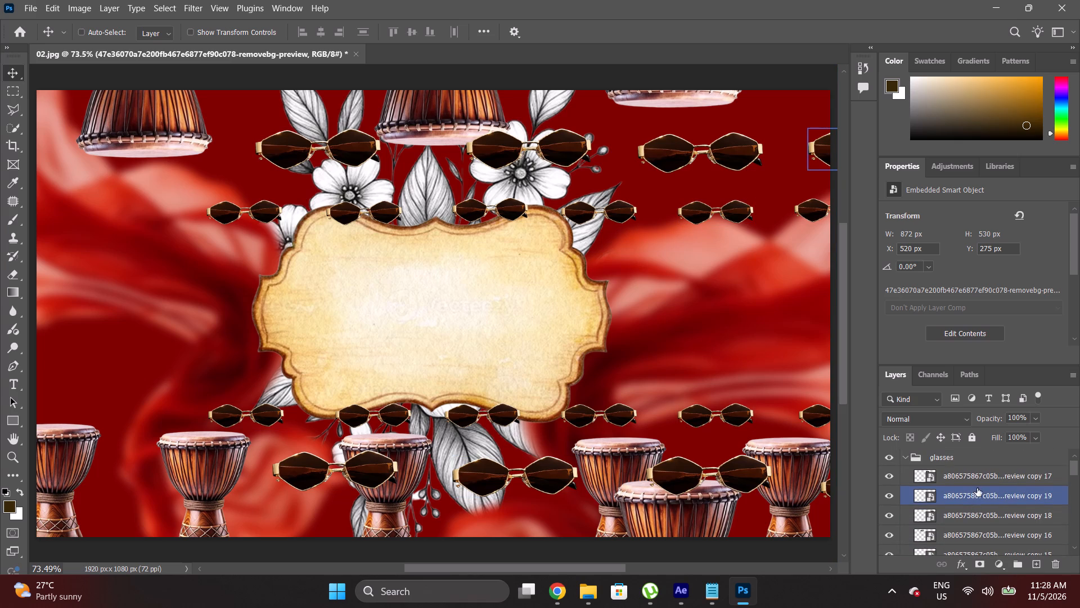
pyautogui.click(980, 482)
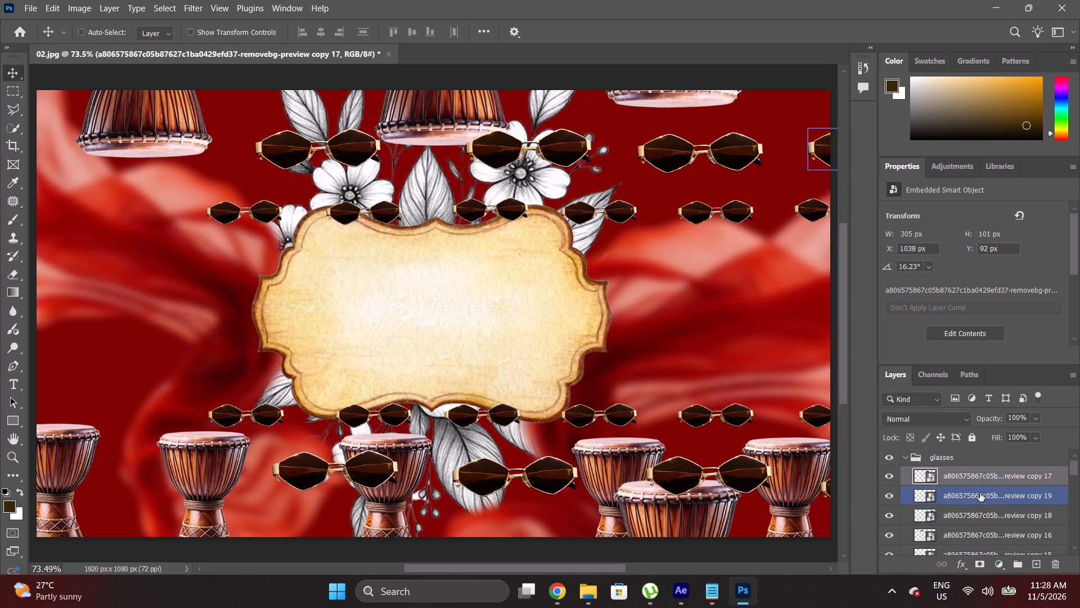
pyautogui.click(979, 497)
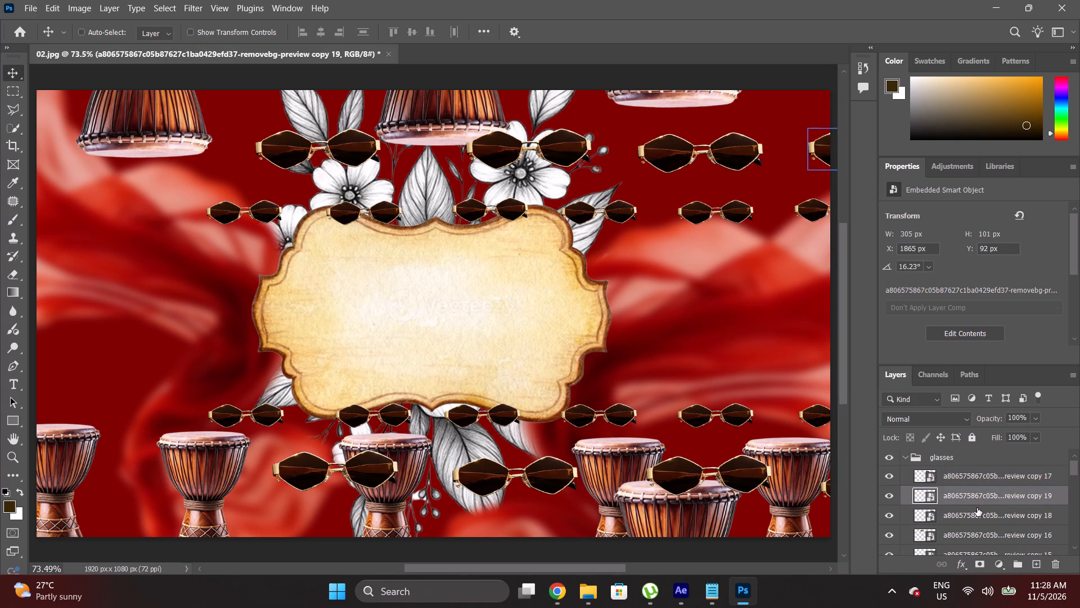
pyautogui.click(977, 513)
pyautogui.click(977, 535)
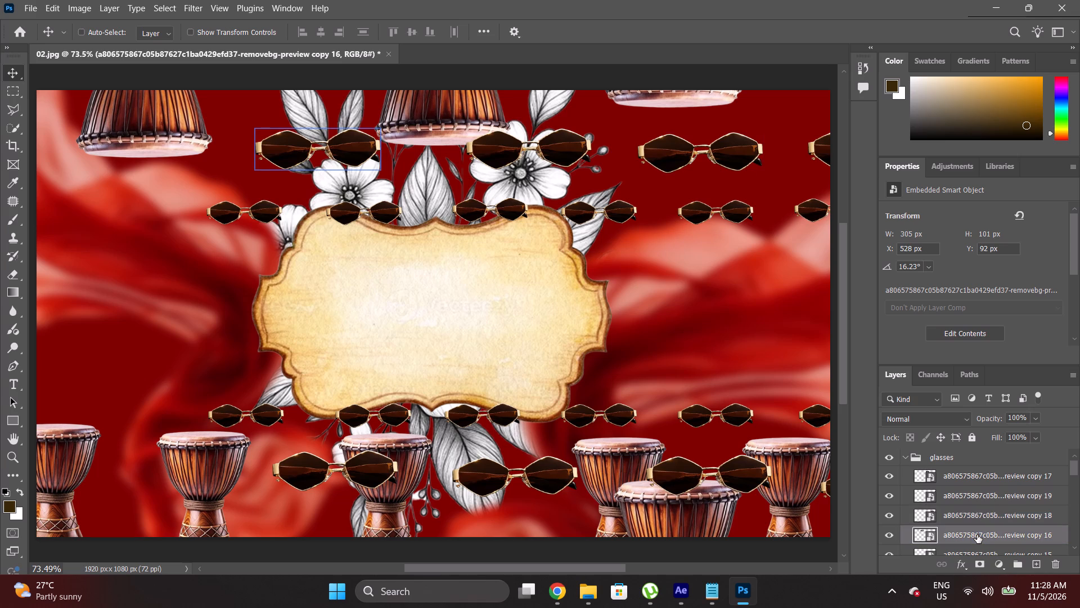
pyautogui.scroll(-1, 977, 535)
pyautogui.click(976, 538)
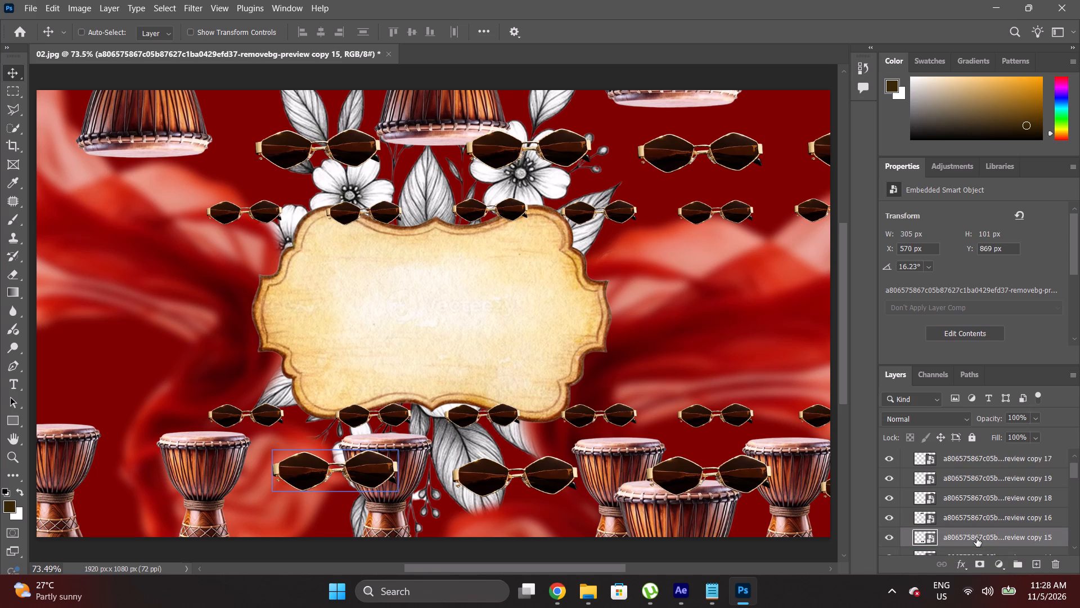
pyautogui.scroll(-1, 976, 538)
pyautogui.click(976, 538)
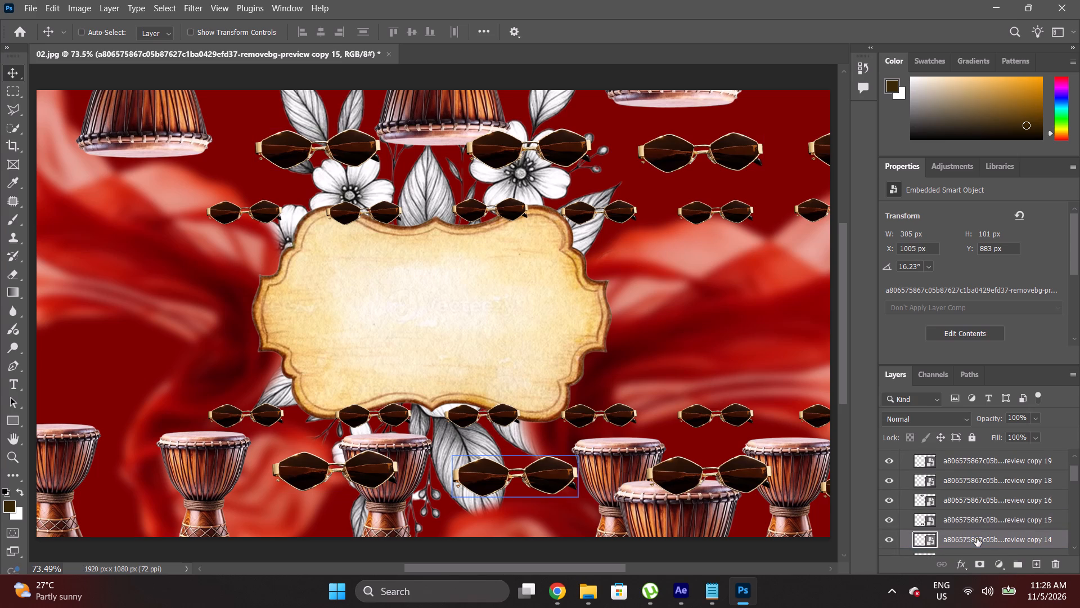
pyautogui.scroll(-3, 976, 538)
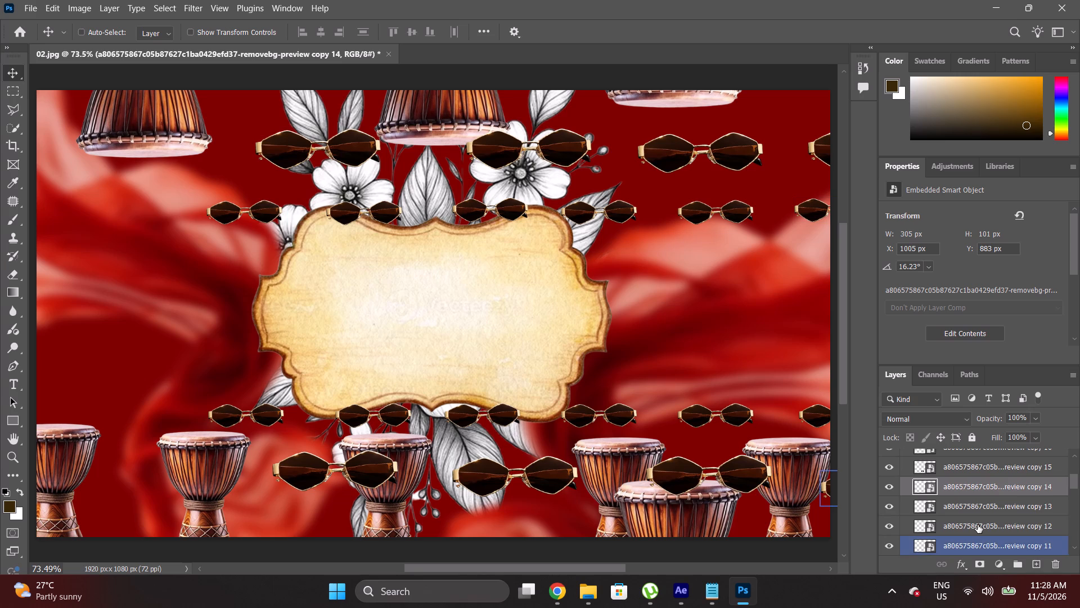
pyautogui.click(978, 525)
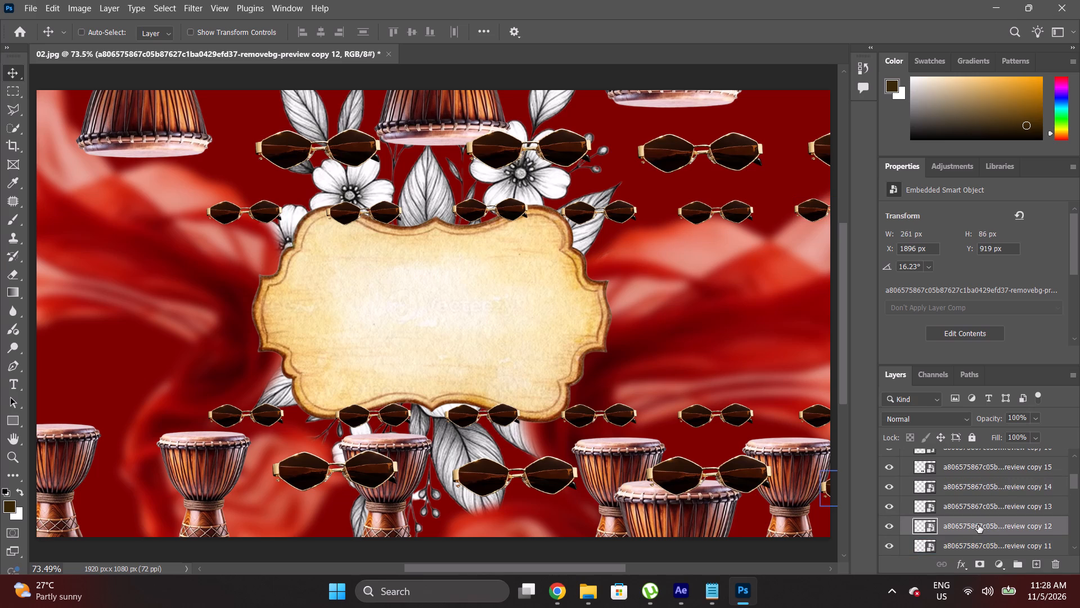
pyautogui.scroll(-2, 978, 525)
pyautogui.click(981, 513)
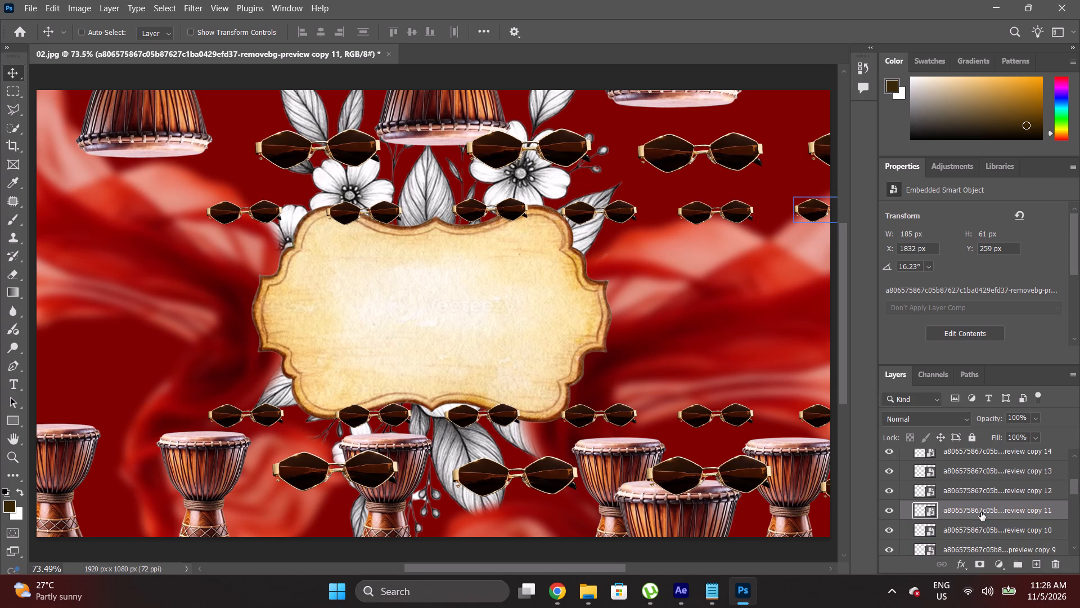
pyautogui.click(979, 526)
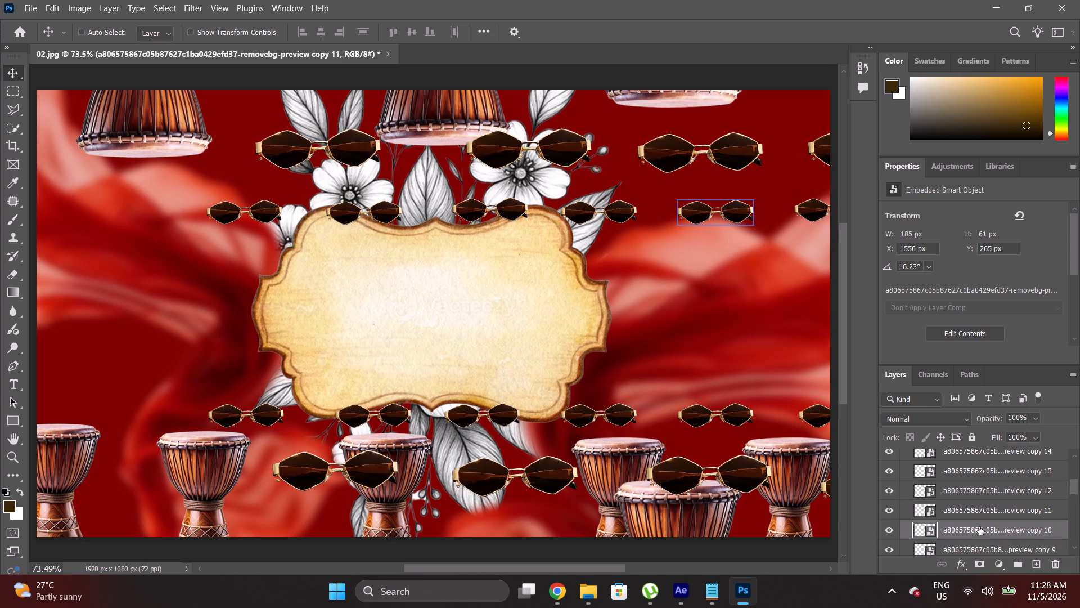
# Briefly hide and reshow glasses copies 10, 9 and 8 to identify which sunglasses each layer holds.
pyautogui.click(890, 530)
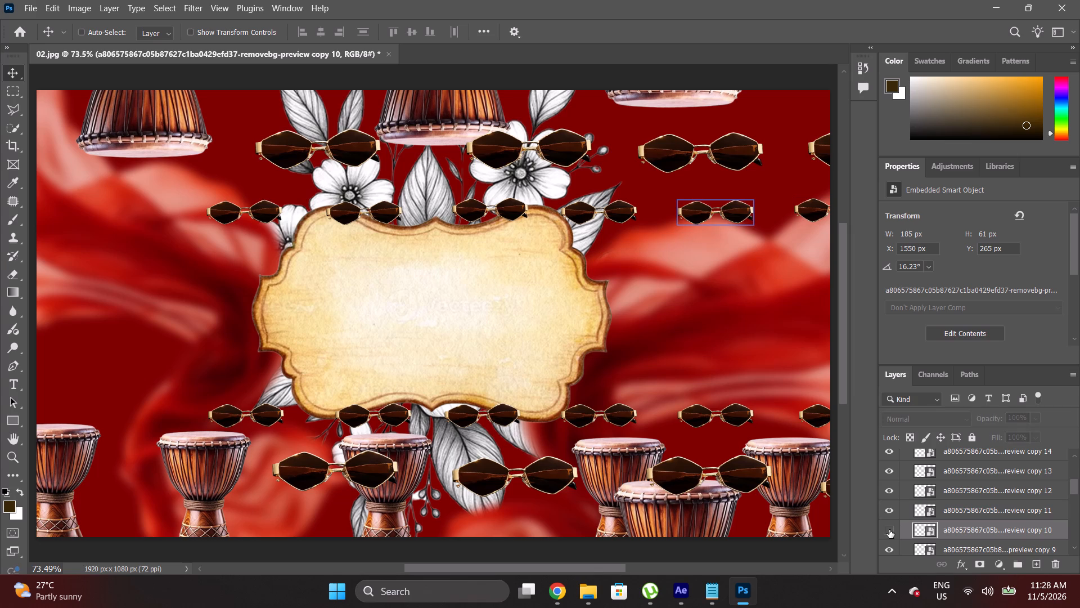
pyautogui.click(889, 530)
pyautogui.click(888, 548)
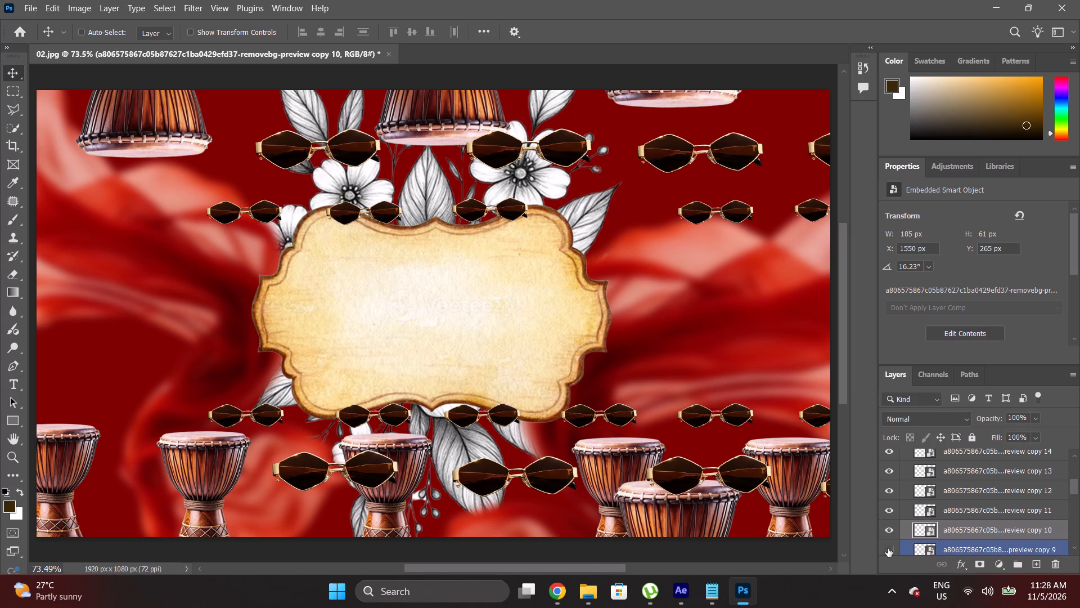
pyautogui.click(888, 548)
pyautogui.scroll(-2, 948, 539)
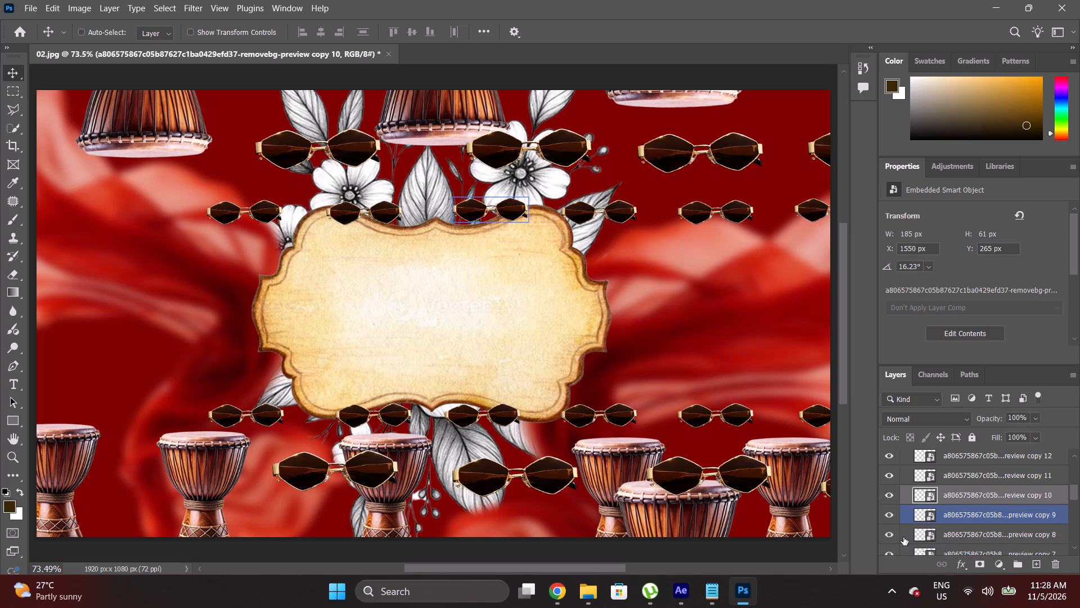
pyautogui.click(888, 535)
pyautogui.click(888, 535)
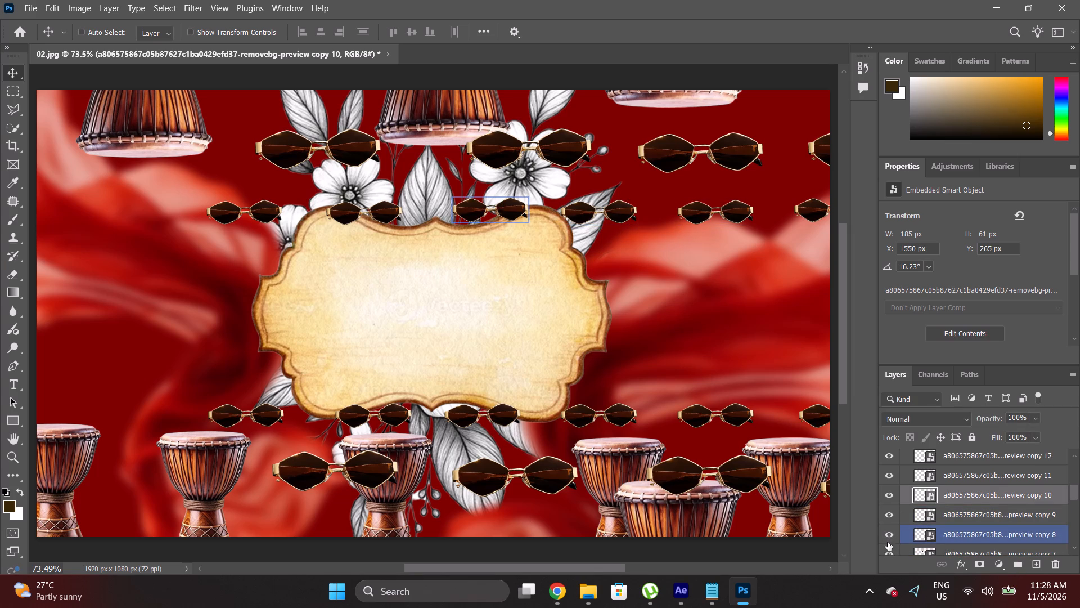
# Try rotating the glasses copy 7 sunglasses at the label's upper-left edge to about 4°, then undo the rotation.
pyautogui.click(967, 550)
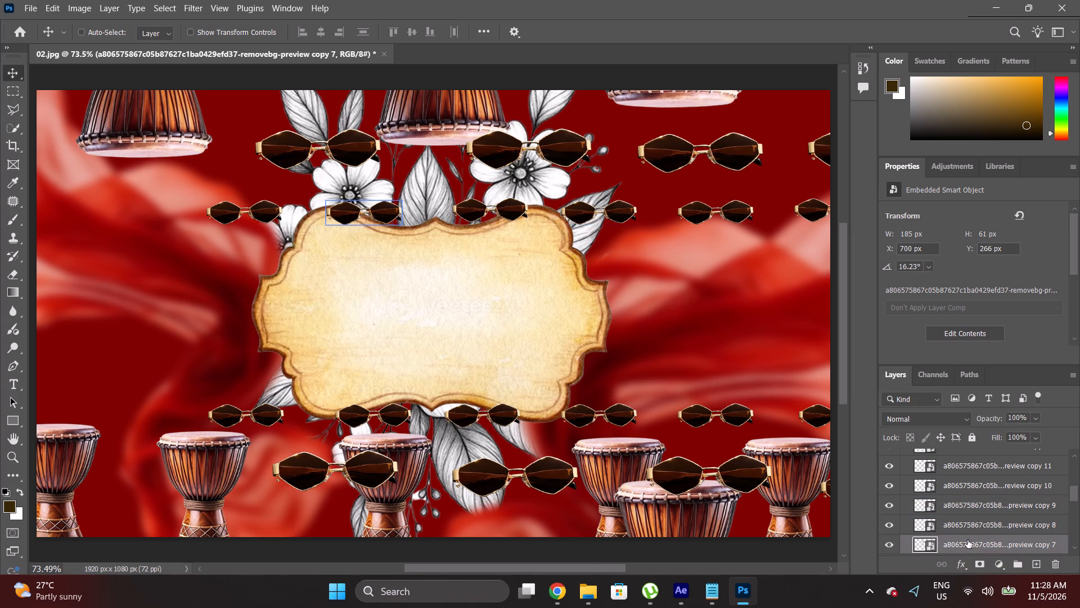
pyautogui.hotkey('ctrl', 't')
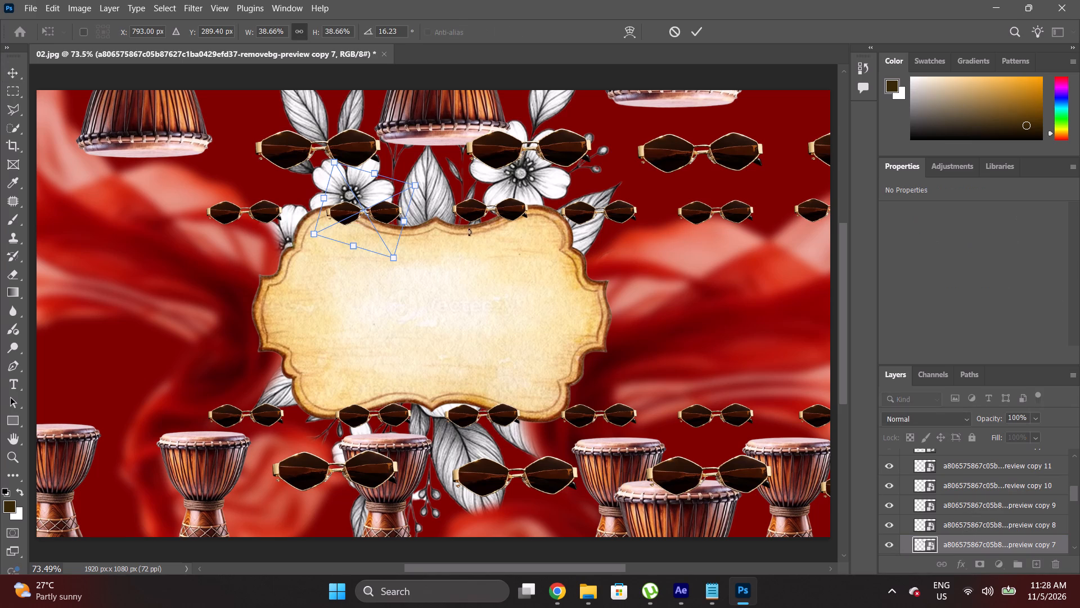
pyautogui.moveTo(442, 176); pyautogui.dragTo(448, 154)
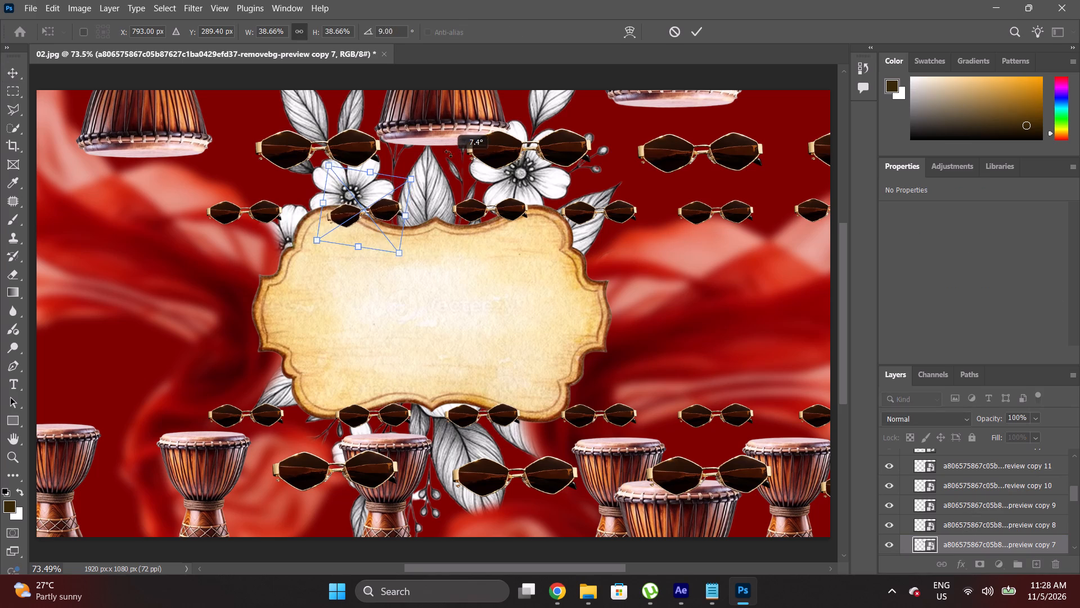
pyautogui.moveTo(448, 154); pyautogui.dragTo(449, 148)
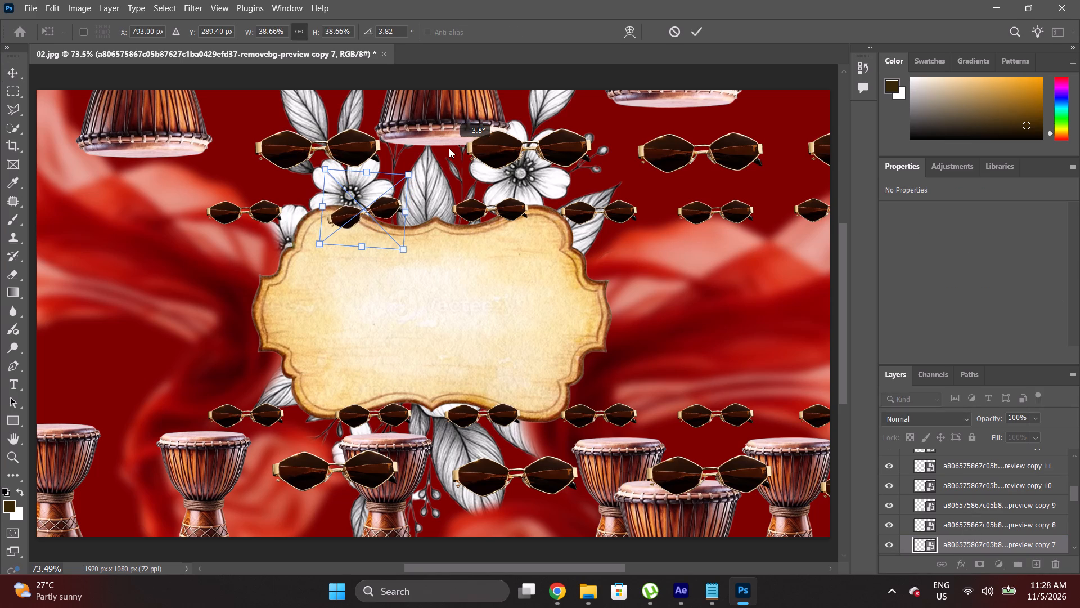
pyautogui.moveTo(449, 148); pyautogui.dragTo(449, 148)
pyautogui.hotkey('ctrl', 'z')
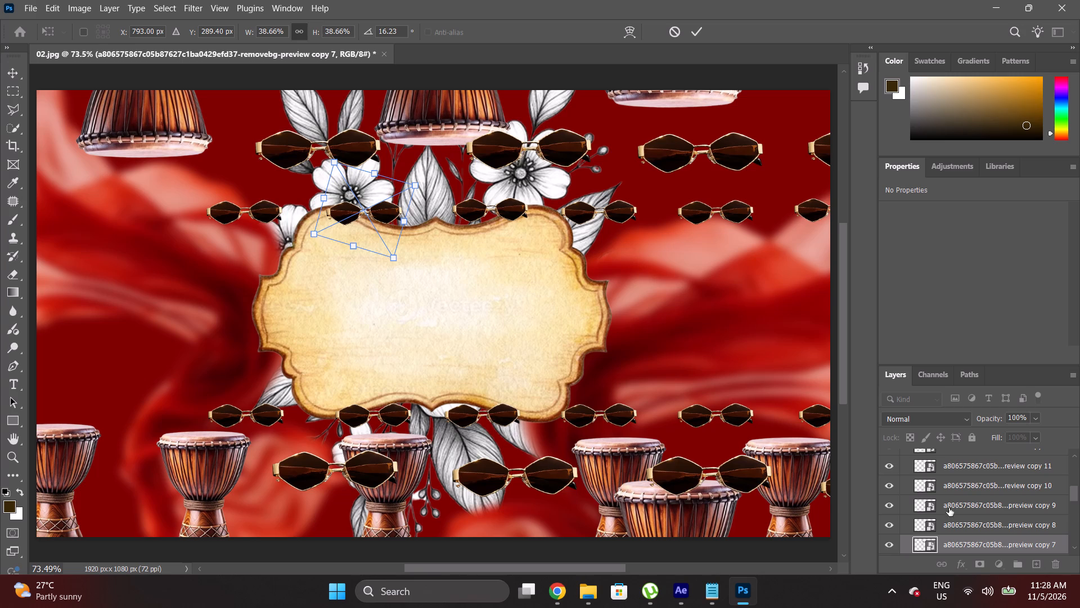
# Move the glasses copy 7 layer out of the glasses group and place it directly below the vintage label layer.
pyautogui.moveTo(1005, 543); pyautogui.dragTo(981, 445)
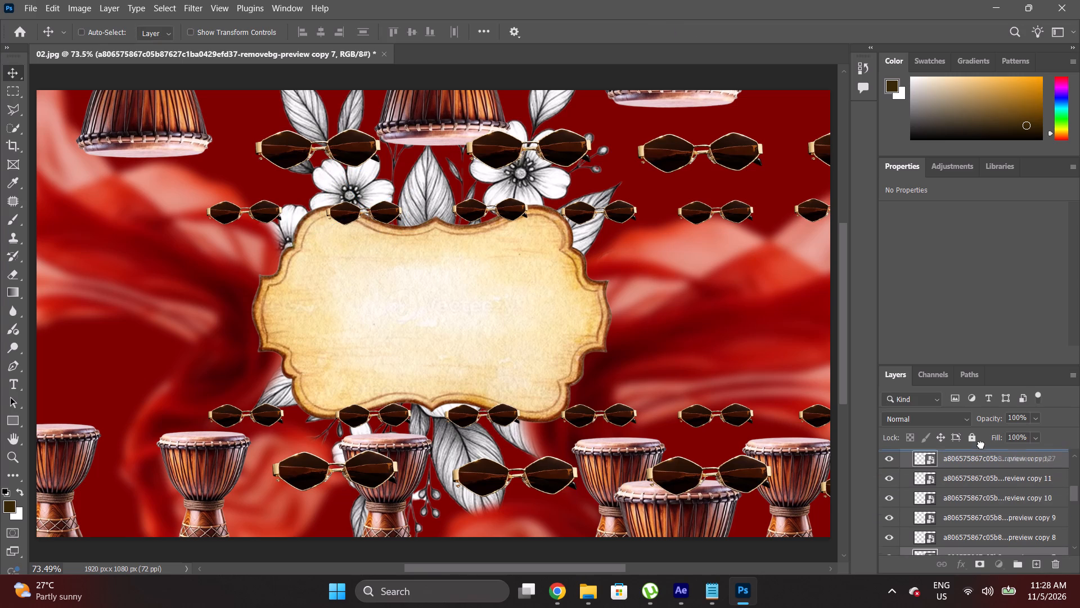
pyautogui.moveTo(981, 445); pyautogui.dragTo(979, 436)
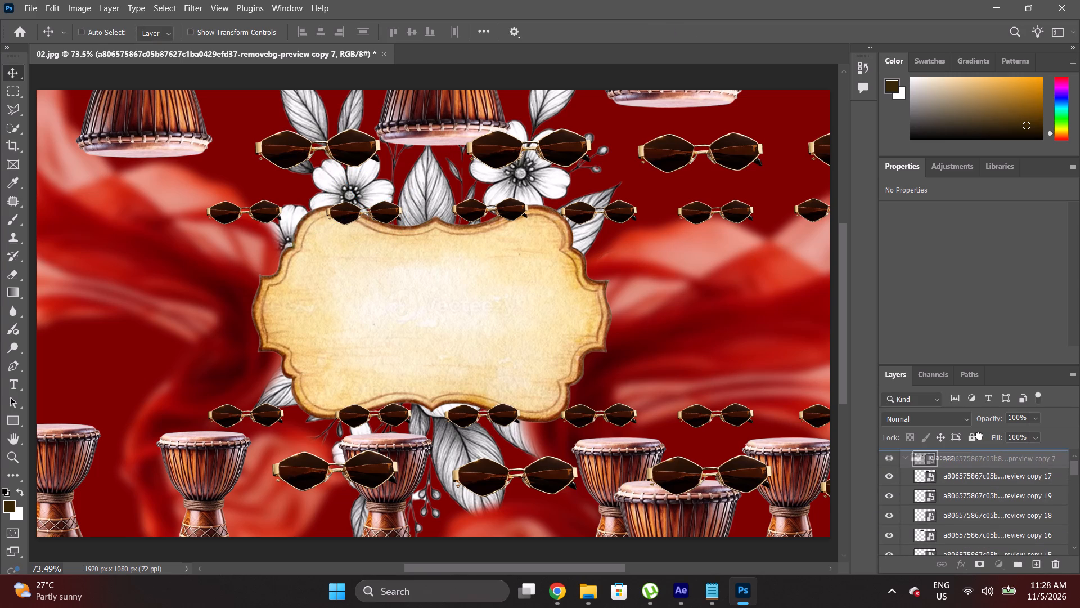
pyautogui.moveTo(979, 436); pyautogui.dragTo(979, 431)
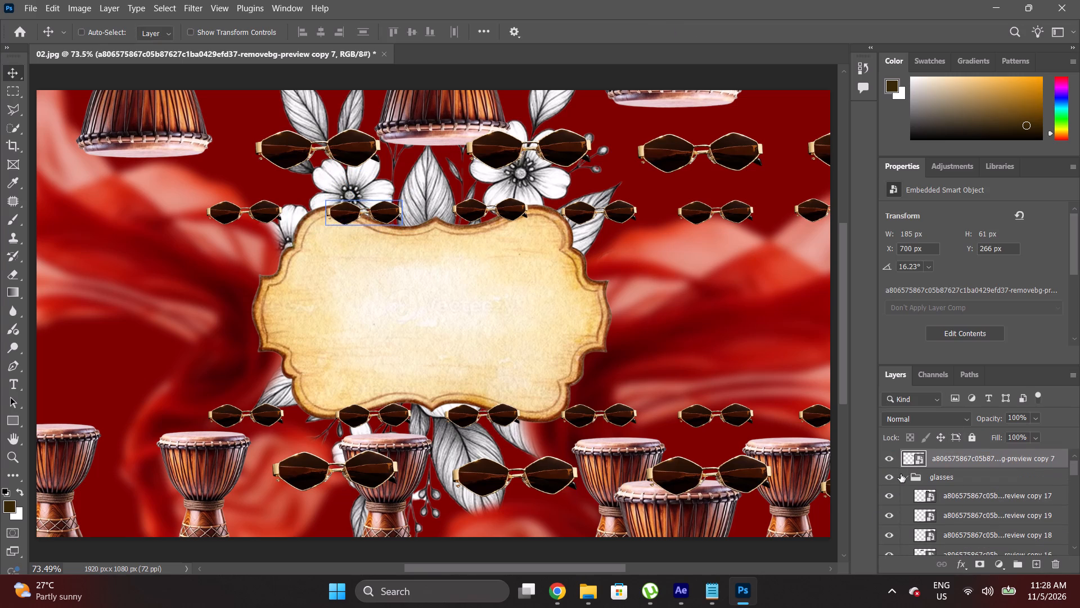
pyautogui.click(901, 474)
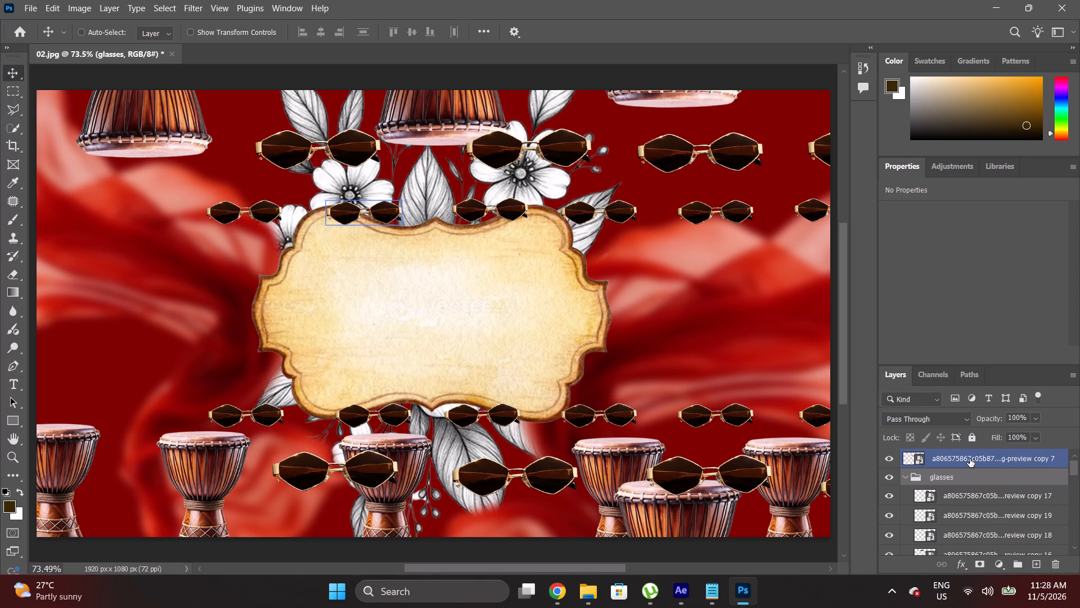
pyautogui.moveTo(970, 459); pyautogui.dragTo(971, 470)
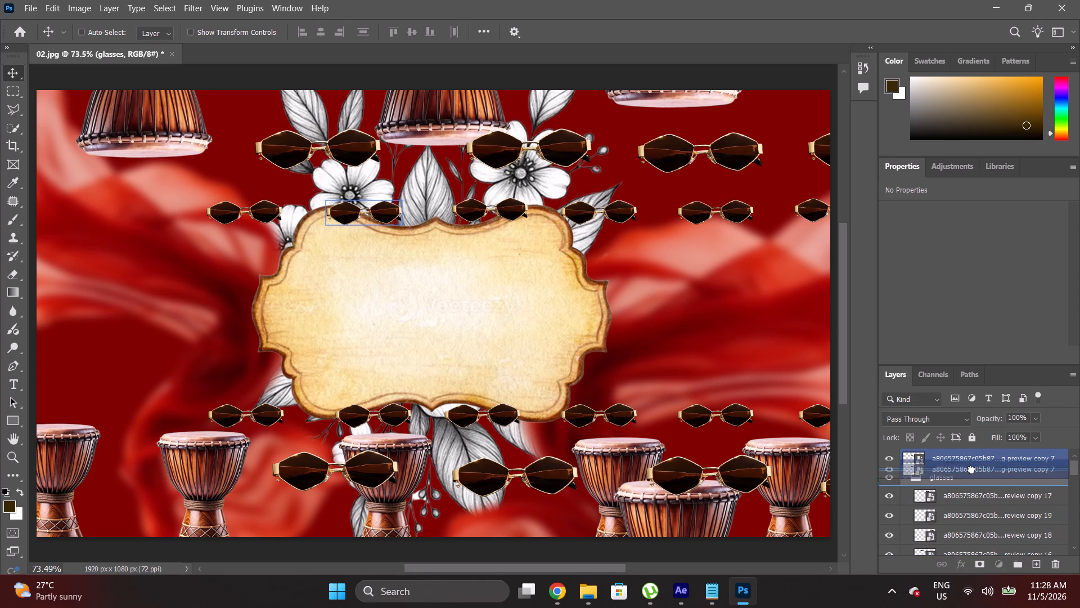
pyautogui.moveTo(971, 470); pyautogui.dragTo(971, 464)
pyautogui.click(903, 476)
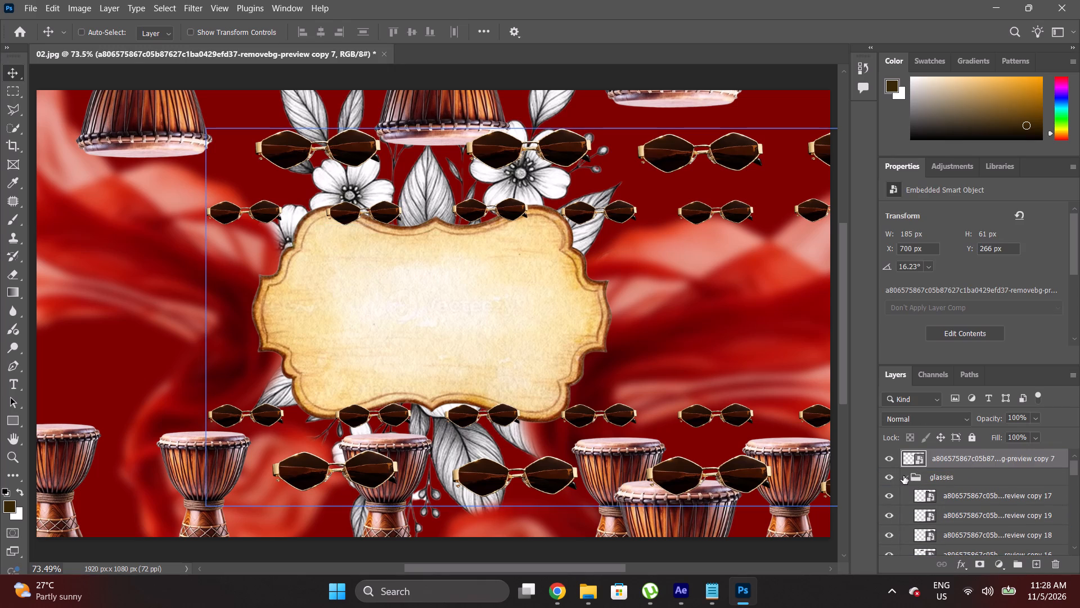
pyautogui.moveTo(954, 457); pyautogui.dragTo(954, 506)
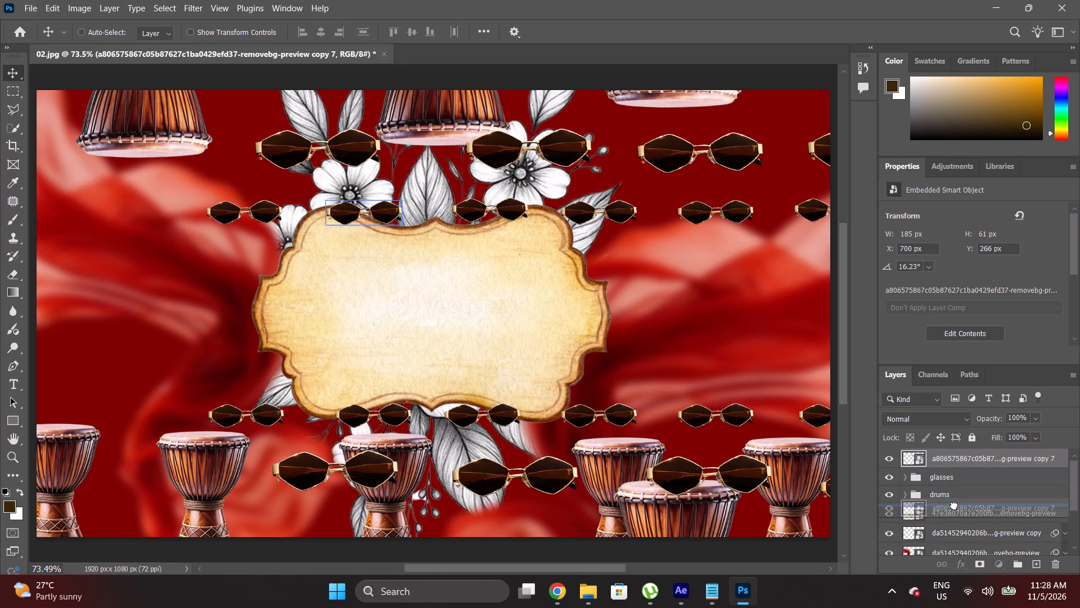
pyautogui.moveTo(954, 506); pyautogui.dragTo(955, 523)
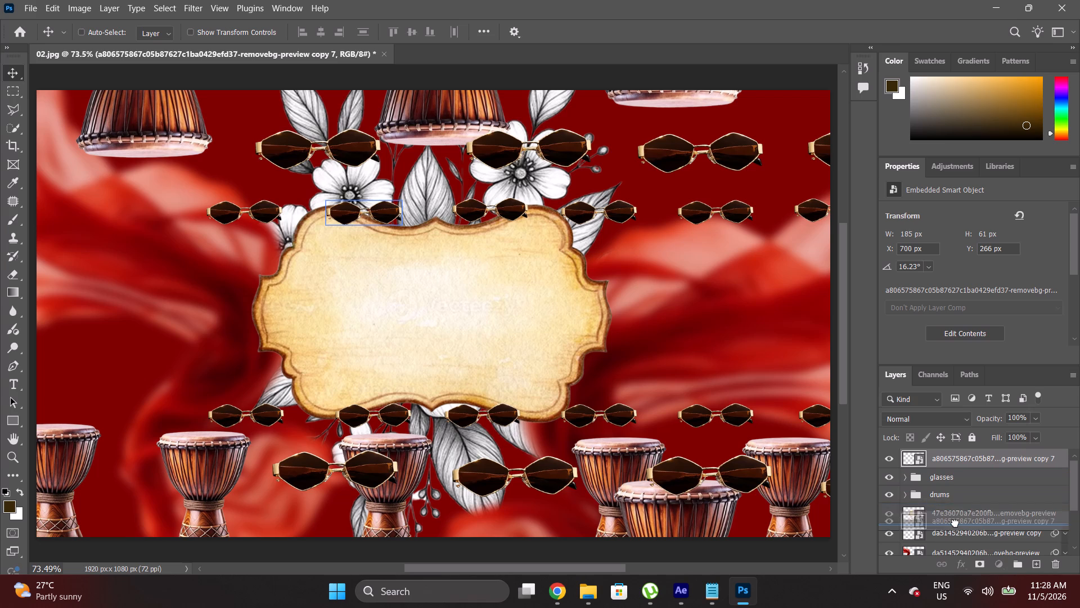
pyautogui.moveTo(955, 523); pyautogui.dragTo(955, 526)
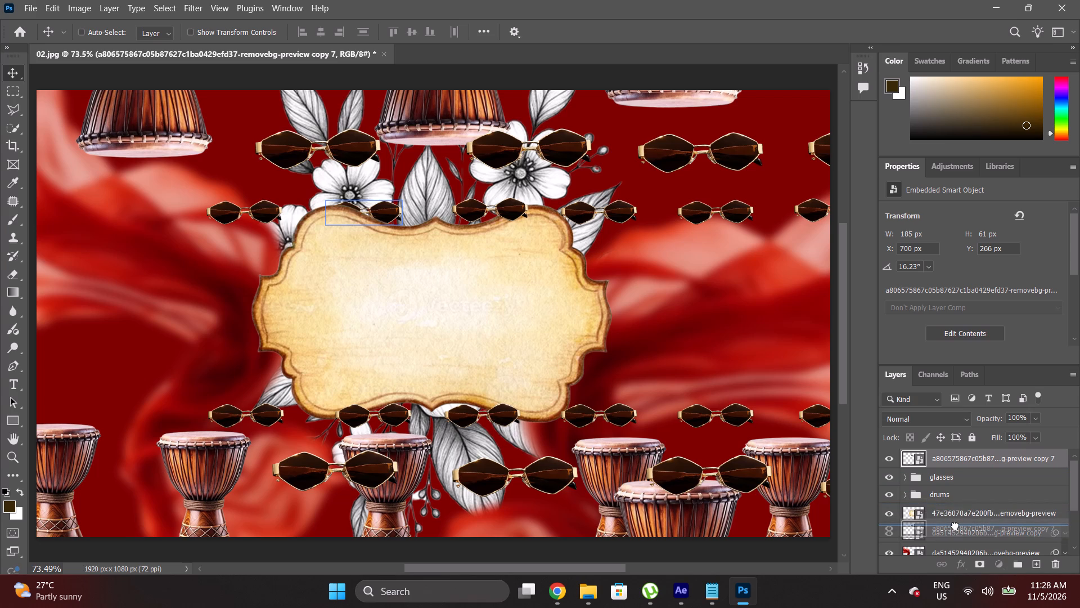
pyautogui.moveTo(955, 526); pyautogui.dragTo(955, 526)
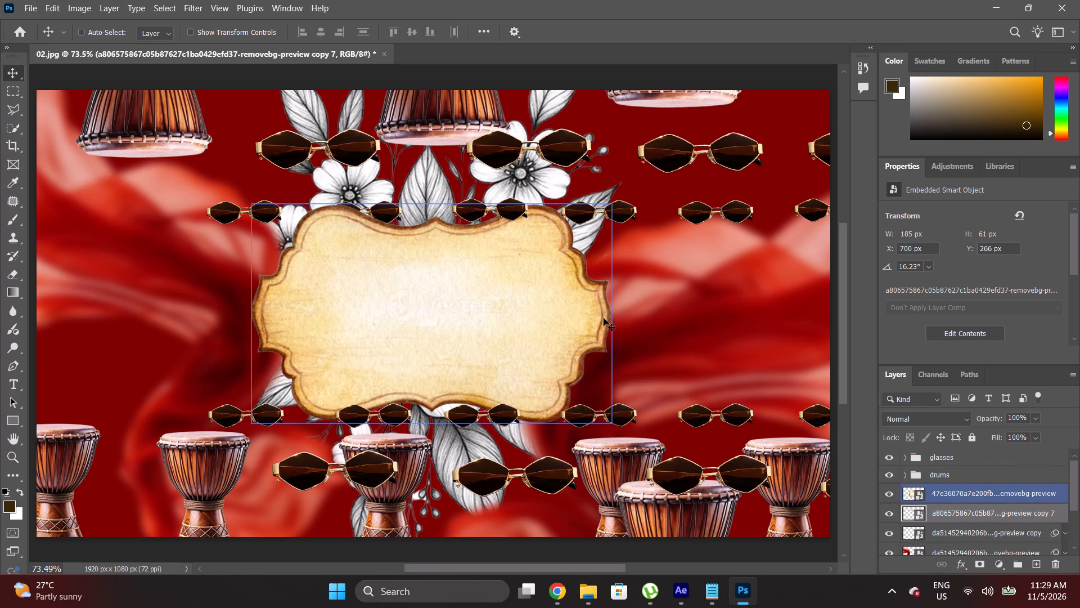
# Briefly hide and reshow the original glasses layer, its first copy and copy 2 to identify which small sunglasses each holds.
pyautogui.click(902, 460)
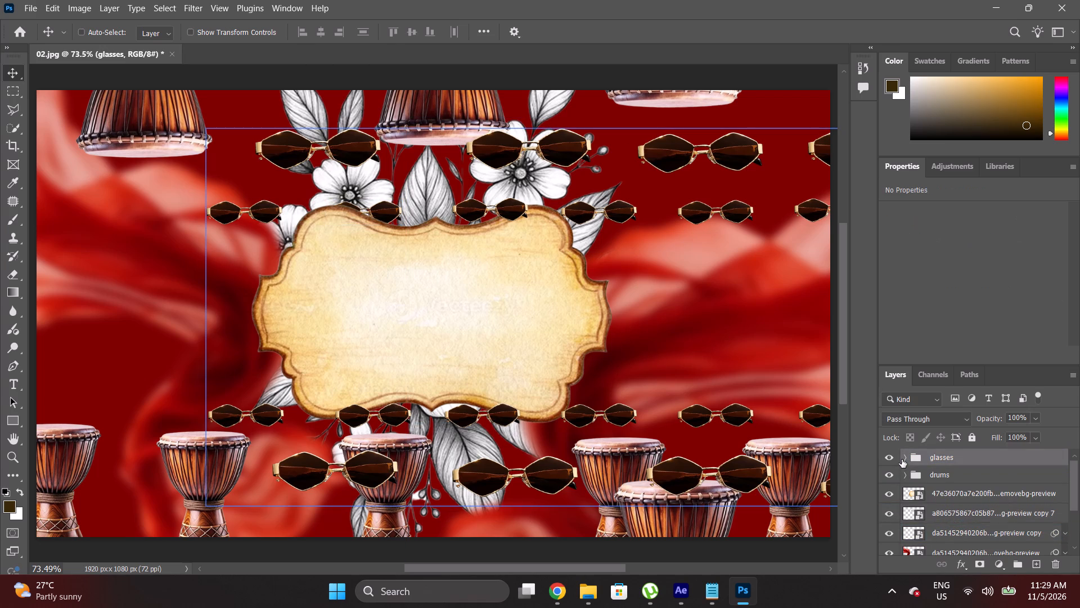
pyautogui.click(904, 455)
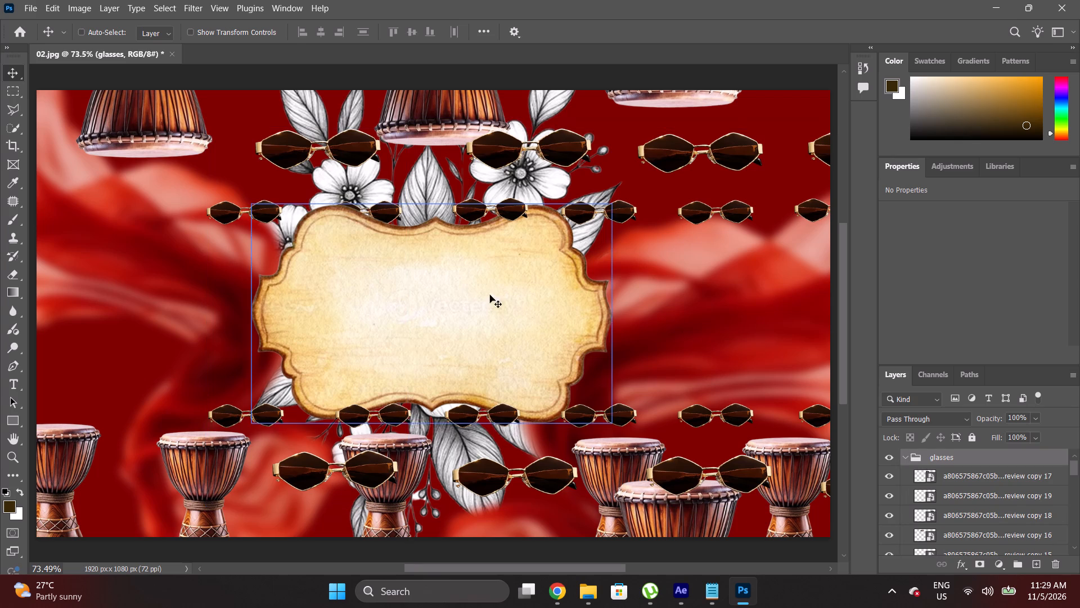
pyautogui.scroll(-7, 962, 477)
pyautogui.scroll(1, 962, 477)
pyautogui.scroll(-3, 962, 477)
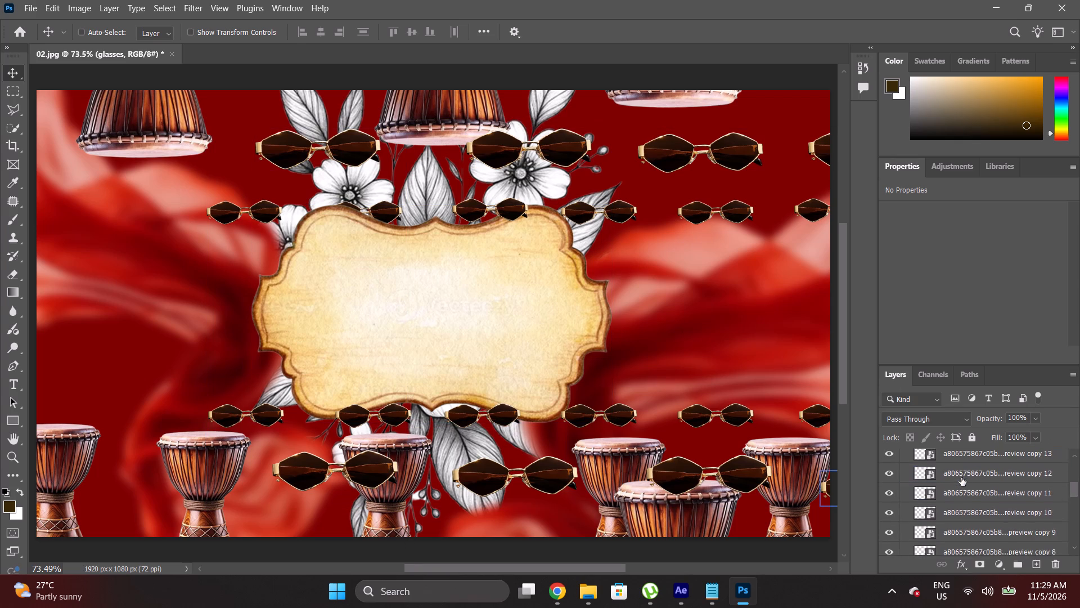
pyautogui.scroll(-2, 961, 477)
pyautogui.scroll(1, 961, 477)
pyautogui.scroll(-8, 961, 477)
pyautogui.doubleClick(895, 512)
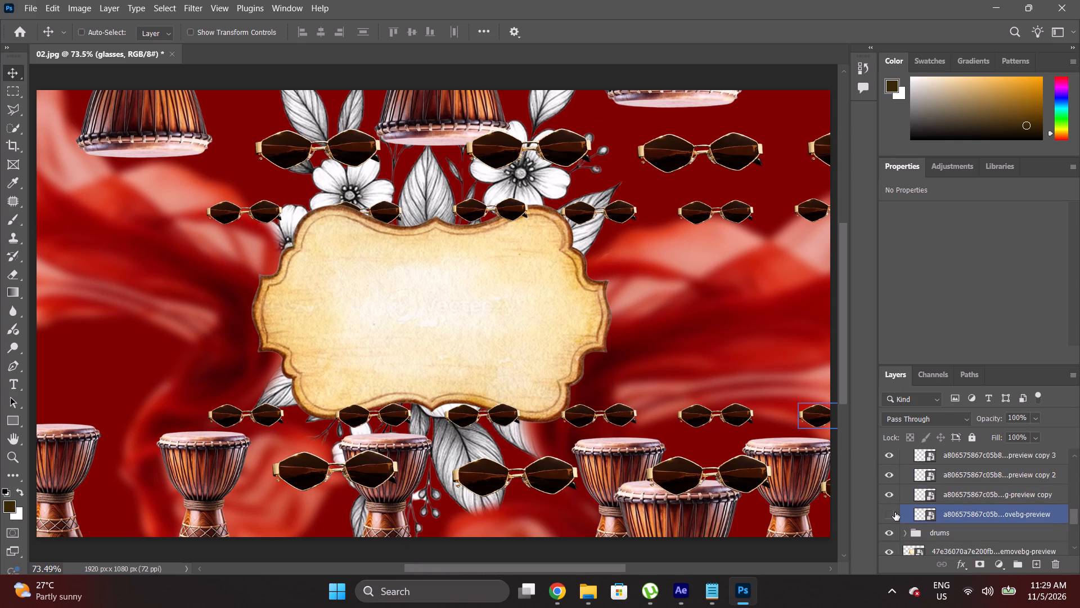
pyautogui.doubleClick(890, 495)
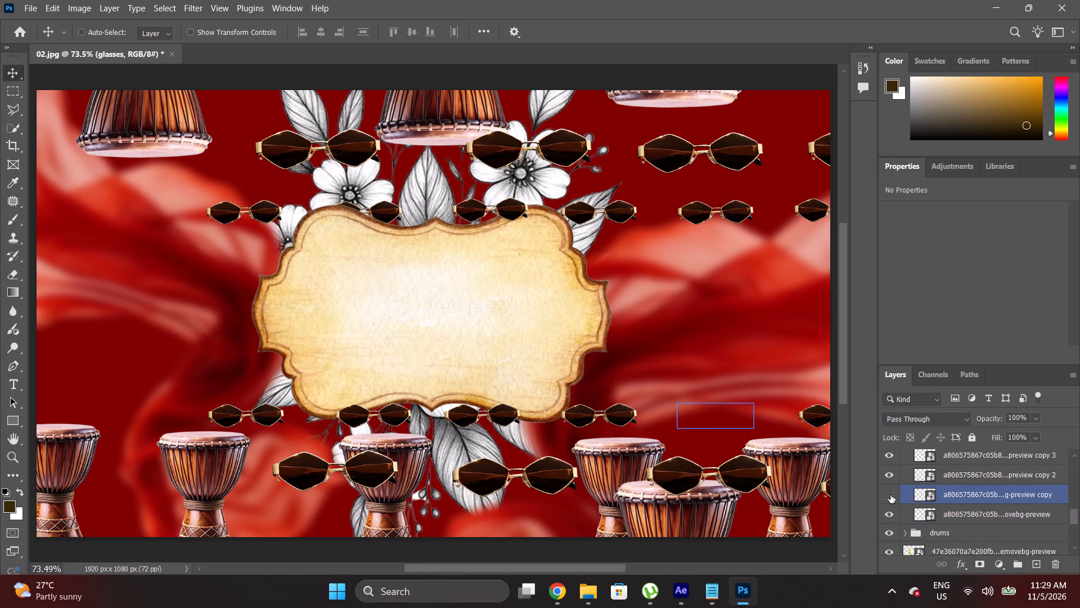
pyautogui.doubleClick(890, 477)
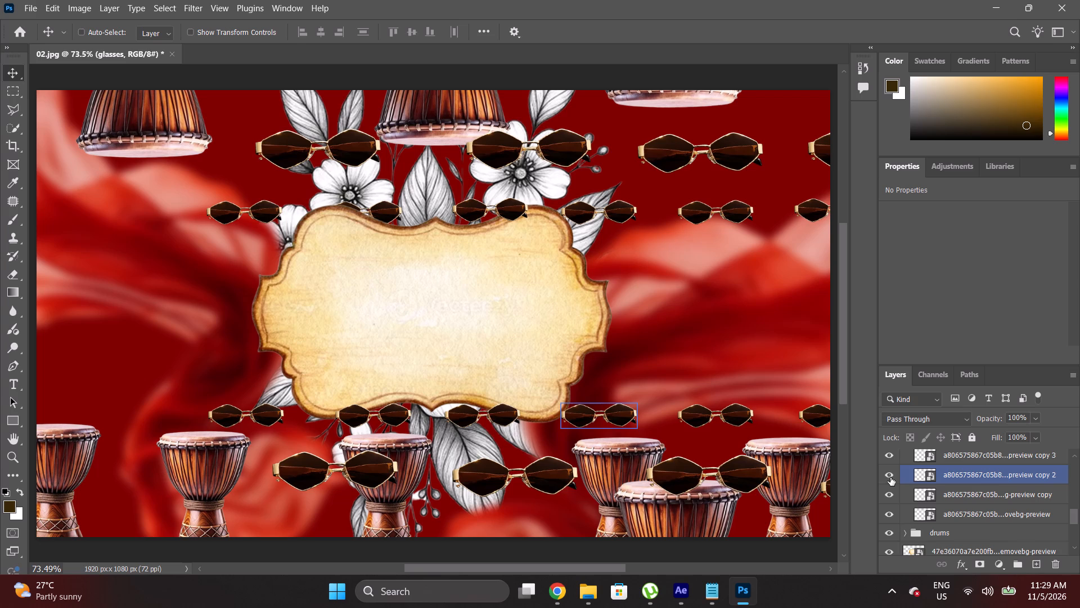
# Move the glasses copy 2 layer to the top of the glasses group, above copy 17.
pyautogui.moveTo(979, 480); pyautogui.dragTo(970, 413)
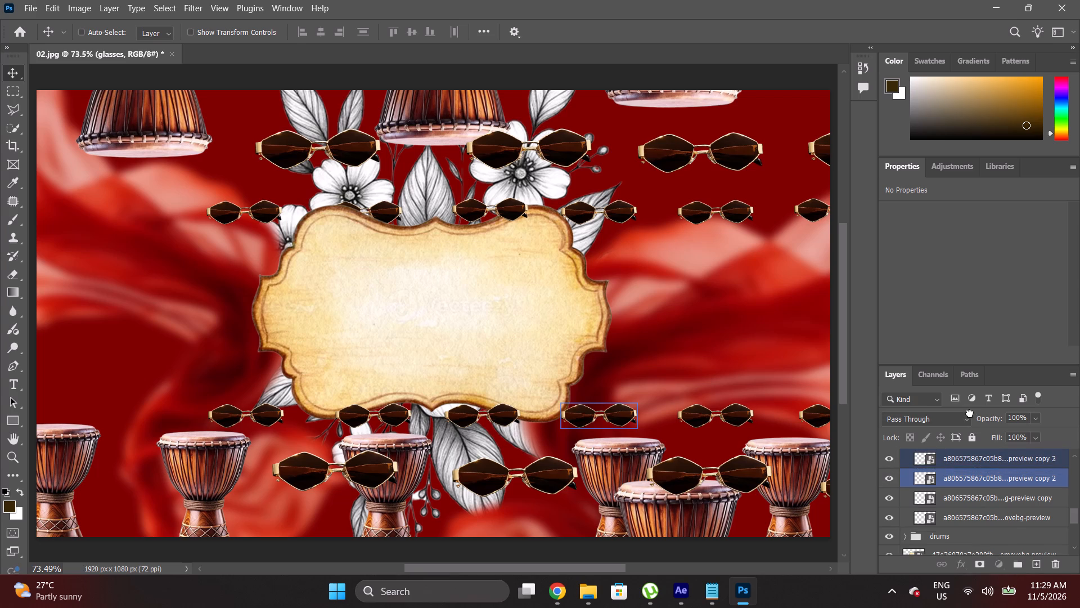
pyautogui.moveTo(970, 413); pyautogui.dragTo(979, 538)
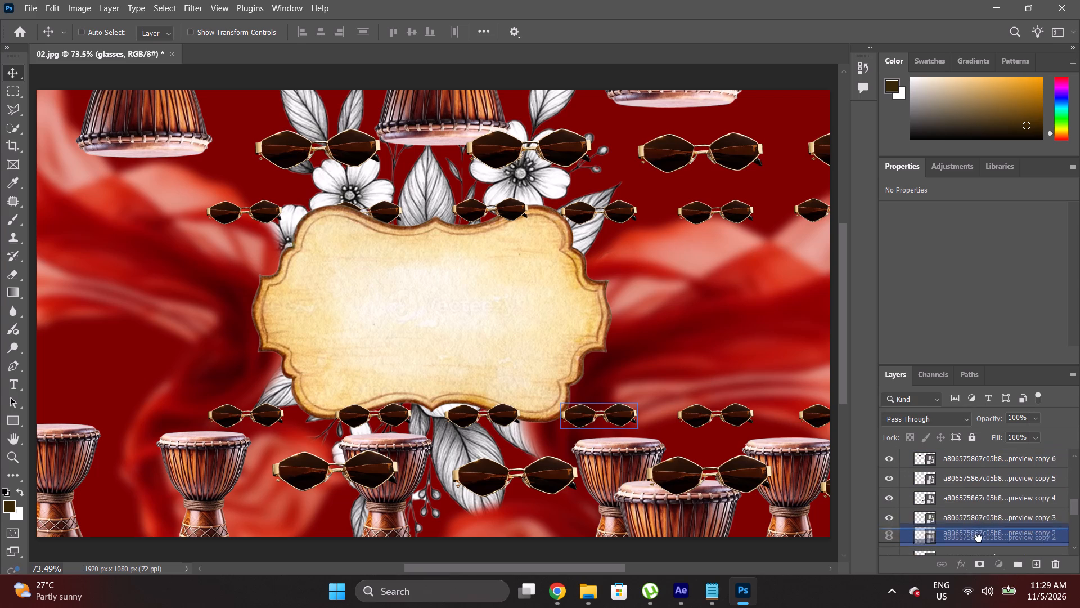
pyautogui.moveTo(979, 538); pyautogui.dragTo(962, 430)
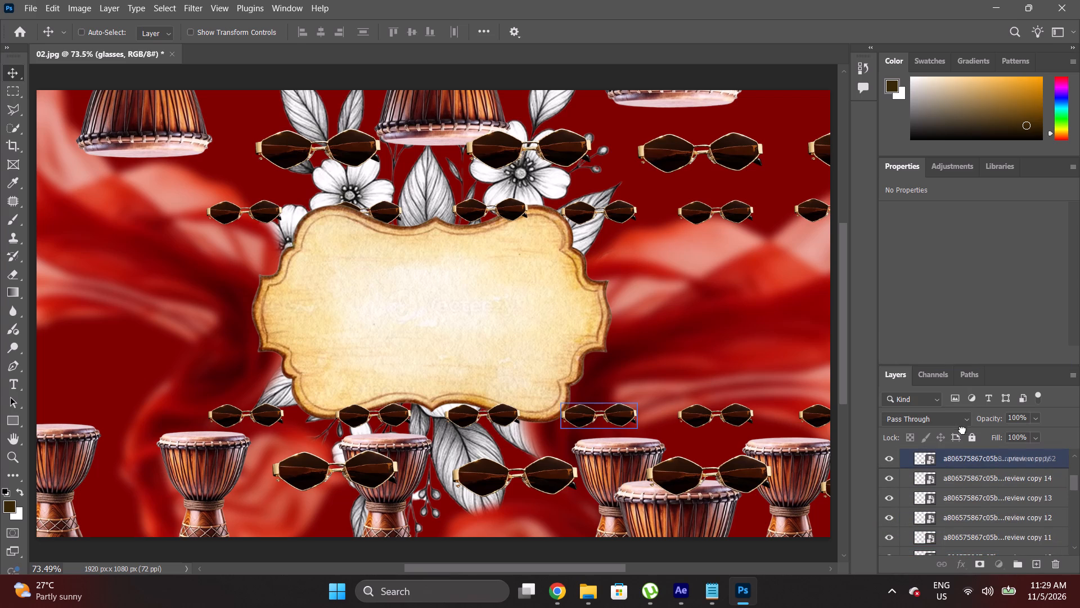
pyautogui.moveTo(962, 430); pyautogui.dragTo(965, 454)
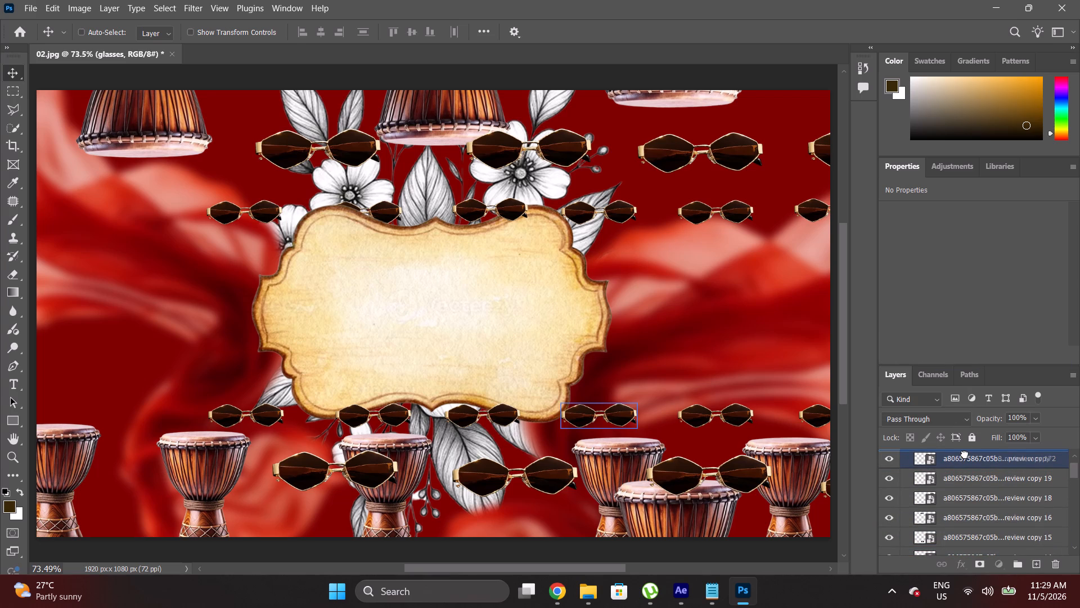
pyautogui.moveTo(965, 454); pyautogui.dragTo(965, 450)
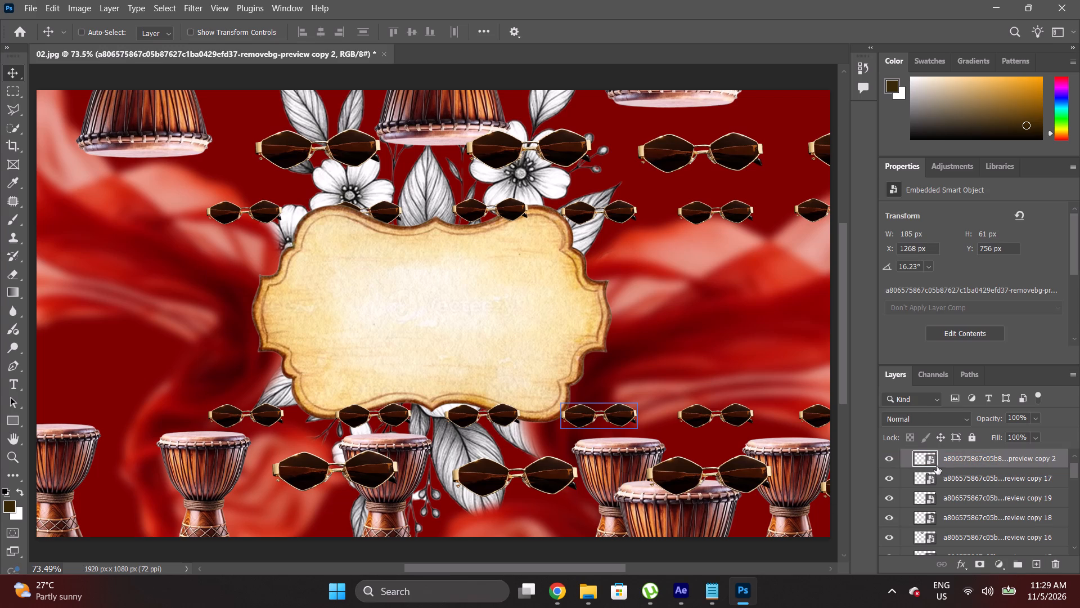
# Look through the layer stack to check the order of the glasses copies, then collapse the glasses group.
pyautogui.scroll(-20, 963, 461)
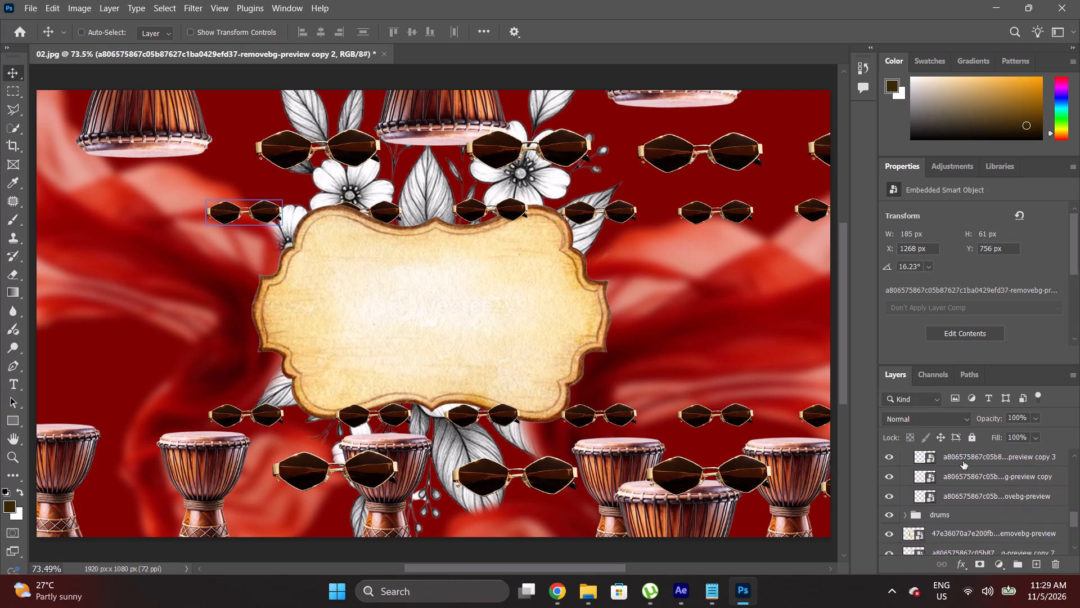
pyautogui.scroll(6, 963, 461)
pyautogui.scroll(-10, 963, 461)
pyautogui.scroll(1, 963, 461)
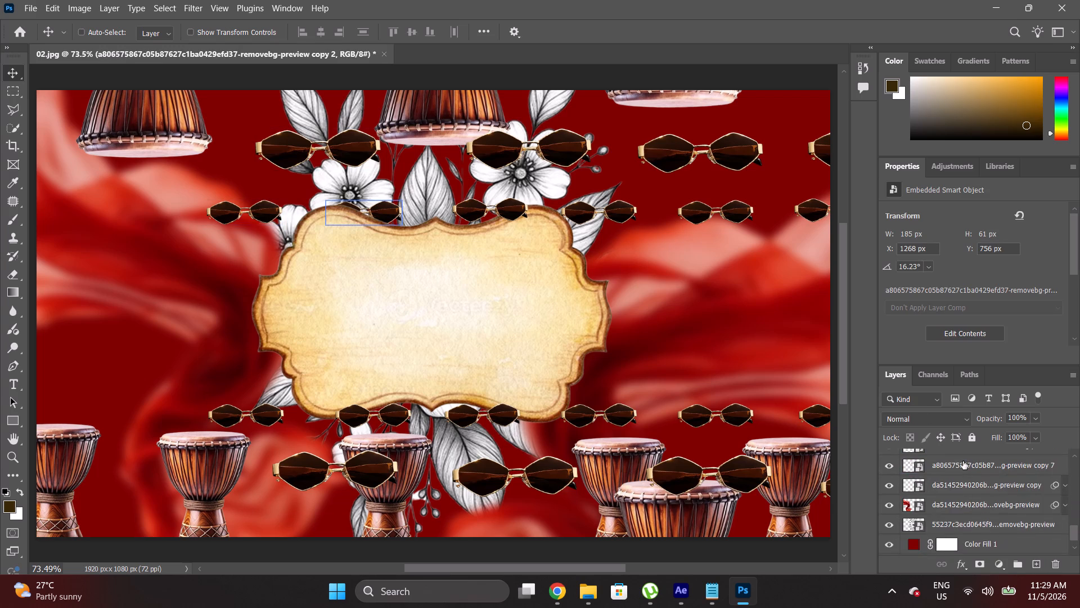
pyautogui.scroll(10, 963, 461)
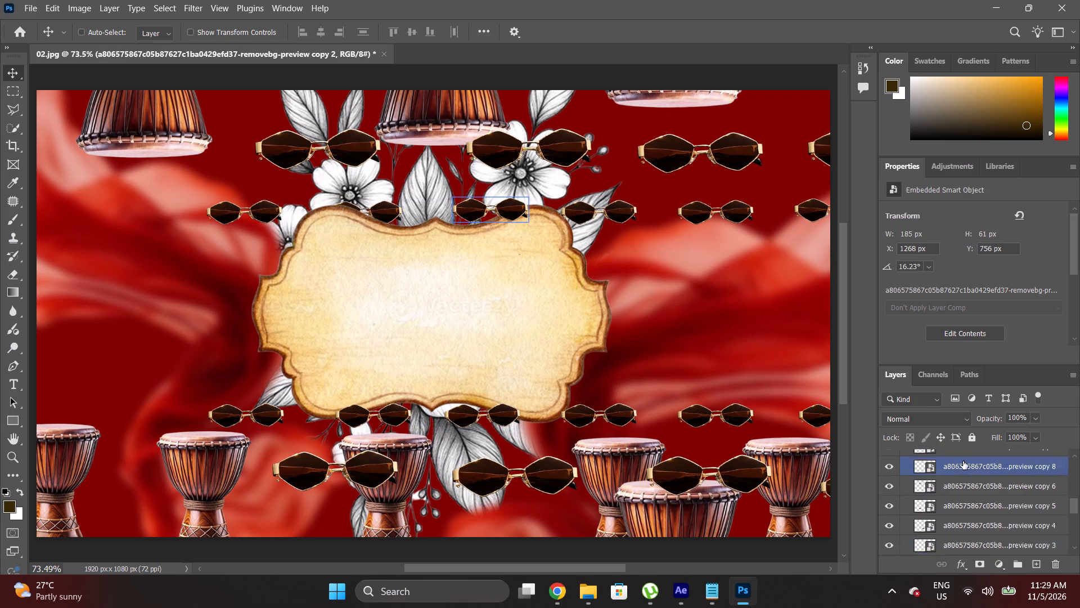
pyautogui.scroll(19, 963, 461)
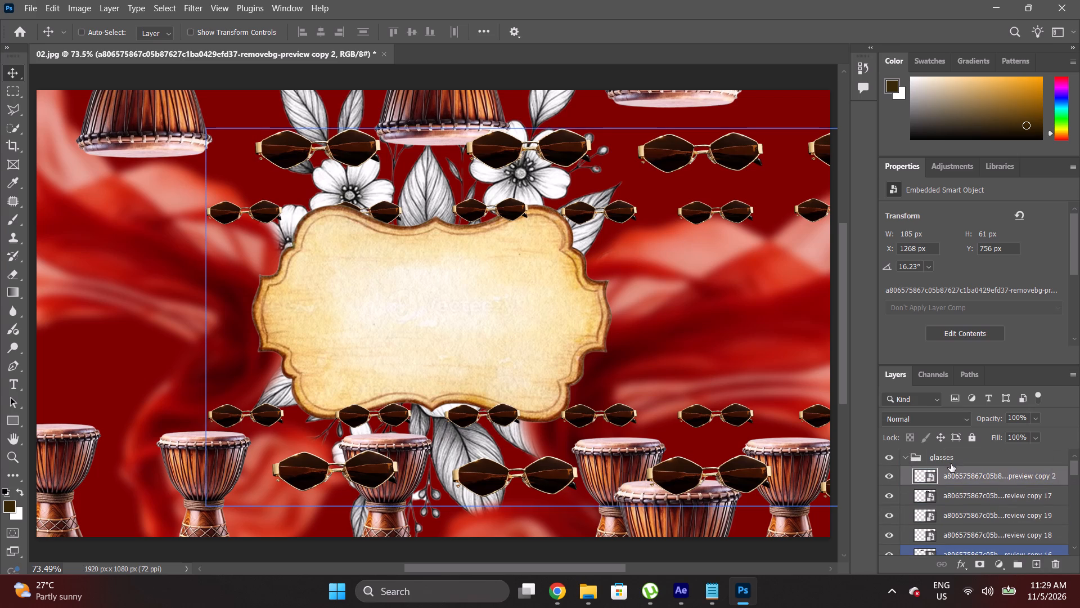
pyautogui.click(904, 460)
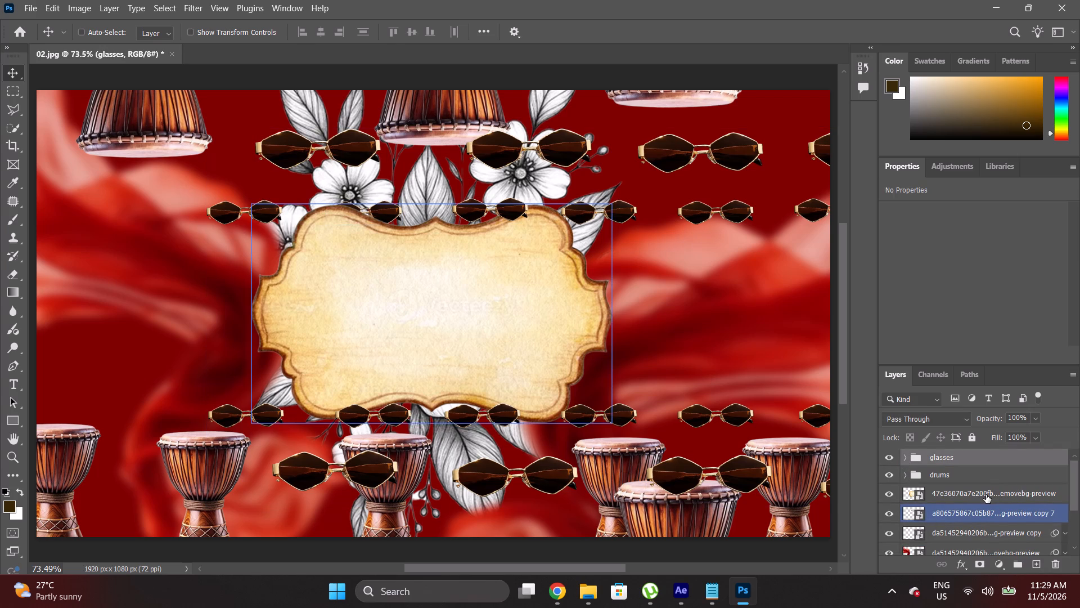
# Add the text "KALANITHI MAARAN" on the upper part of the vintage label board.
pyautogui.press('t')
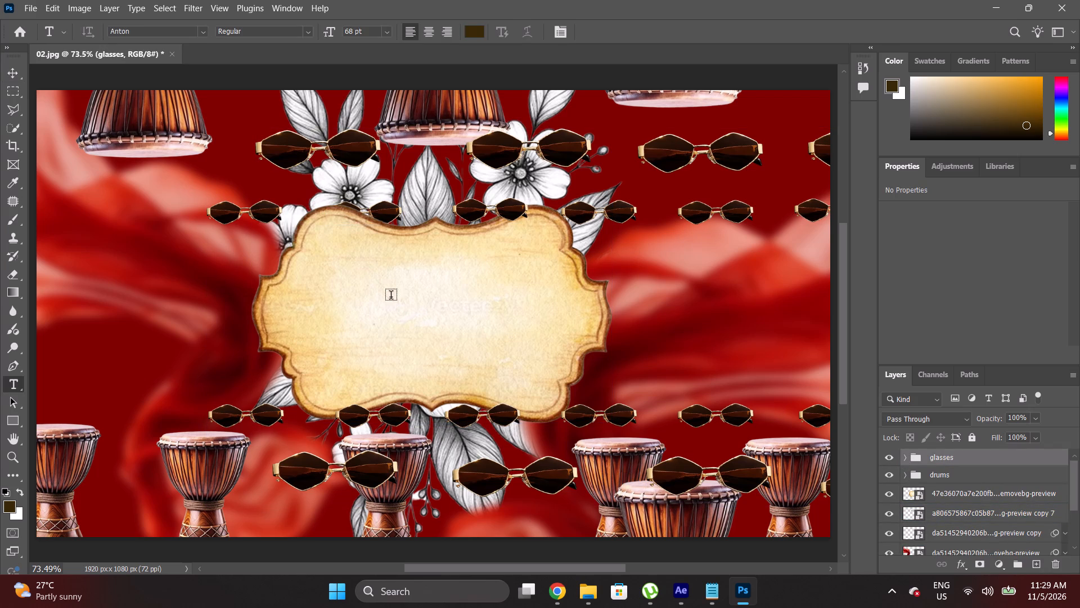
pyautogui.click(361, 291)
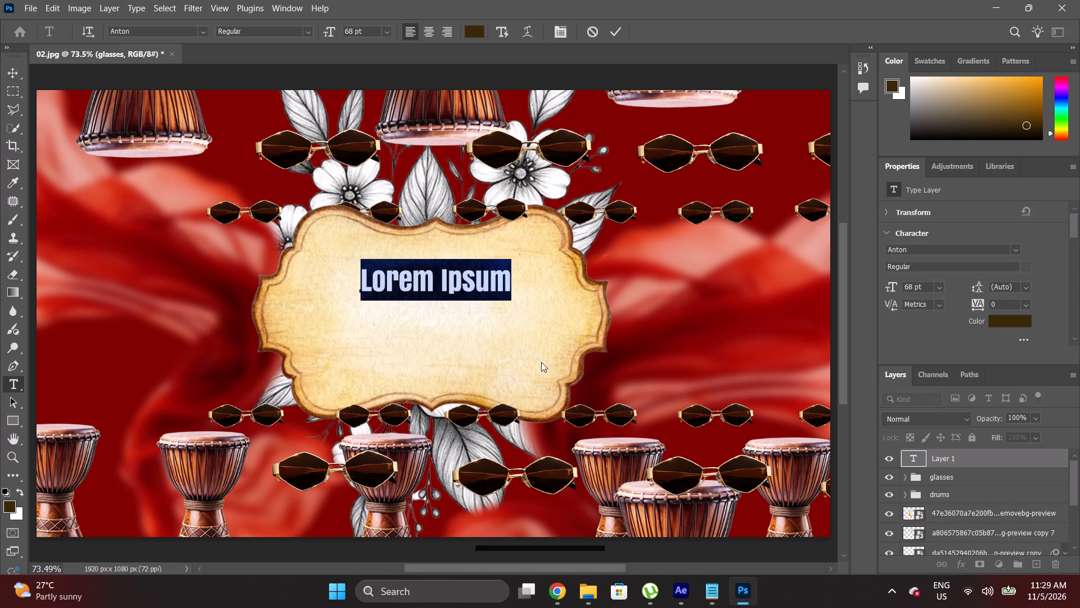
pyautogui.write('KALANITHI MAR')
pyautogui.press('BackSpace')
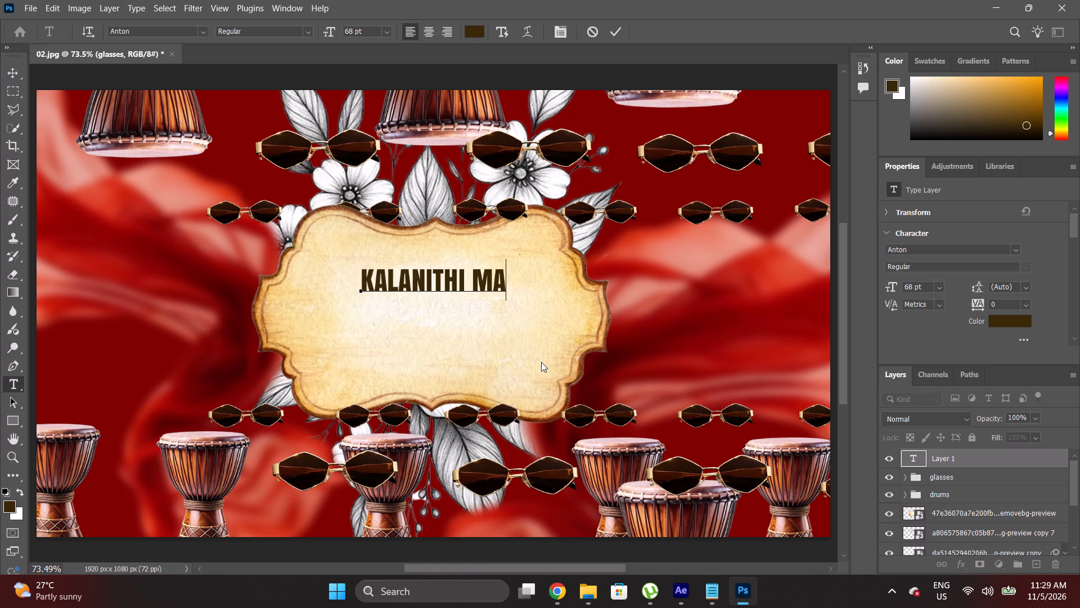
pyautogui.write('ARAN')
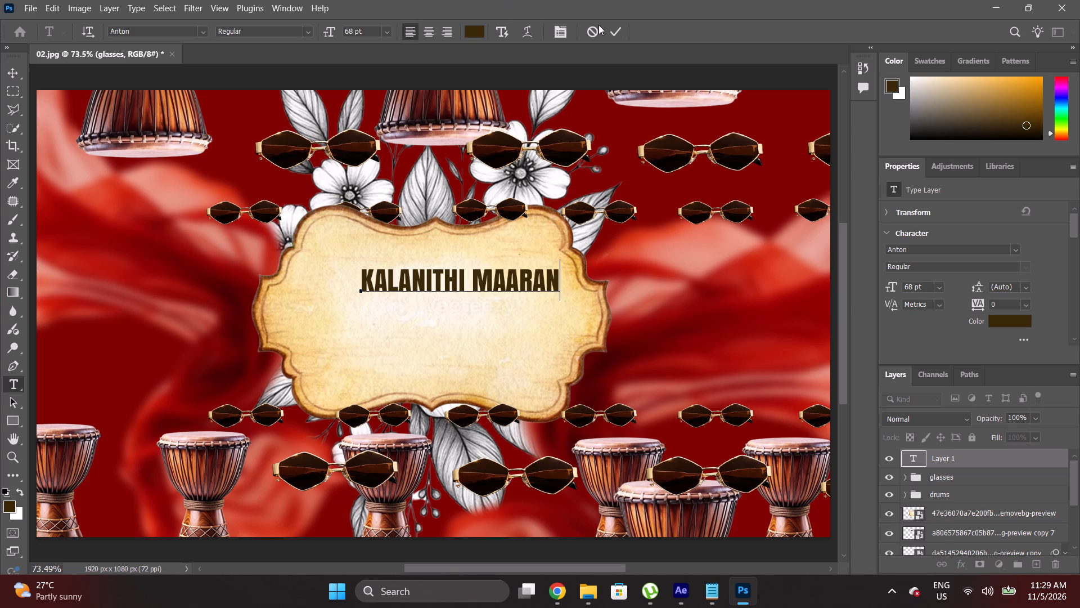
pyautogui.click(615, 30)
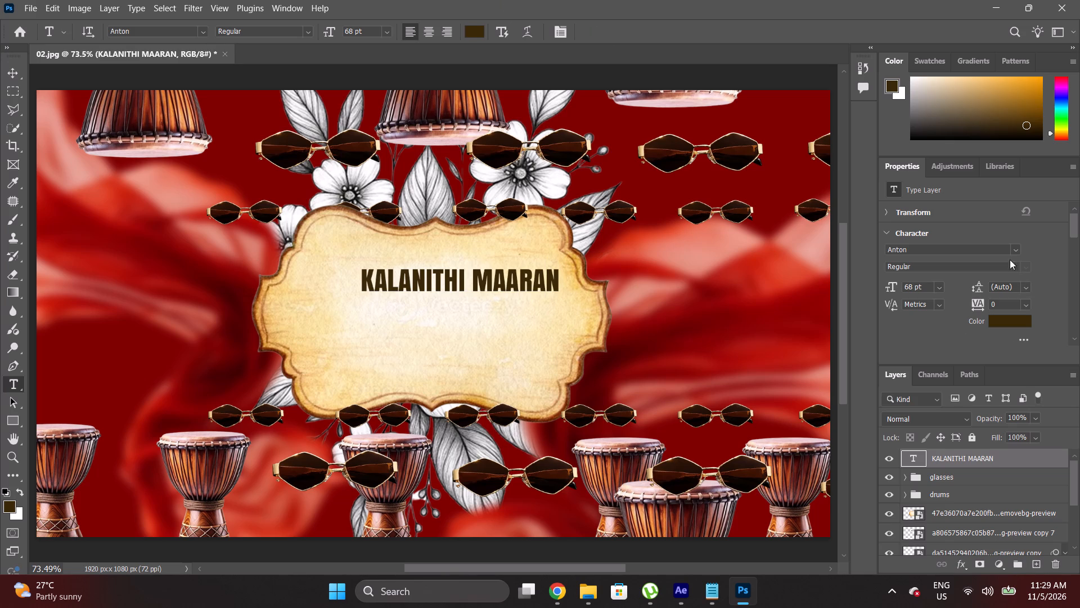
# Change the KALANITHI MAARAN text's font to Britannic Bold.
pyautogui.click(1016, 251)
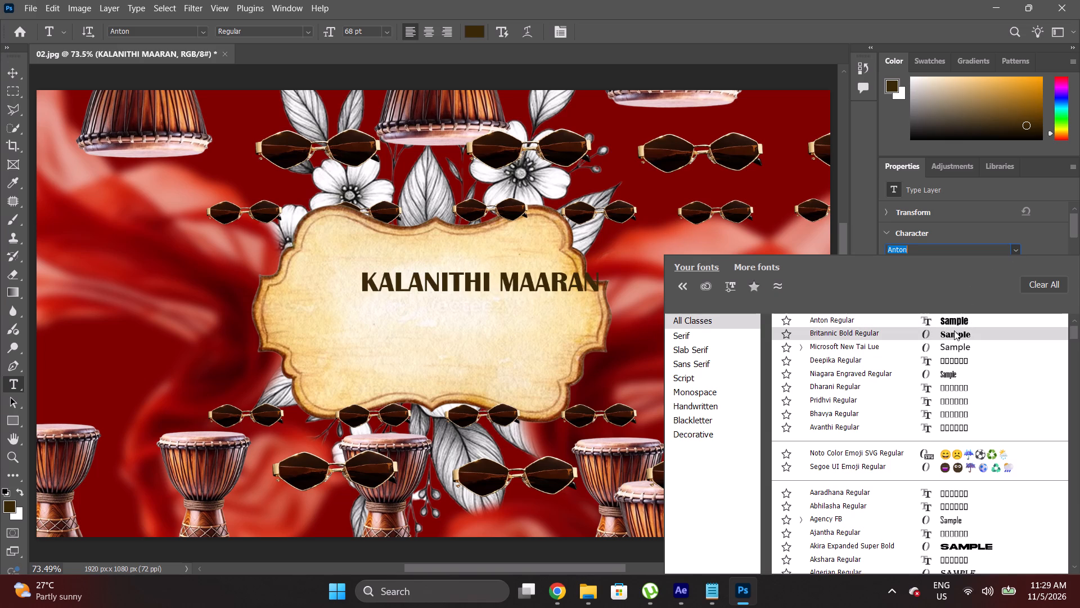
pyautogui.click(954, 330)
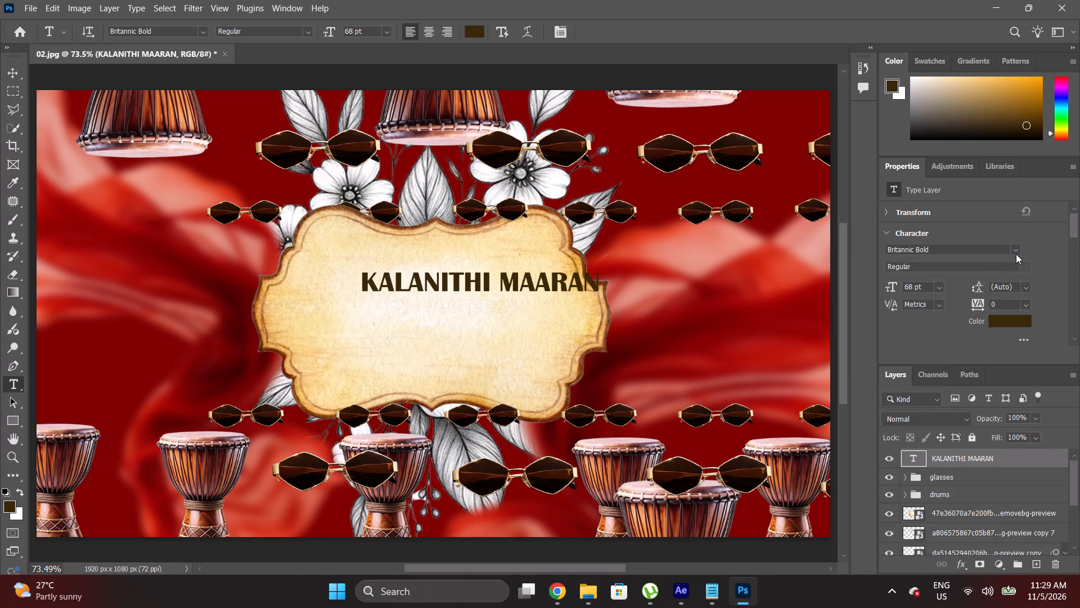
# Set the KALANITHI MAARAN text's font to Bernard MT Condensed.
pyautogui.click(1016, 251)
pyautogui.scroll(-3, 952, 423)
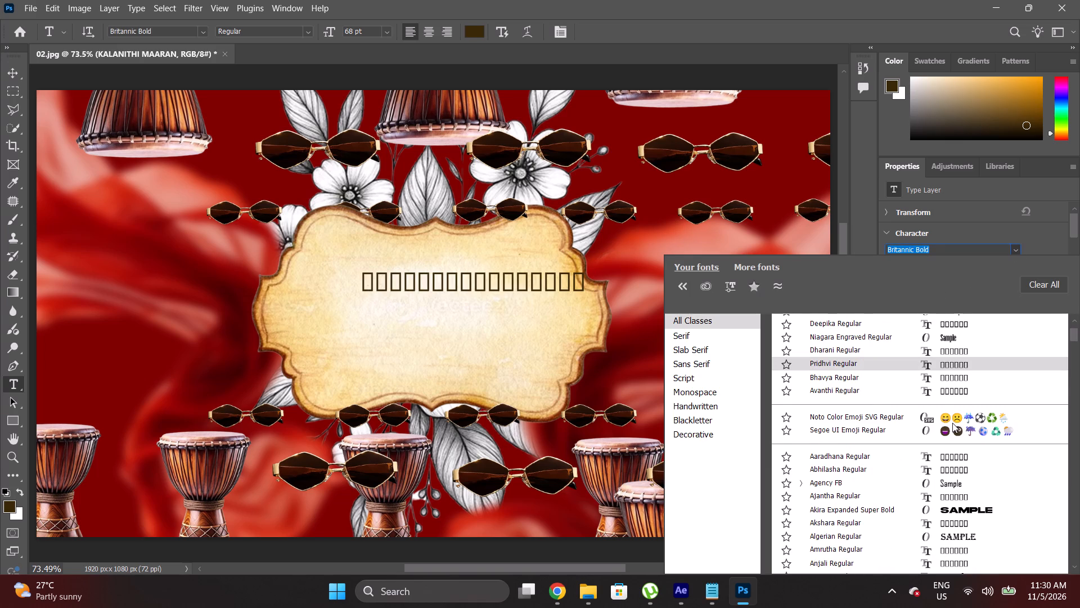
pyautogui.scroll(-7, 952, 423)
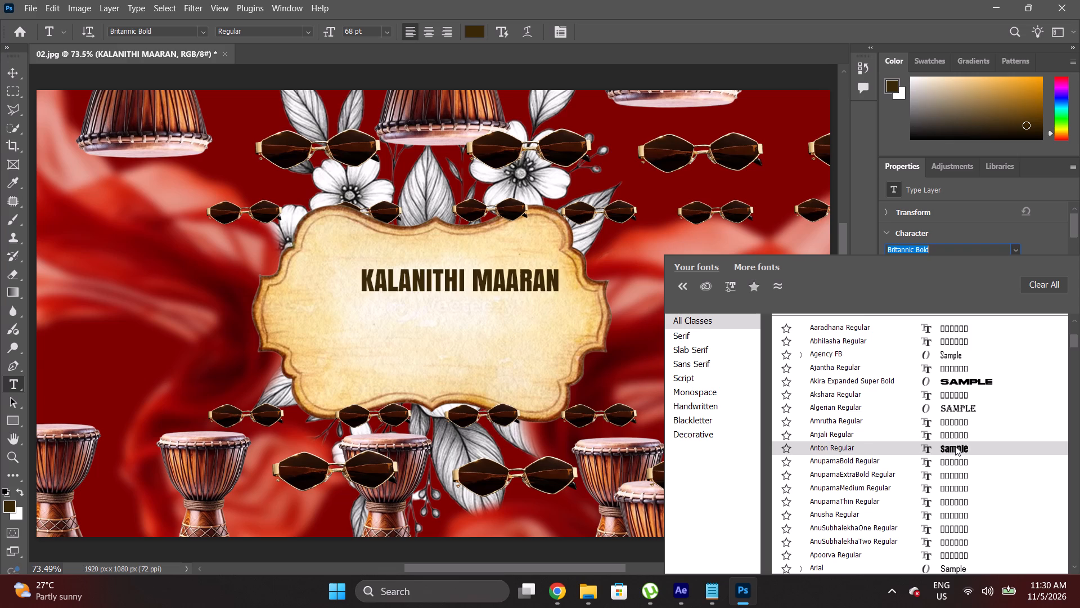
pyautogui.scroll(-11, 955, 446)
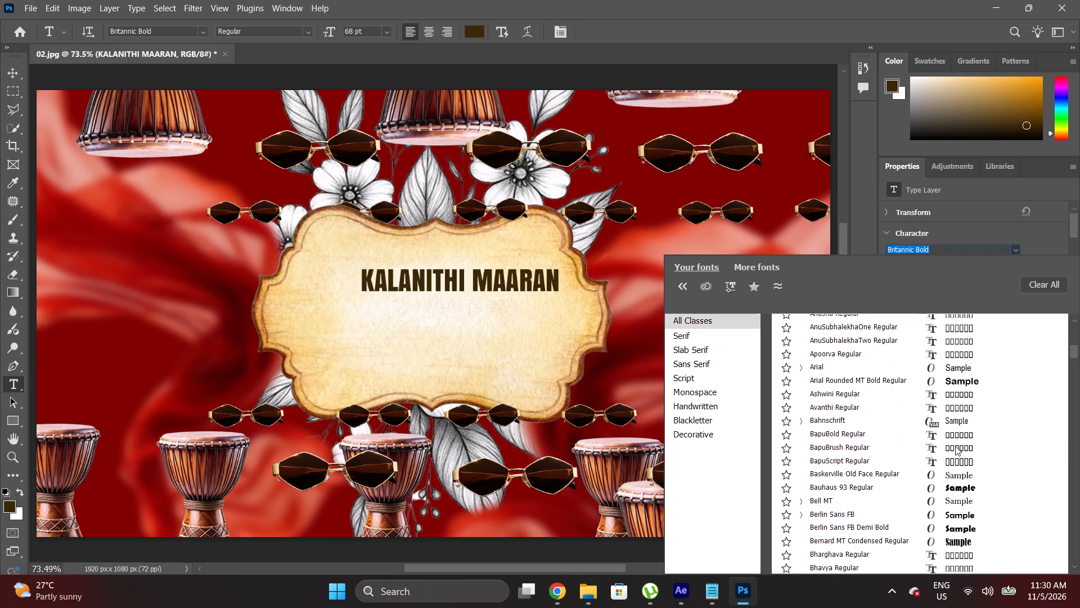
pyautogui.scroll(-4, 954, 490)
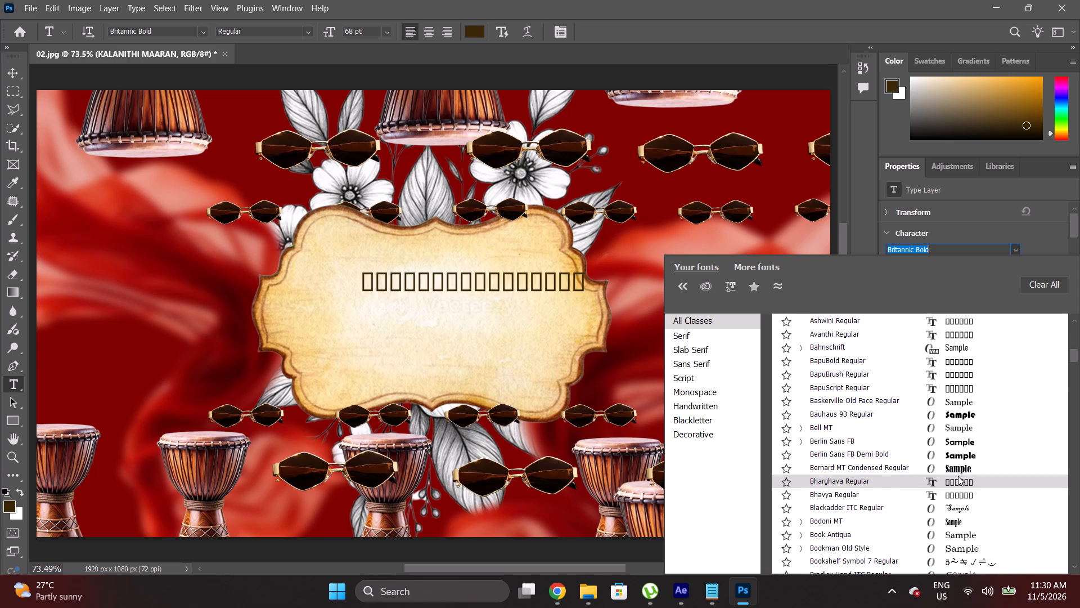
pyautogui.click(961, 469)
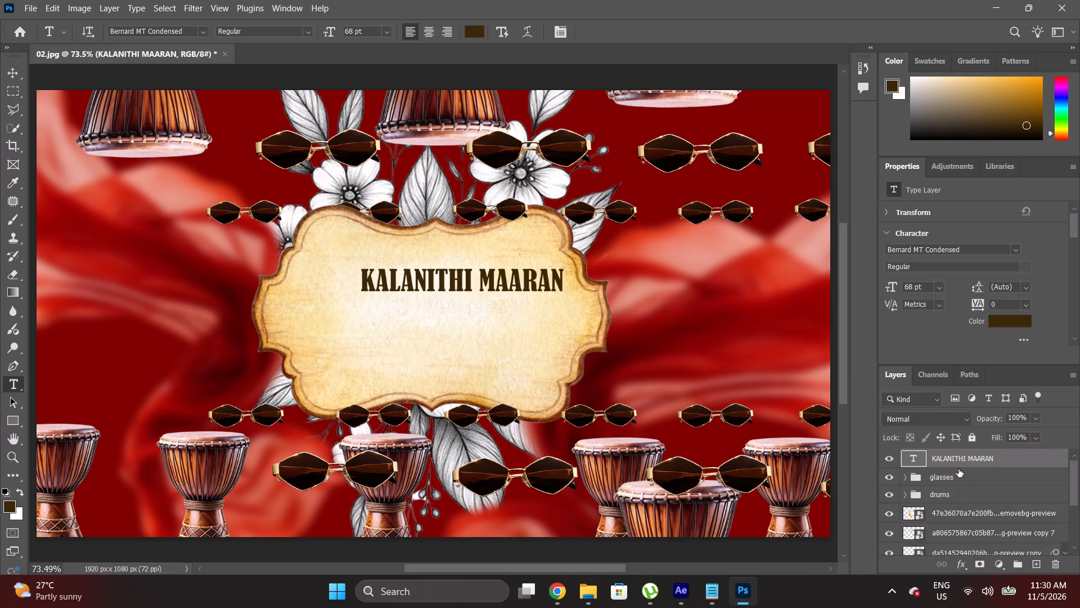
# Centre the KALANITHI MAARAN text horizontally on the label board and scale it up to about 136%.
pyautogui.hotkey('ctrl', 't')
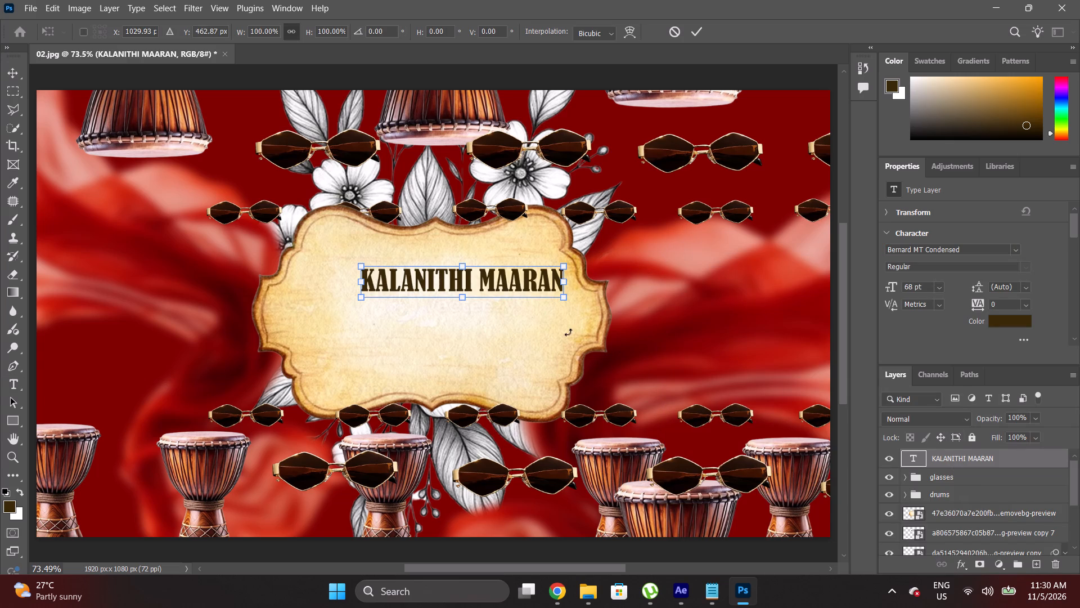
pyautogui.moveTo(433, 274); pyautogui.dragTo(401, 275)
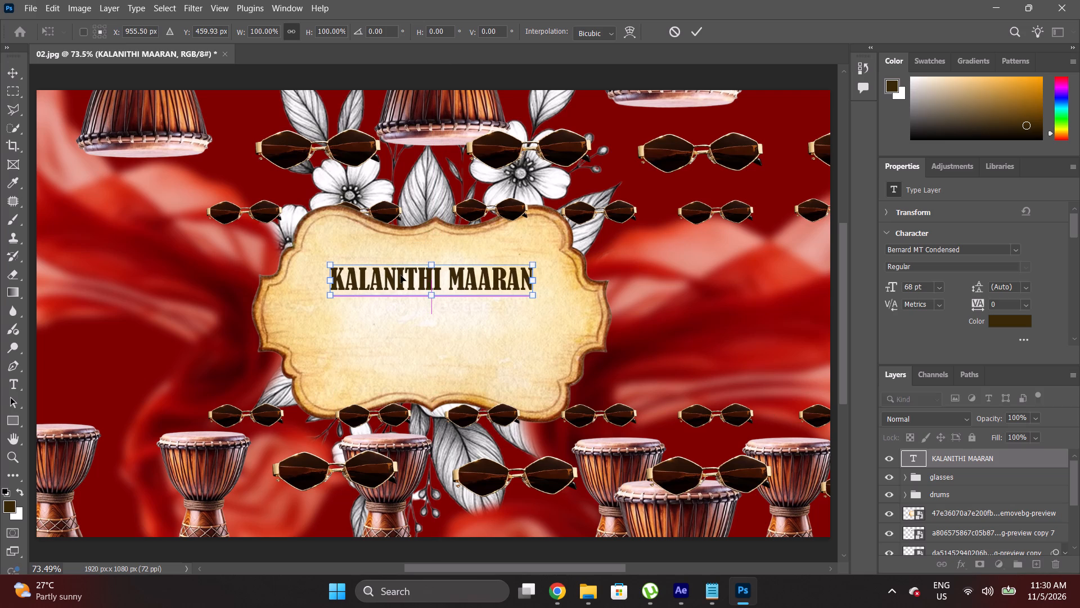
pyautogui.keyDown('alt'); pyautogui.moveTo(532, 266); pyautogui.dragTo(535, 262); pyautogui.keyUp('alt')
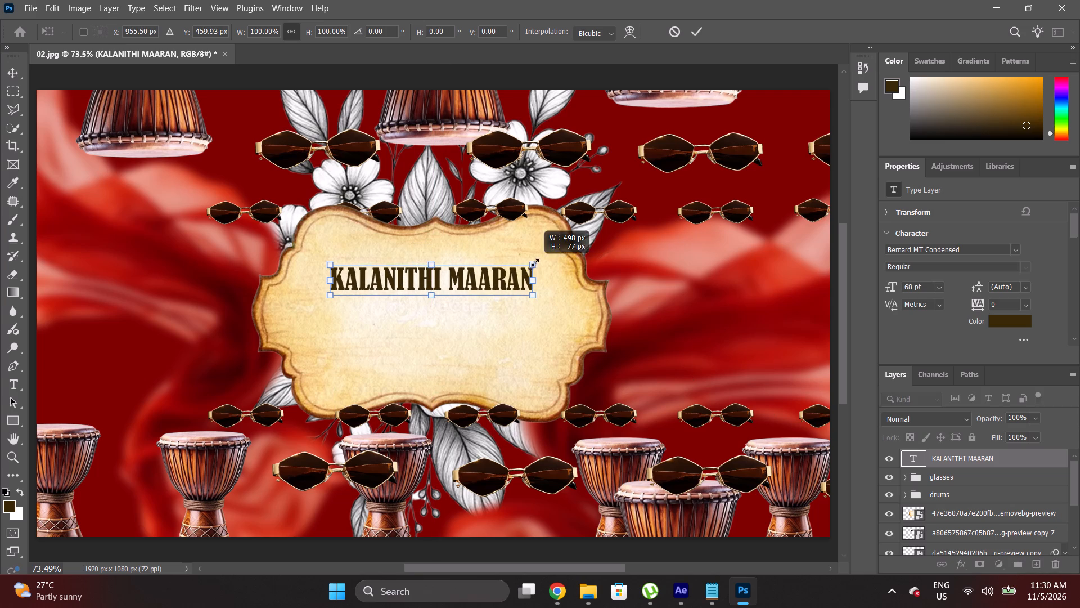
pyautogui.keyDown('alt'); pyautogui.moveTo(535, 262); pyautogui.dragTo(561, 232); pyautogui.keyUp('alt')
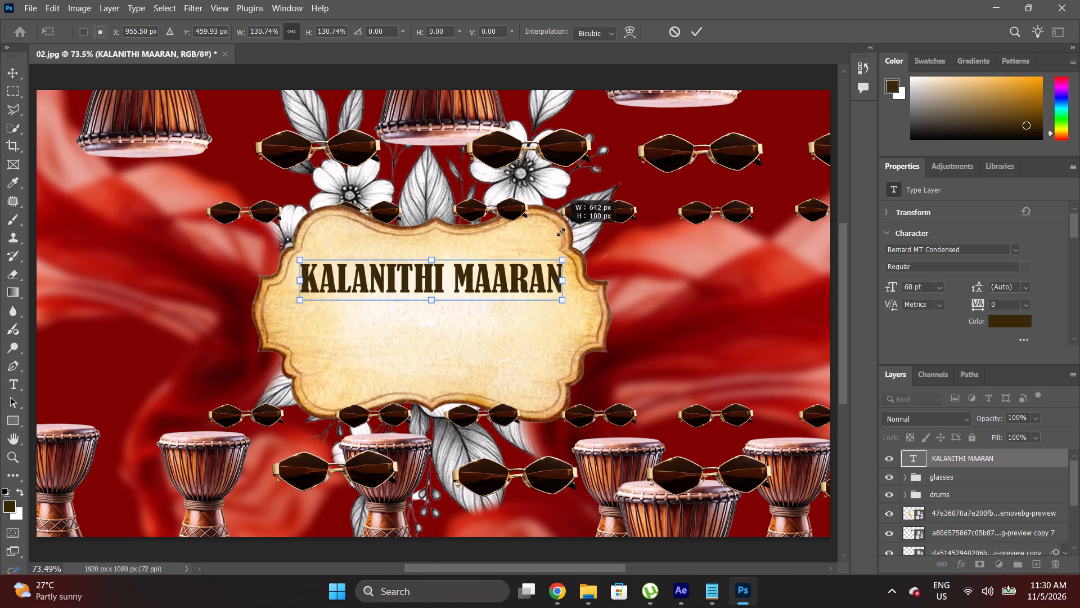
pyautogui.keyDown('alt'); pyautogui.moveTo(561, 232); pyautogui.dragTo(564, 226); pyautogui.keyUp('alt')
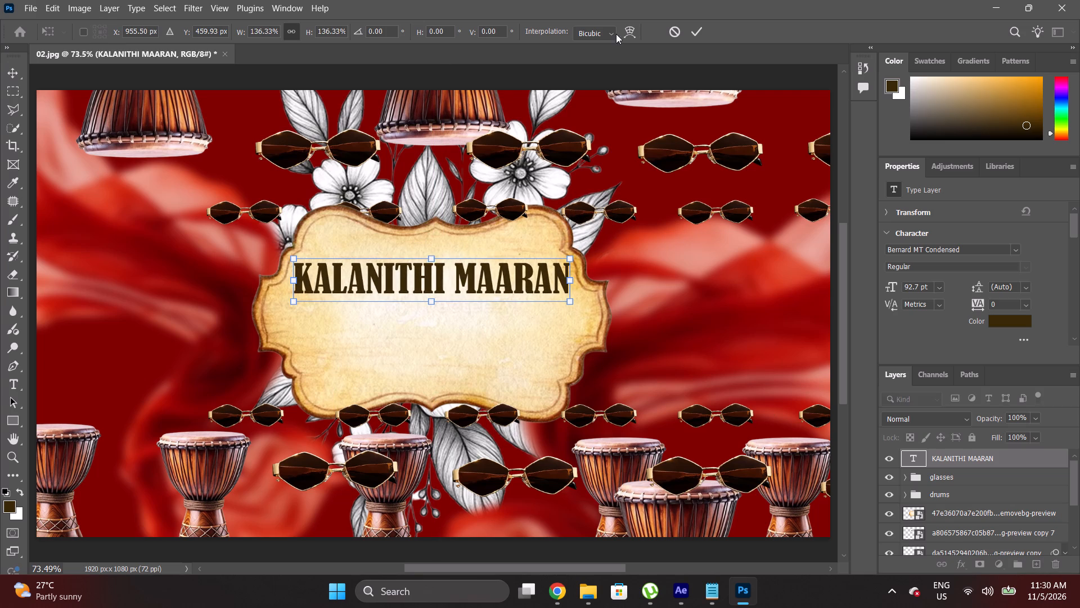
# Warp the KALANITHI MAARAN text into an Arc with a bend of about 17%.
pyautogui.click(628, 30)
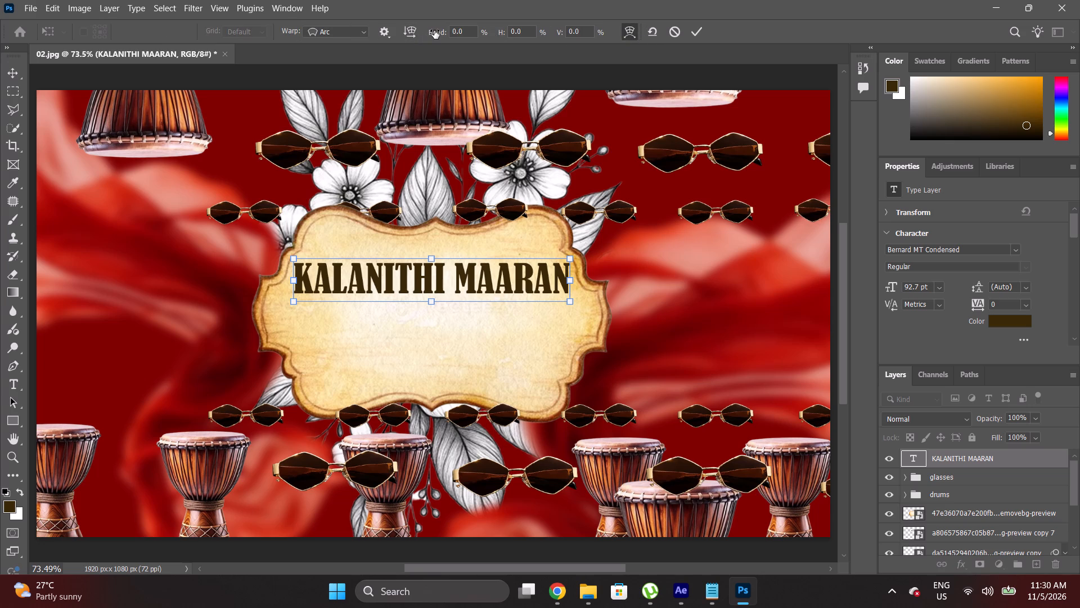
pyautogui.moveTo(434, 30); pyautogui.dragTo(477, 23)
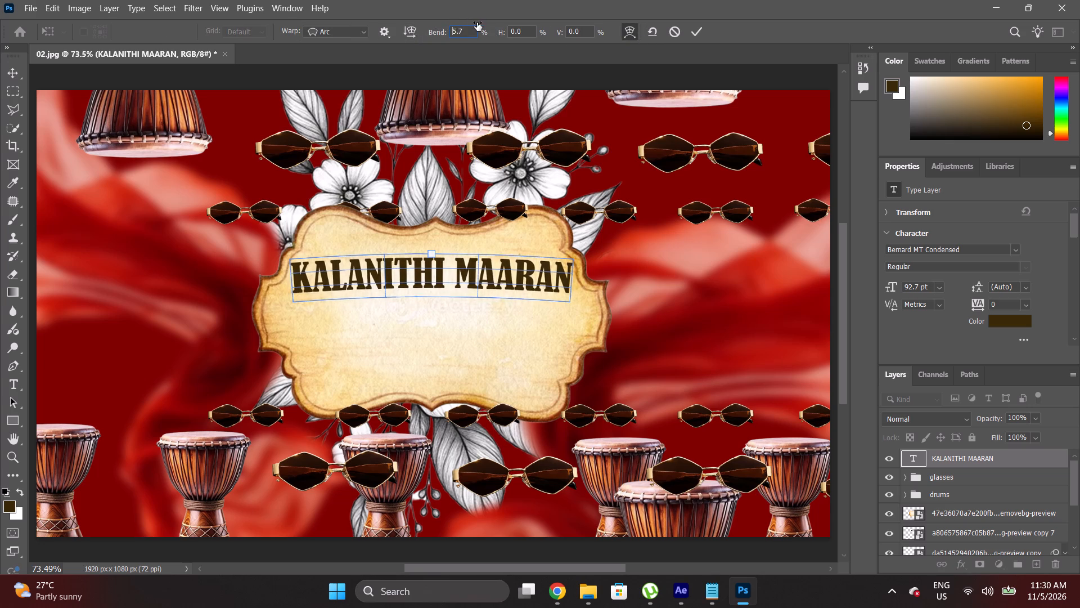
pyautogui.moveTo(477, 23); pyautogui.dragTo(560, 20)
pyautogui.click(694, 35)
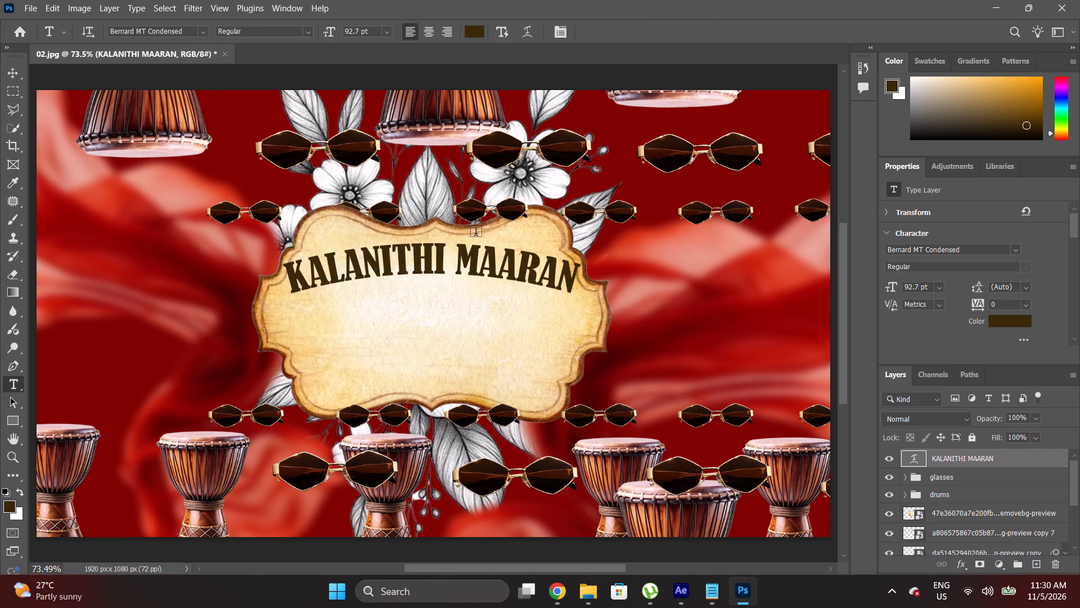
# Move the arched KALANITHI MAARAN text down towards the middle of the label board.
pyautogui.press('v')
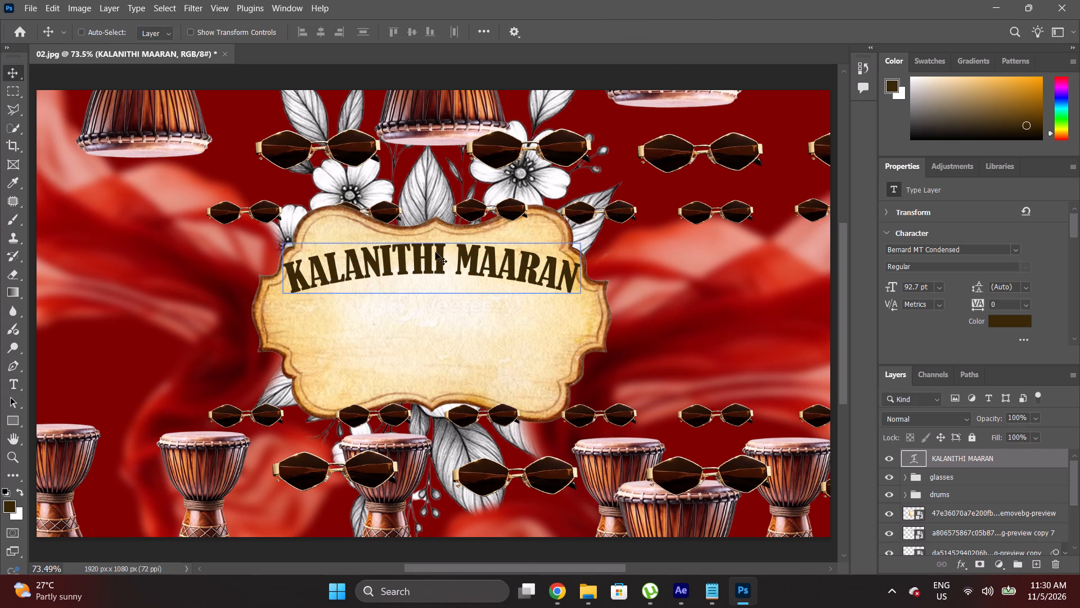
pyautogui.moveTo(435, 252); pyautogui.dragTo(434, 273)
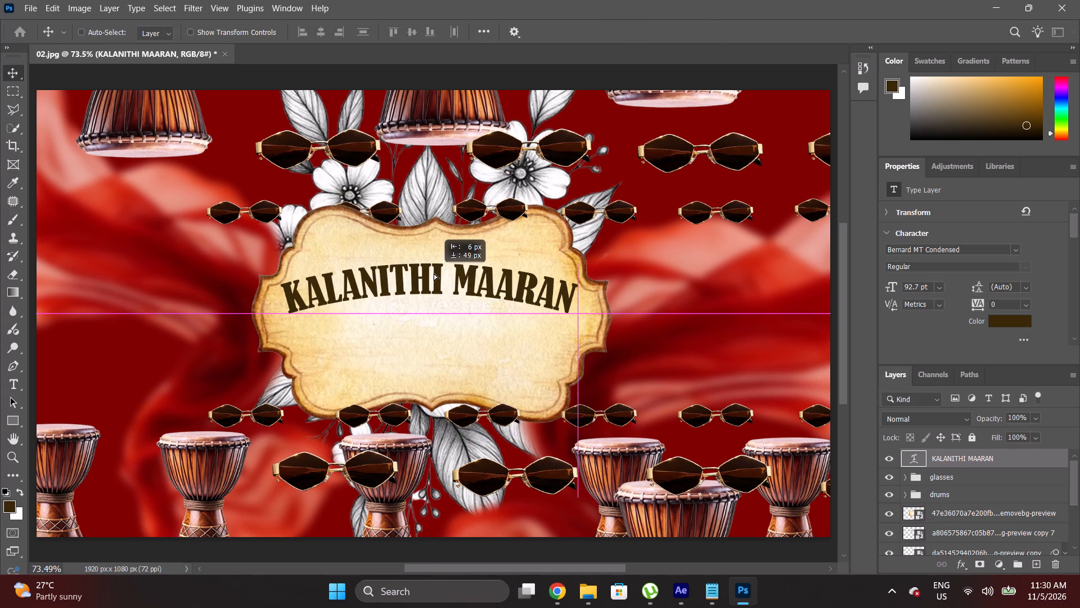
pyautogui.moveTo(434, 273); pyautogui.dragTo(435, 282)
# Duplicate the arched KALANITHI MAARAN text directly below itself and change the copy's wording to PRESENTS.
pyautogui.press('v')
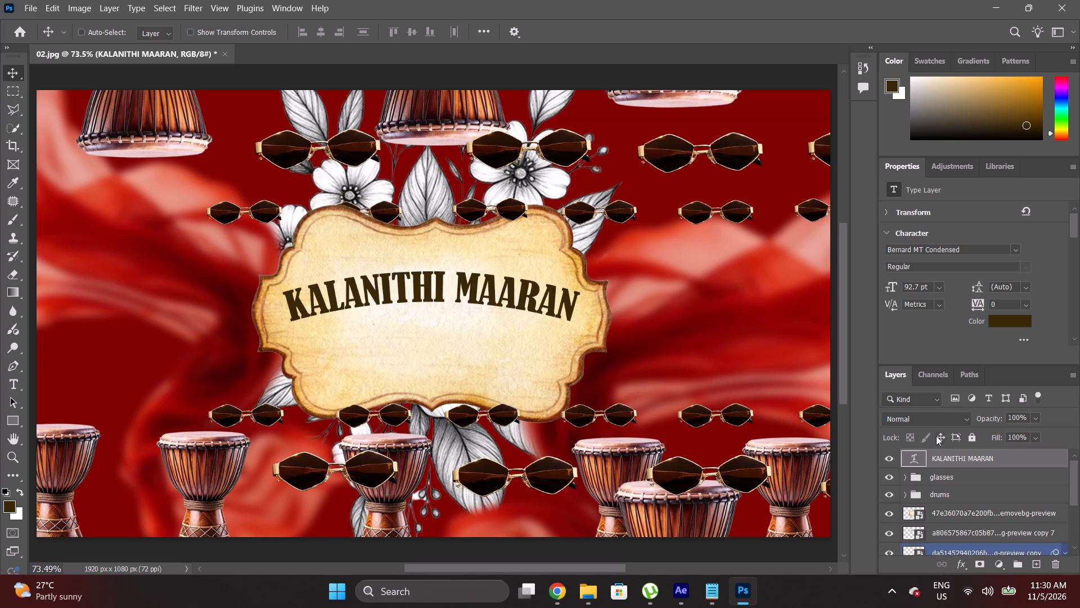
pyautogui.keyDown('alt'); pyautogui.moveTo(501, 298); pyautogui.dragTo(495, 314); pyautogui.keyUp('alt')
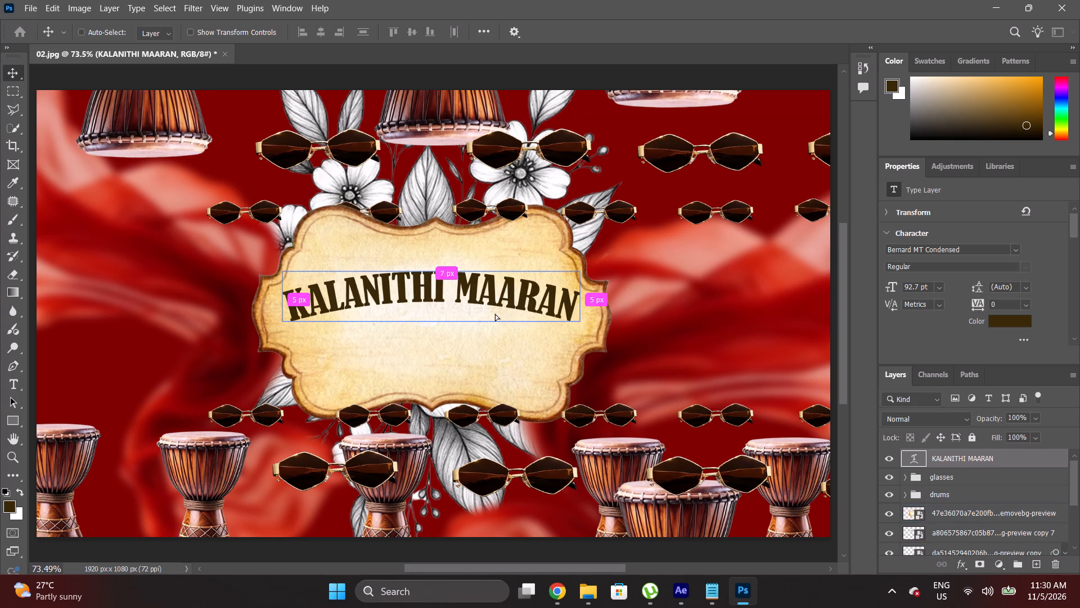
pyautogui.keyDown('alt'); pyautogui.moveTo(495, 314); pyautogui.dragTo(498, 336); pyautogui.keyUp('alt')
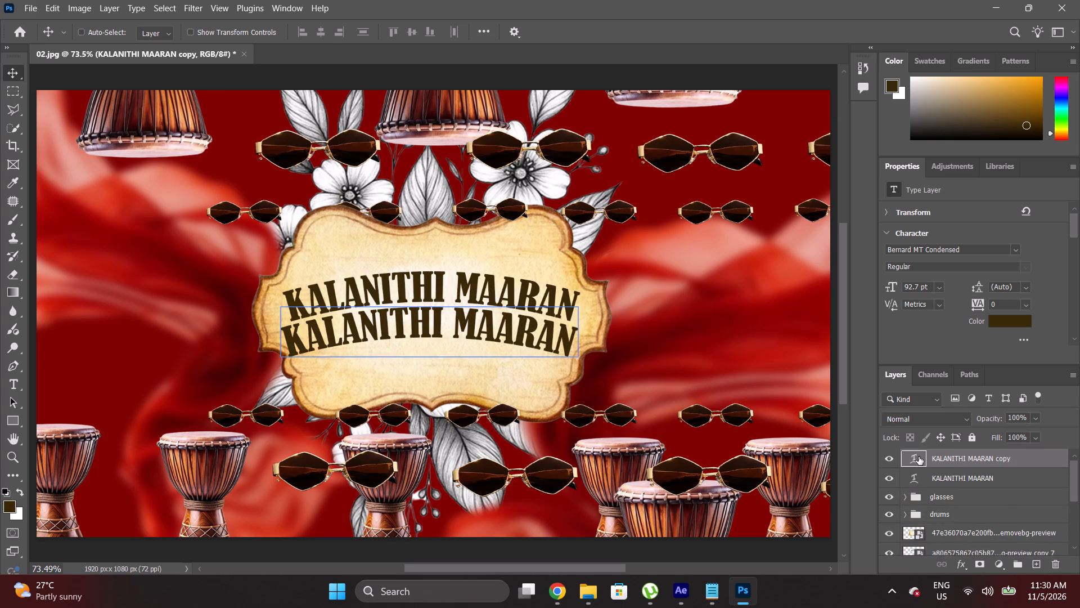
pyautogui.doubleClick(918, 457)
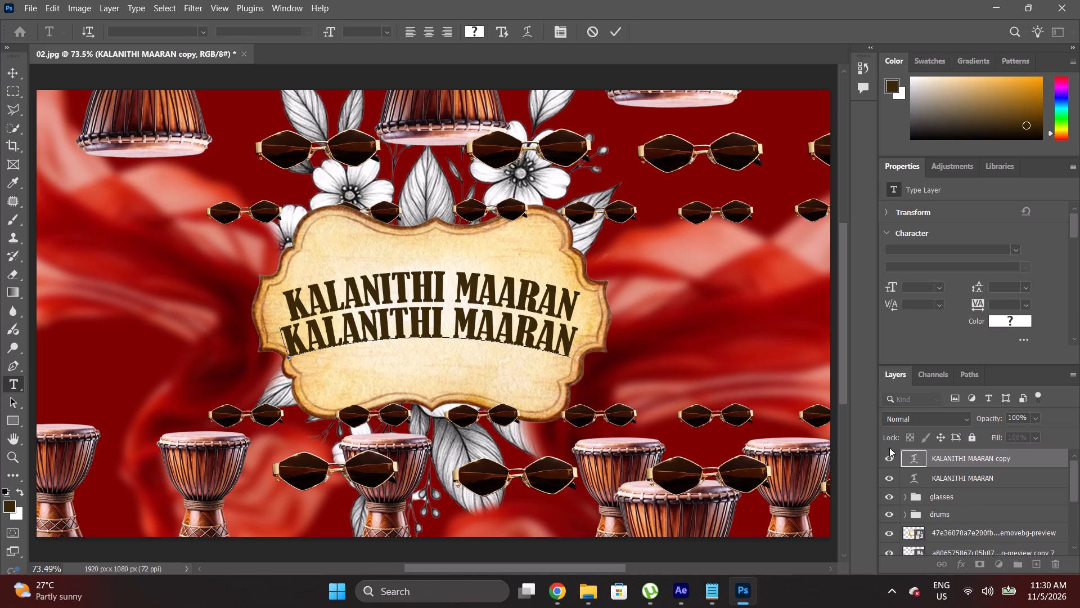
pyautogui.moveTo(291, 346); pyautogui.dragTo(473, 359)
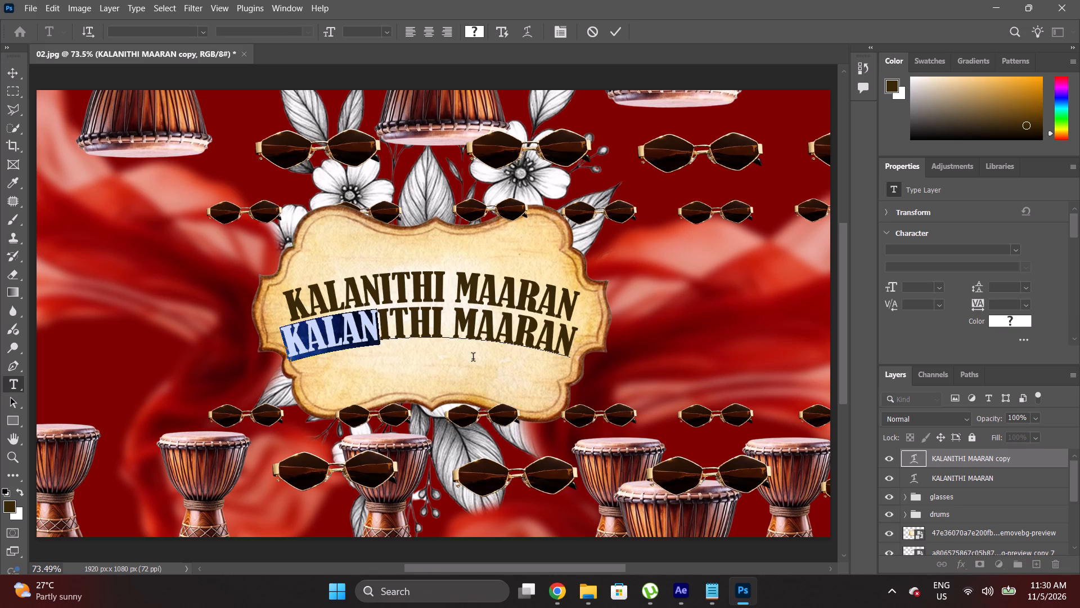
pyautogui.moveTo(473, 359); pyautogui.dragTo(634, 382)
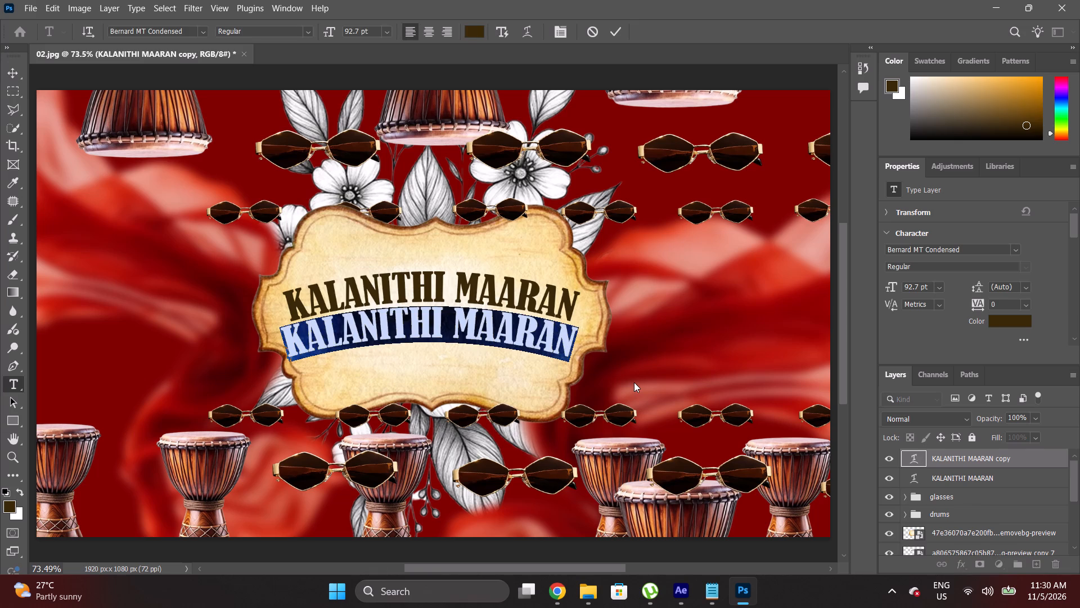
pyautogui.write('PRESENTS')
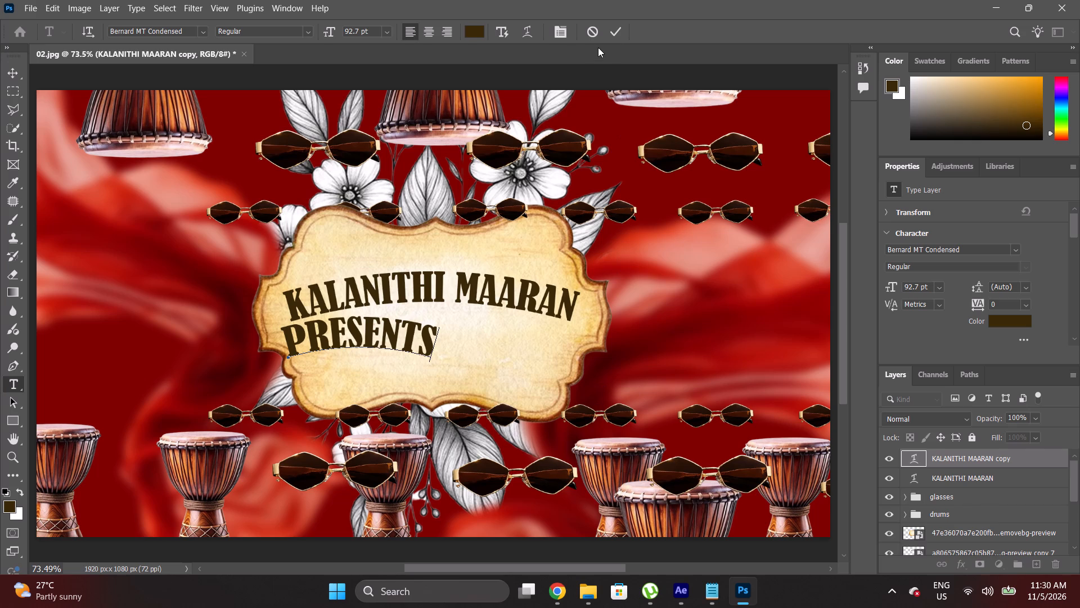
pyautogui.click(623, 30)
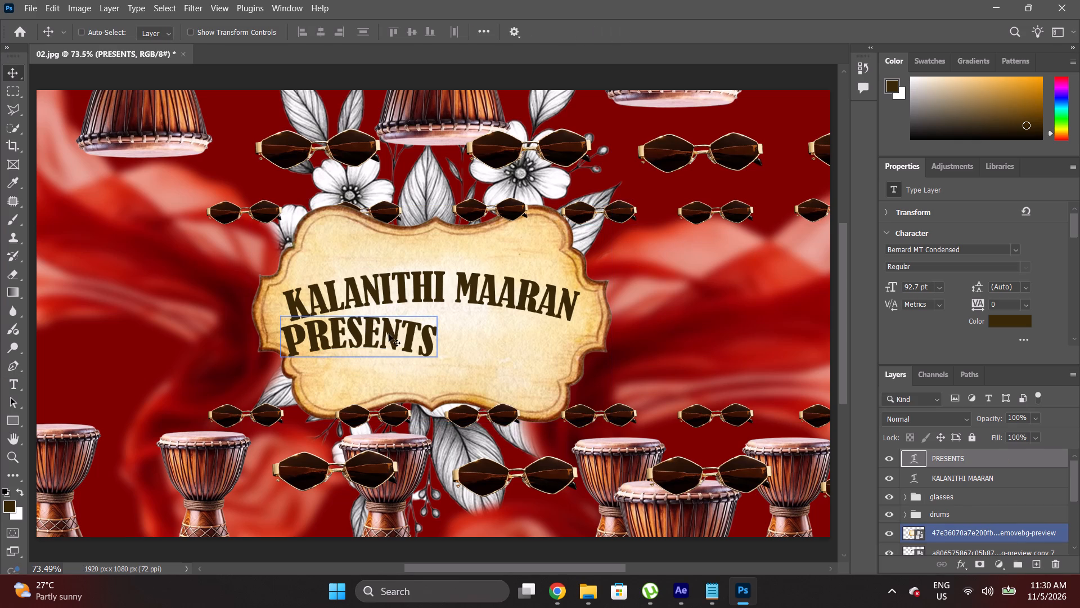
# Move the PRESENTS text to the middle of the label board, just below the KALANITHI MAARAN line.
pyautogui.moveTo(389, 334); pyautogui.dragTo(457, 323)
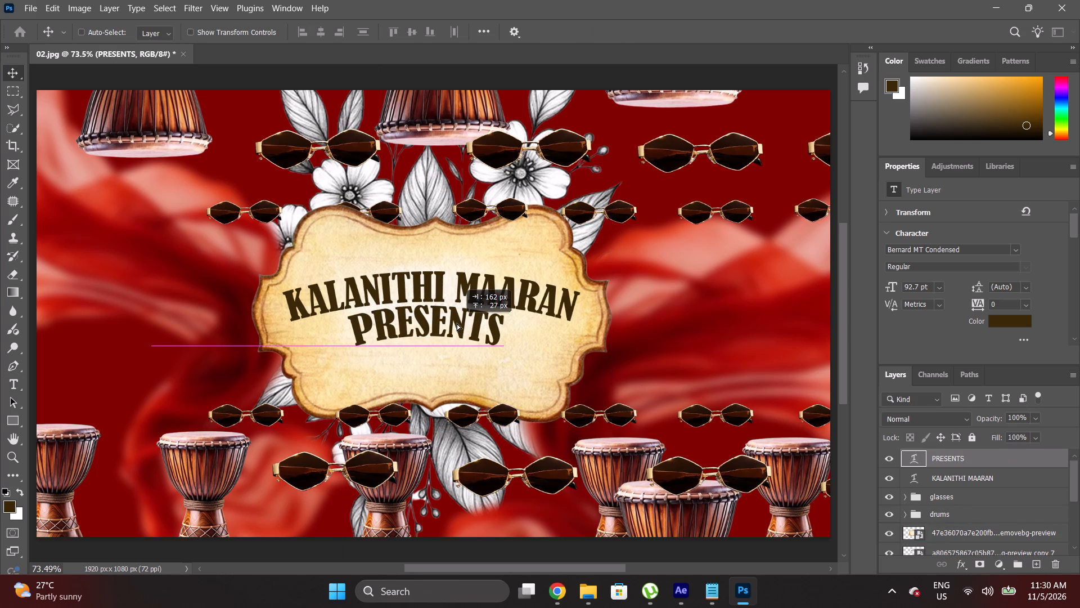
pyautogui.moveTo(457, 323); pyautogui.dragTo(462, 331)
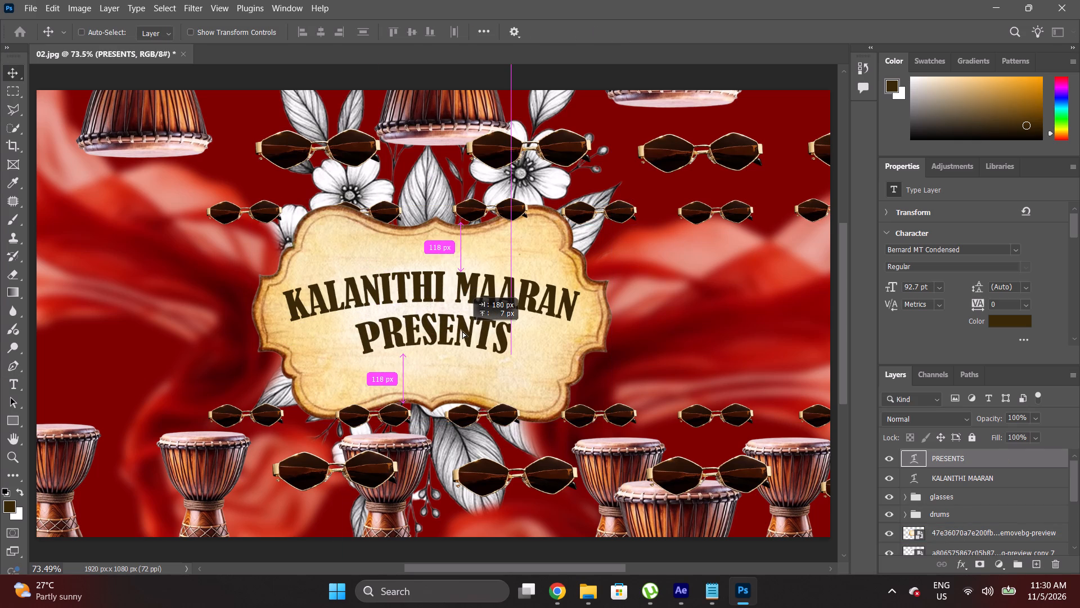
pyautogui.moveTo(462, 331); pyautogui.dragTo(462, 328)
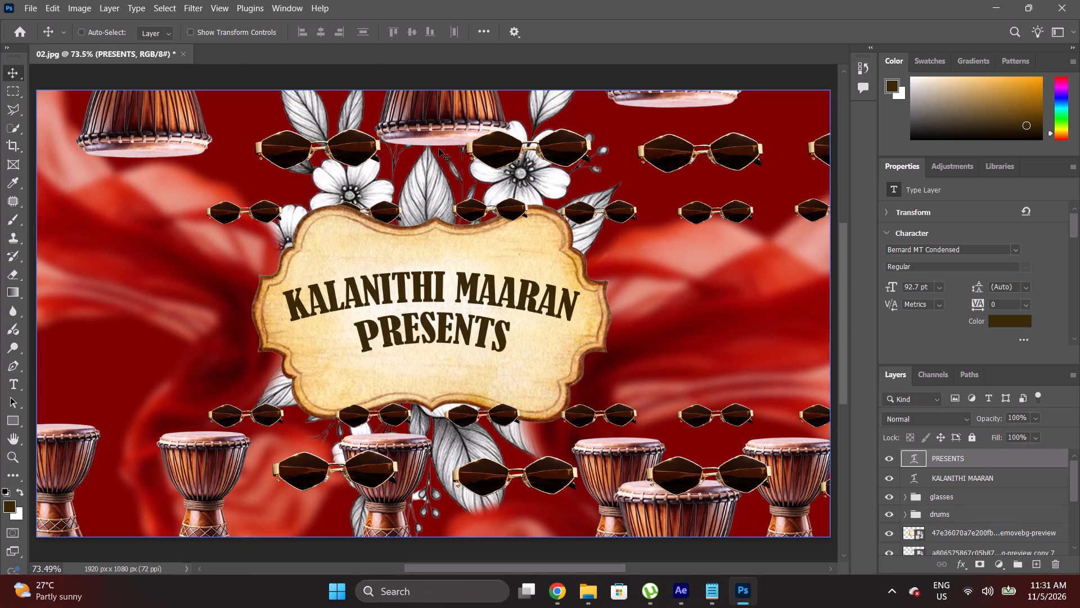
# Set the PRESENTS text's Arc warp to a bend of +19% and a horizontal distortion of 0%.
pyautogui.click(948, 457)
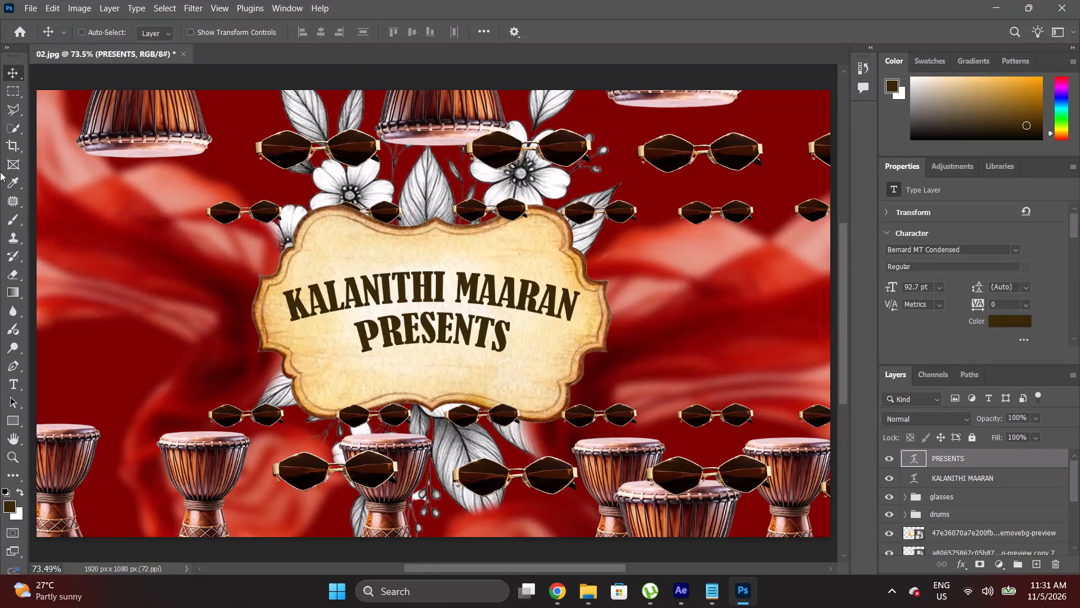
pyautogui.click(15, 381)
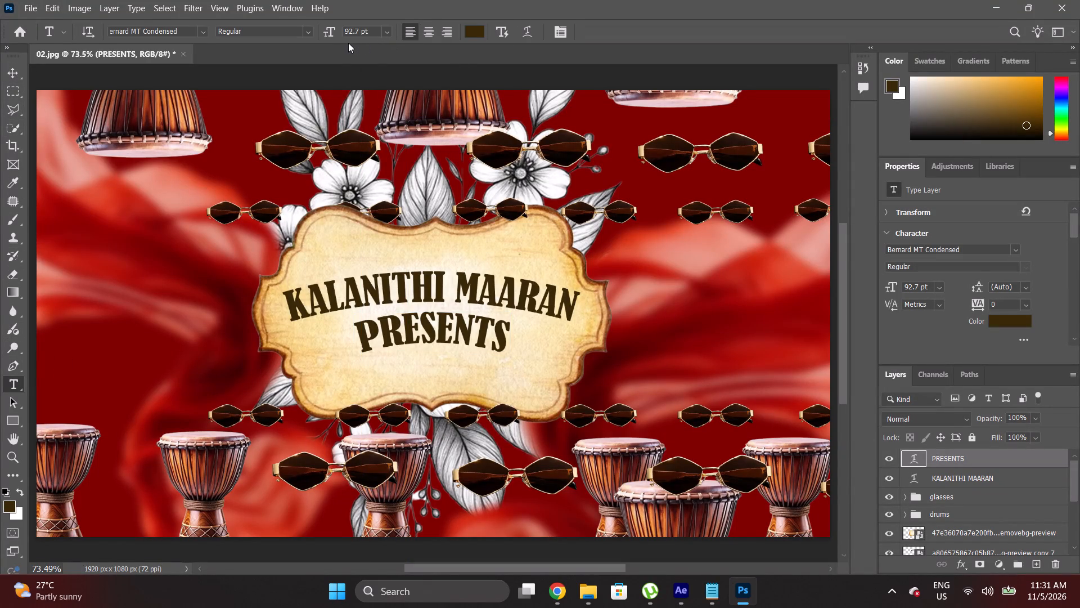
pyautogui.click(529, 34)
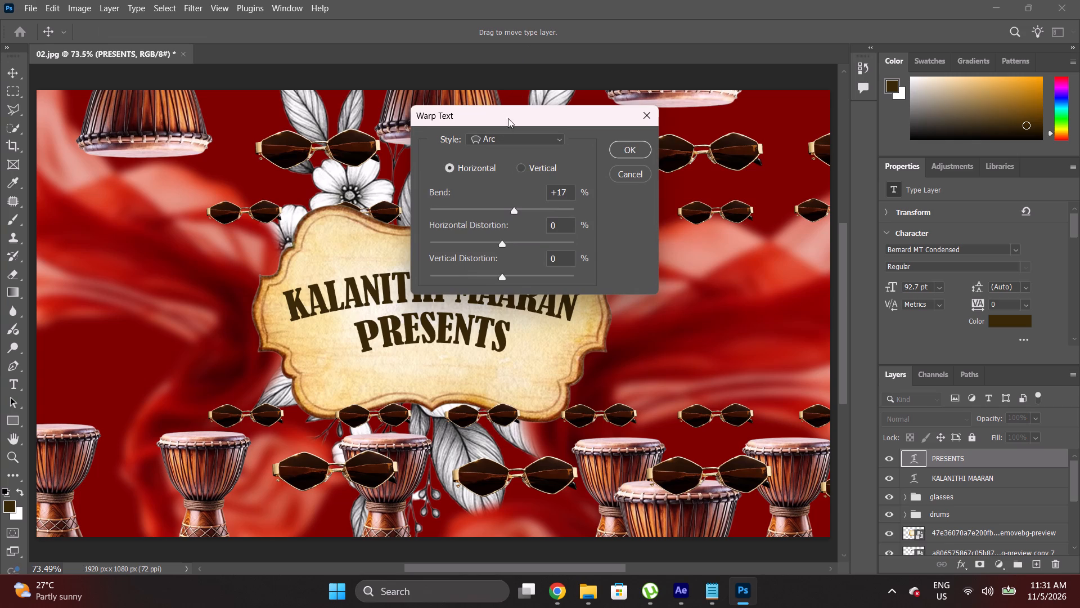
pyautogui.moveTo(508, 114); pyautogui.dragTo(729, 88)
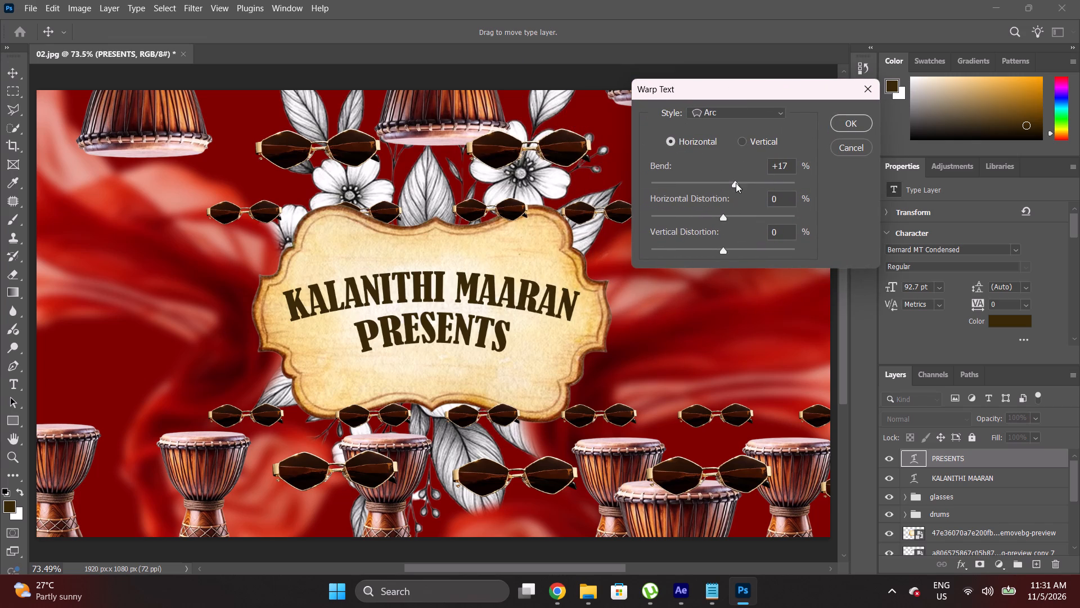
pyautogui.click(736, 183)
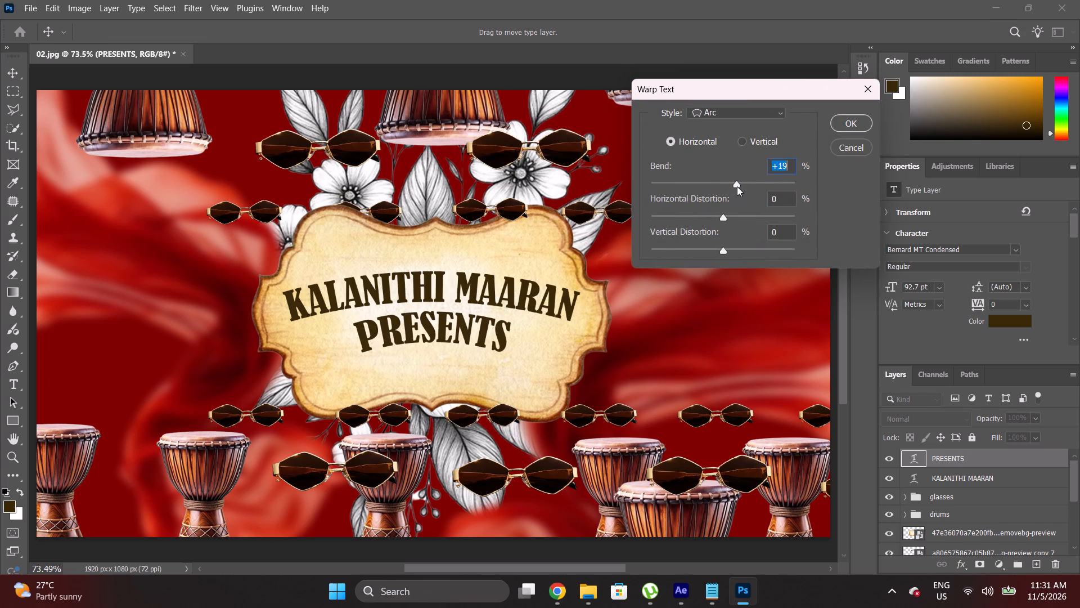
pyautogui.click(453, 329)
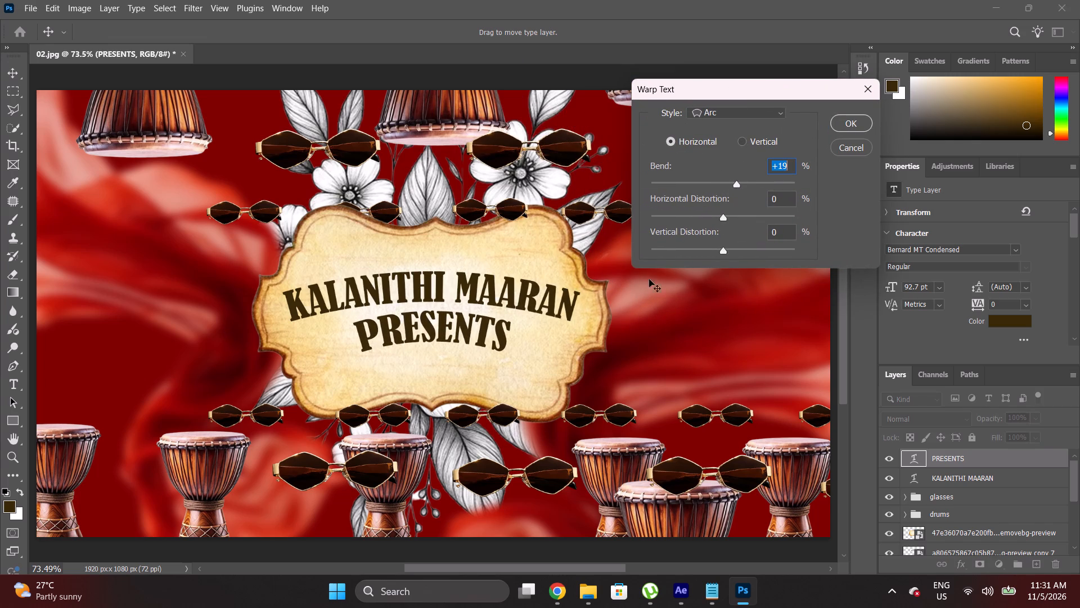
pyautogui.moveTo(716, 218); pyautogui.dragTo(705, 222)
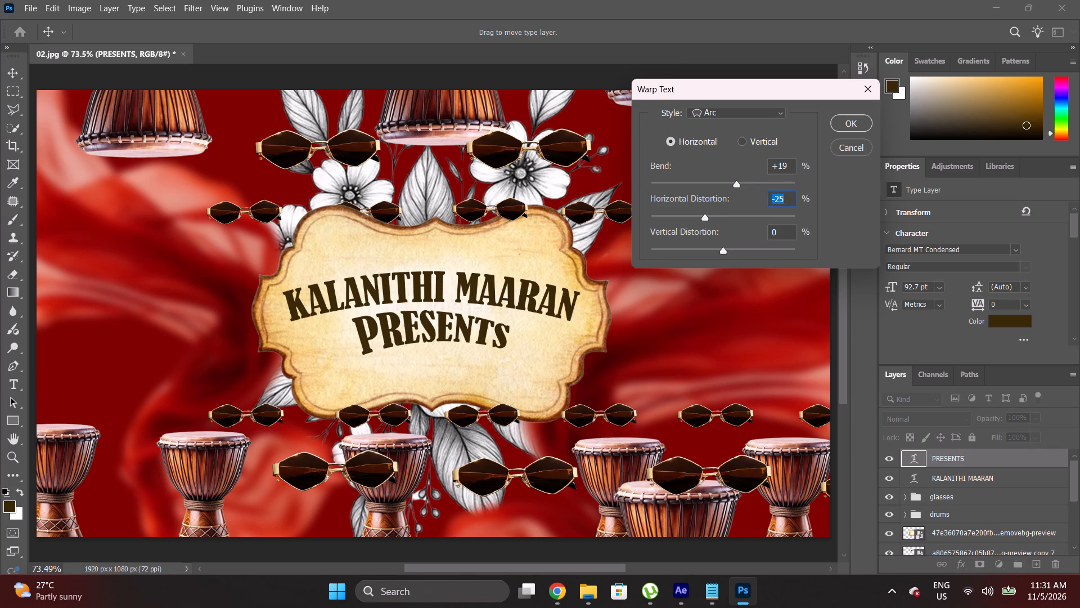
pyautogui.press('0')
pyautogui.press('Return')
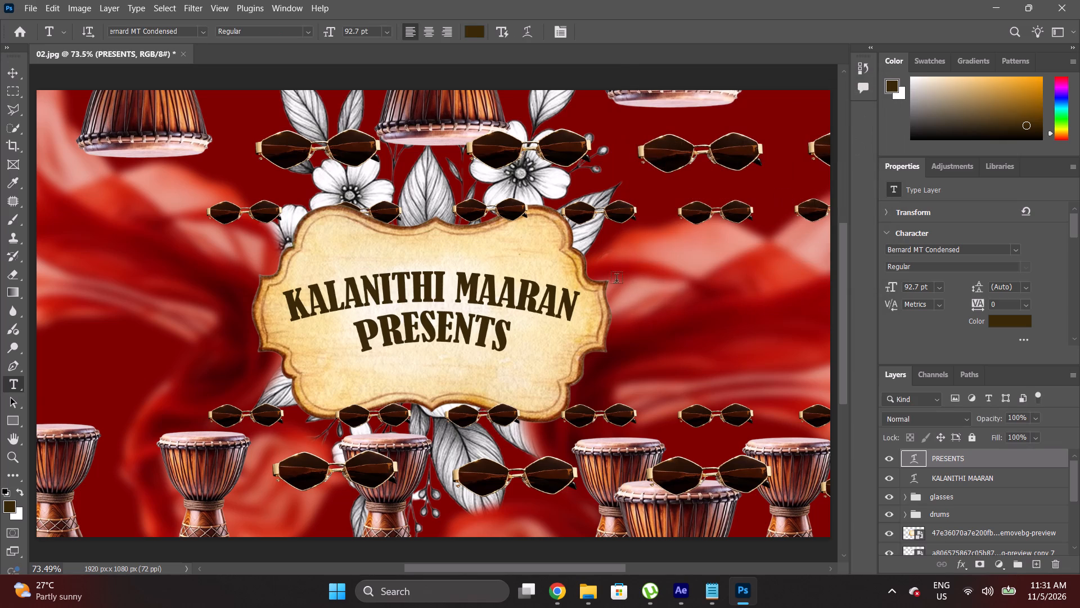
# Shift the PRESENTS text slightly right and up under the name line, then lower it by three small nudges.
pyautogui.press('v')
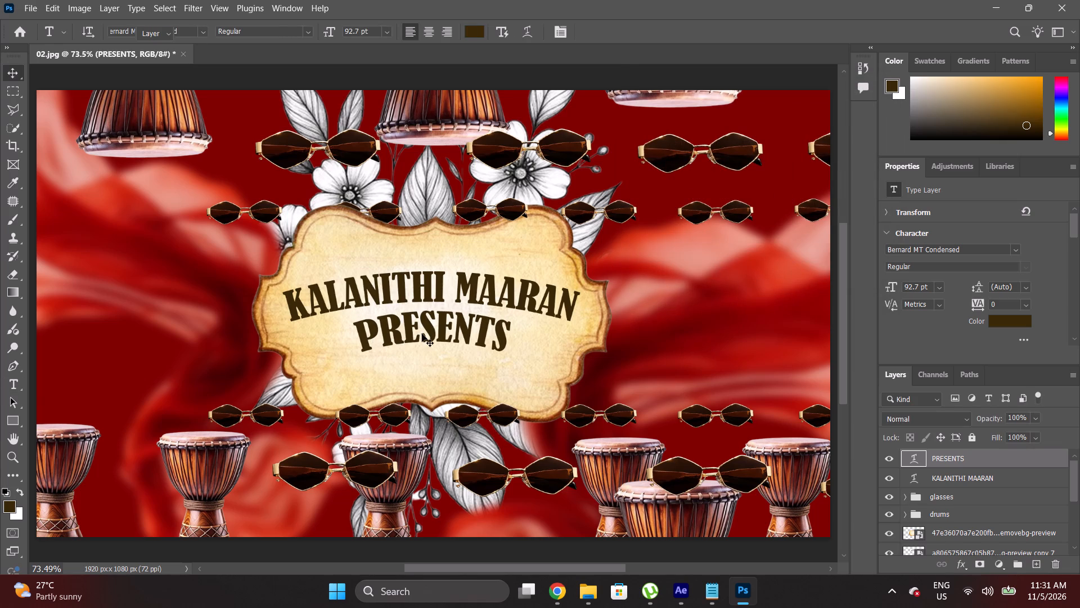
pyautogui.moveTo(422, 334); pyautogui.dragTo(429, 330)
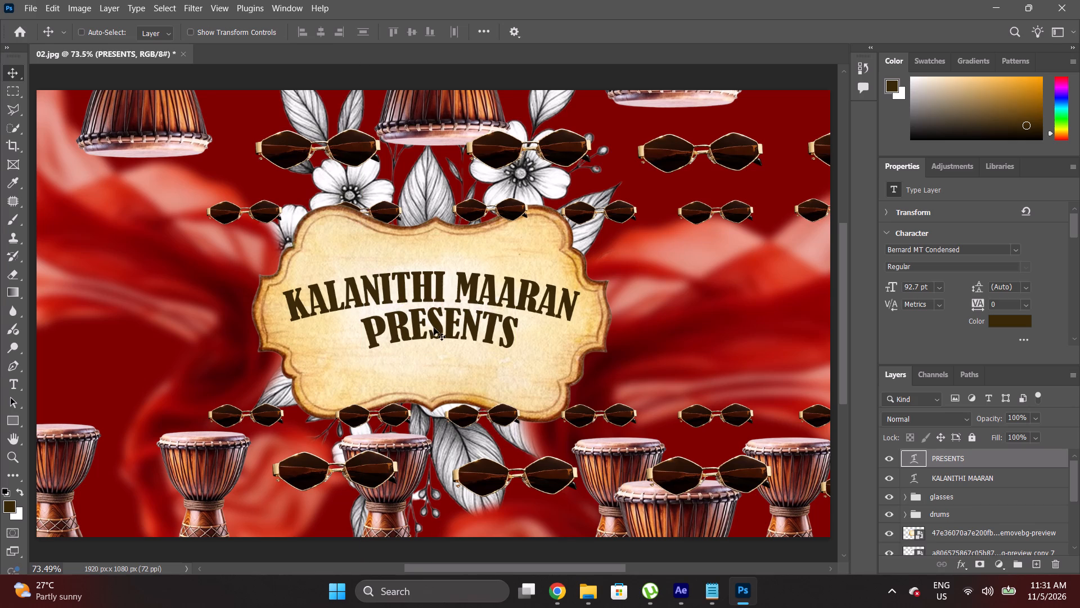
pyautogui.press('Down')
pyautogui.press('Down')
pyautogui.press('Down')
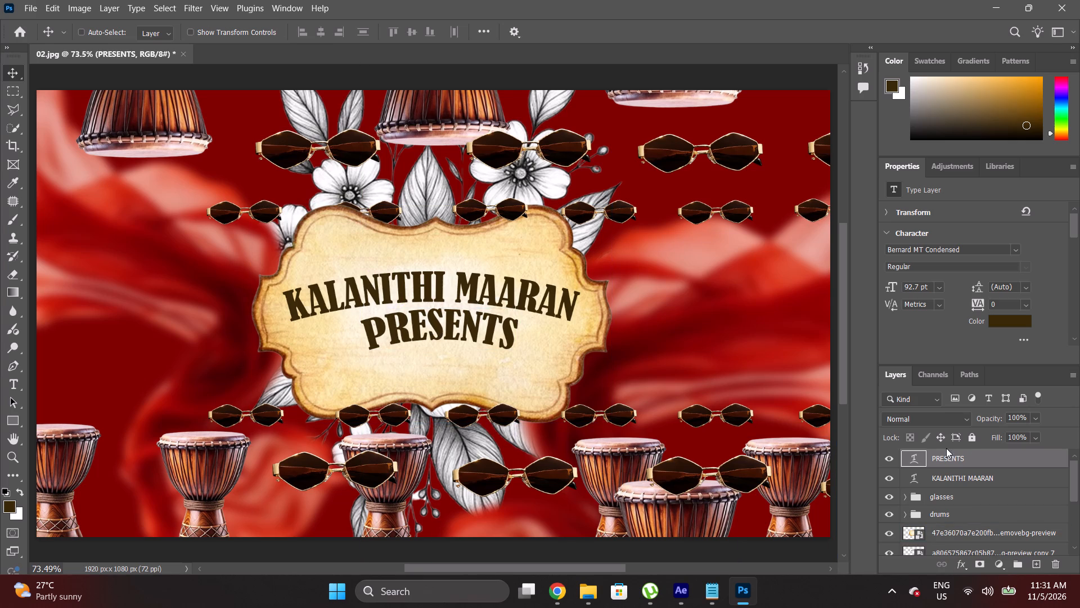
# Add a Bevel & Emboss layer effect to the PRESENTS text.
pyautogui.rightClick(959, 458)
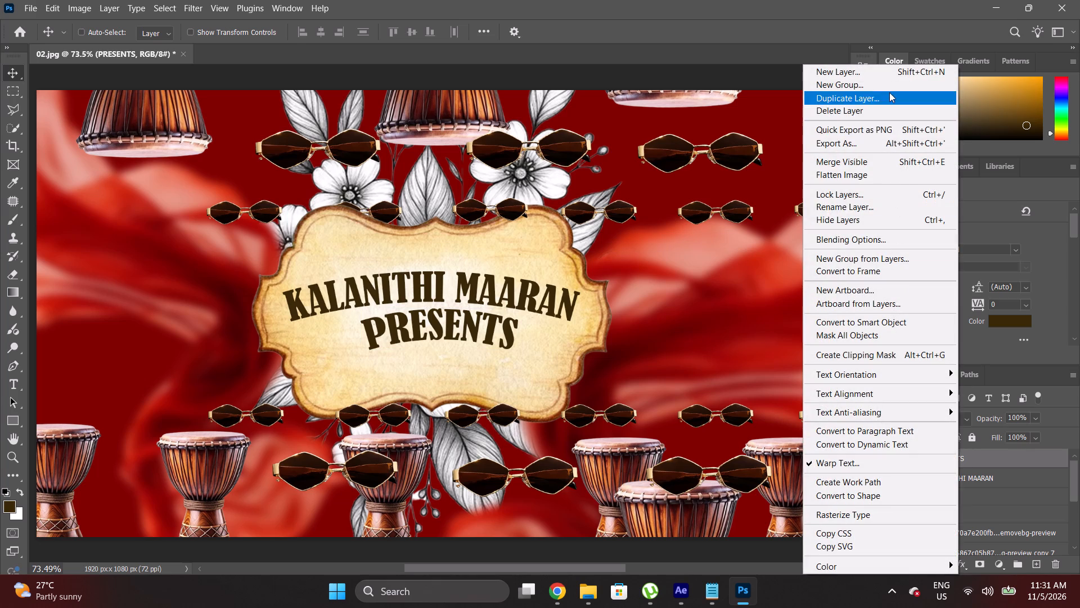
pyautogui.click(868, 234)
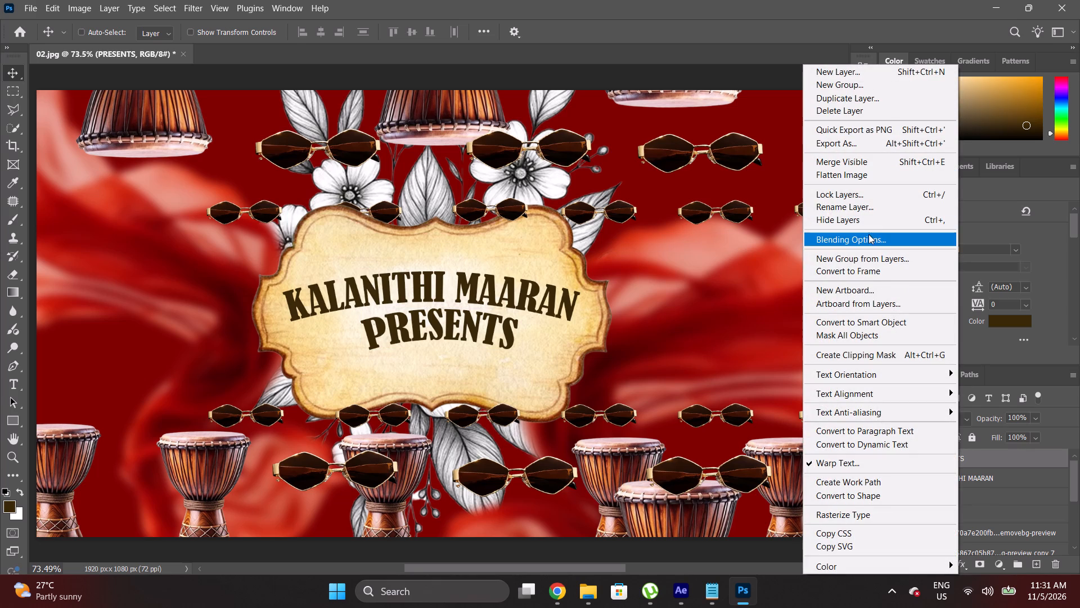
pyautogui.click(577, 294)
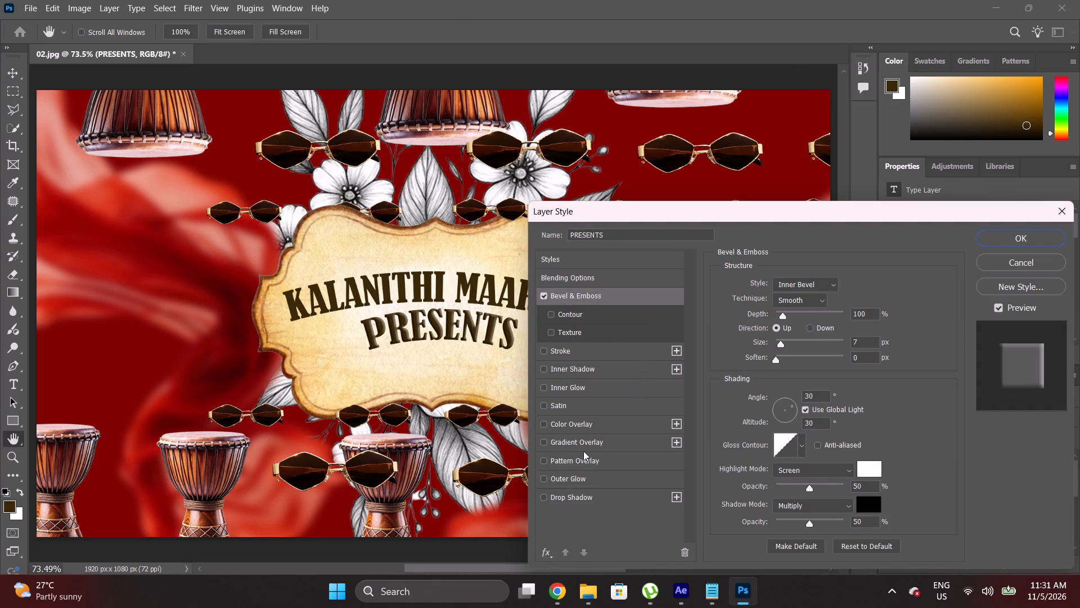
# Add a Color Overlay to the PRESENTS text in dark brown, hex 4f2602, with Normal blending at 100% opacity.
pyautogui.click(587, 424)
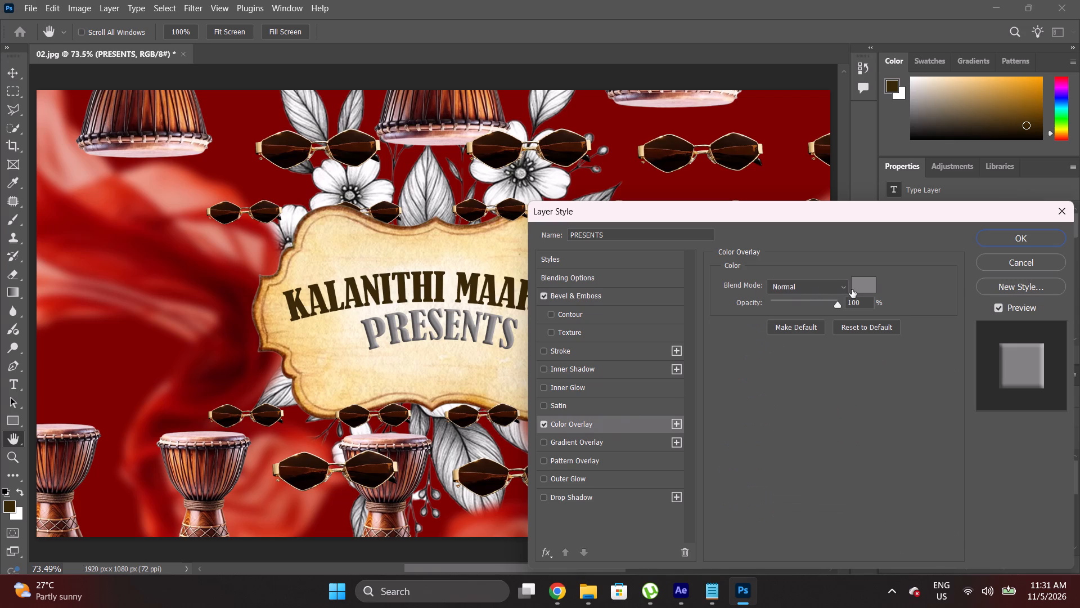
pyautogui.click(855, 285)
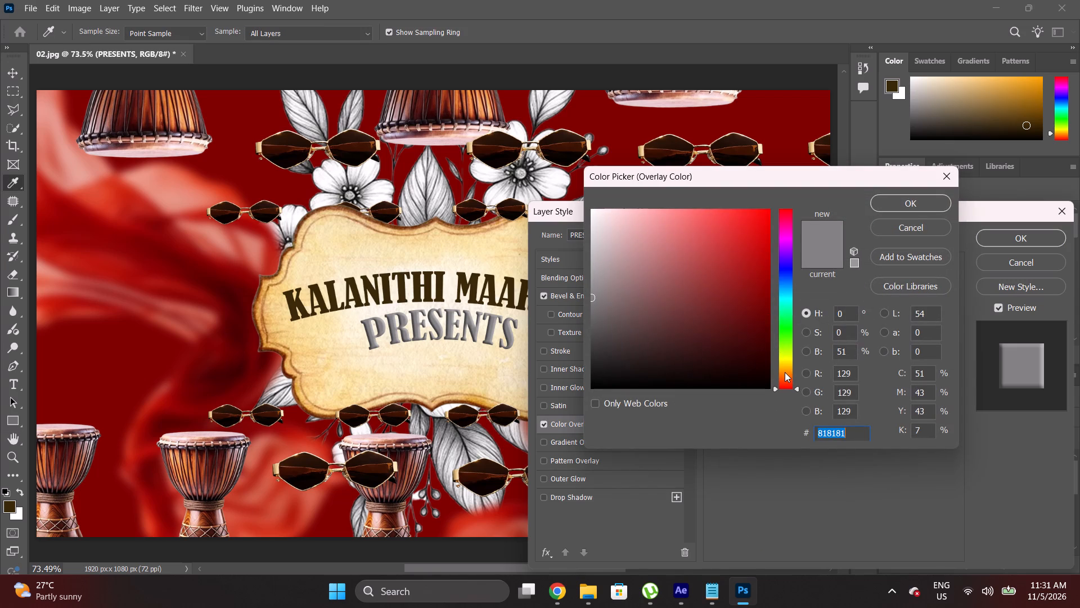
pyautogui.click(785, 372)
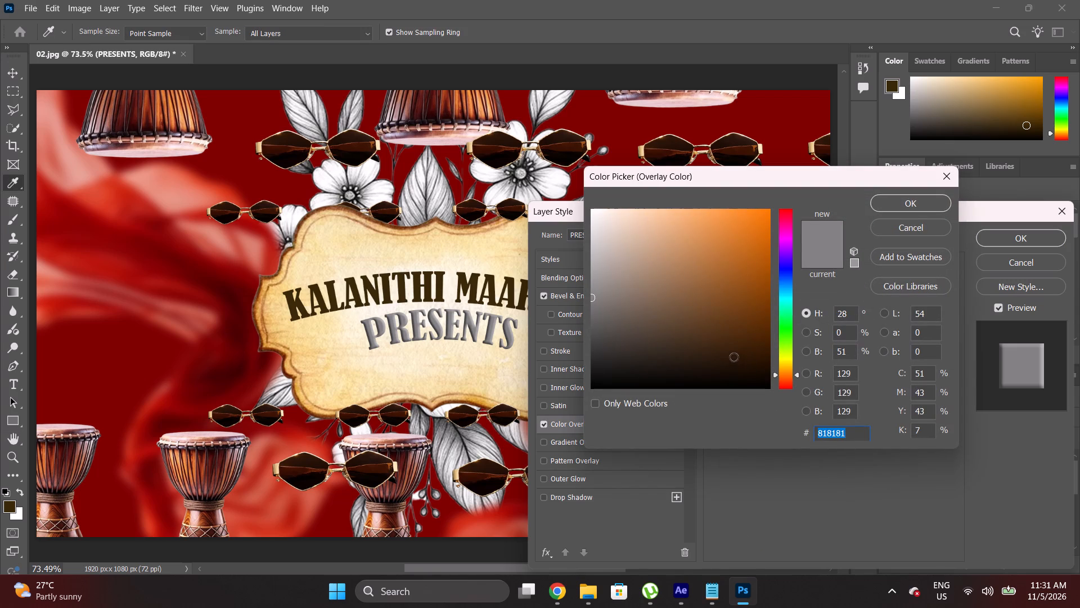
pyautogui.moveTo(733, 357); pyautogui.dragTo(670, 348)
pyautogui.moveTo(697, 336); pyautogui.dragTo(744, 345)
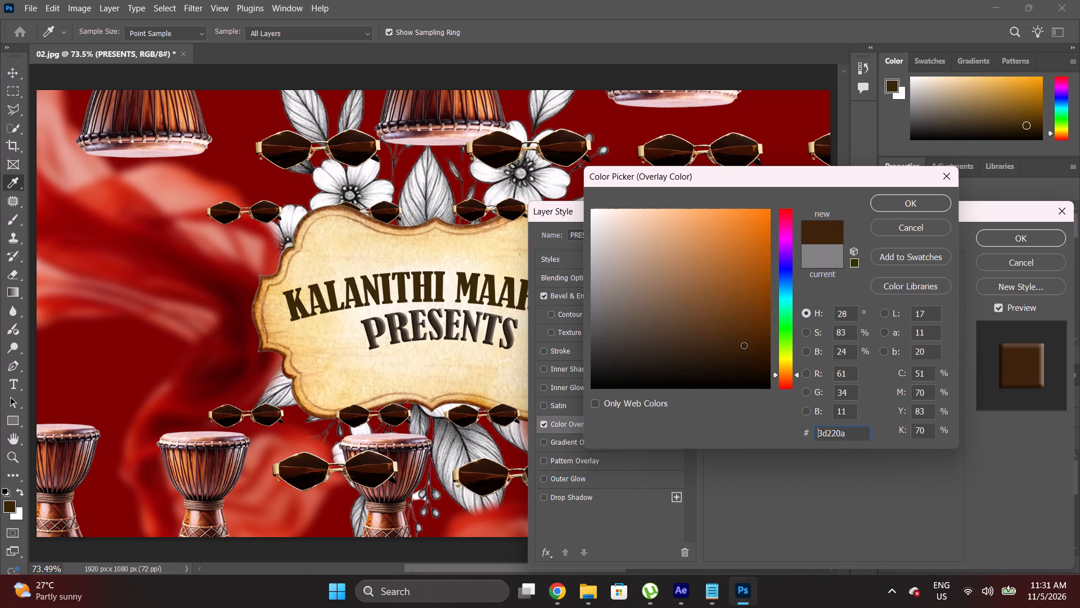
pyautogui.moveTo(744, 345); pyautogui.dragTo(753, 344)
pyautogui.moveTo(759, 336); pyautogui.dragTo(766, 333)
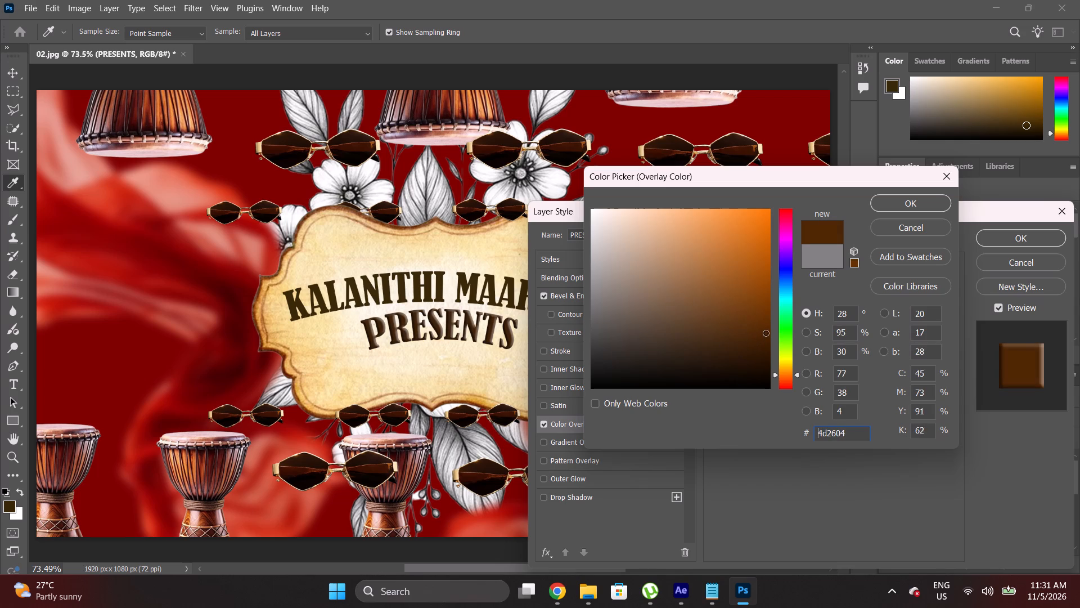
pyautogui.moveTo(766, 333); pyautogui.dragTo(766, 333)
pyautogui.click(915, 204)
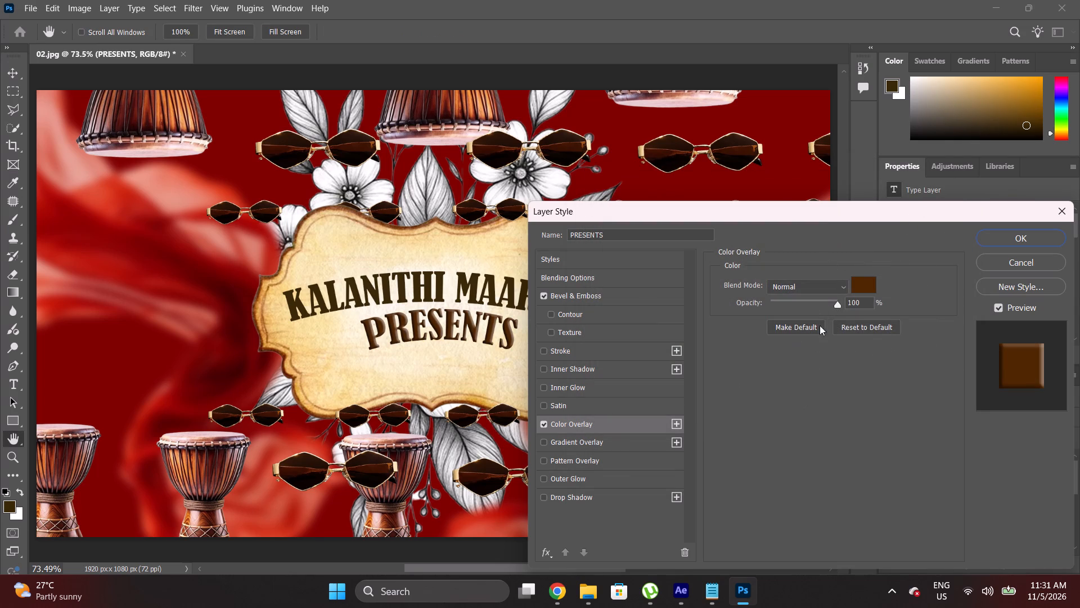
# Copy the overlay's hex code 4f2602, apply the PRESENTS layer style and collapse its effects list.
pyautogui.click(864, 283)
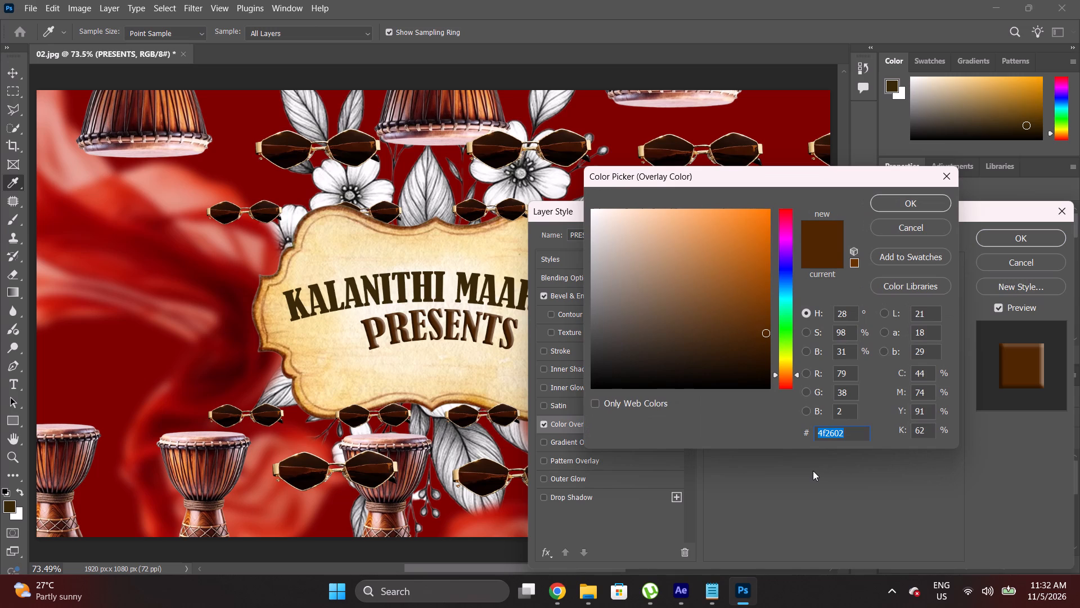
pyautogui.hotkey('ctrl', 'c')
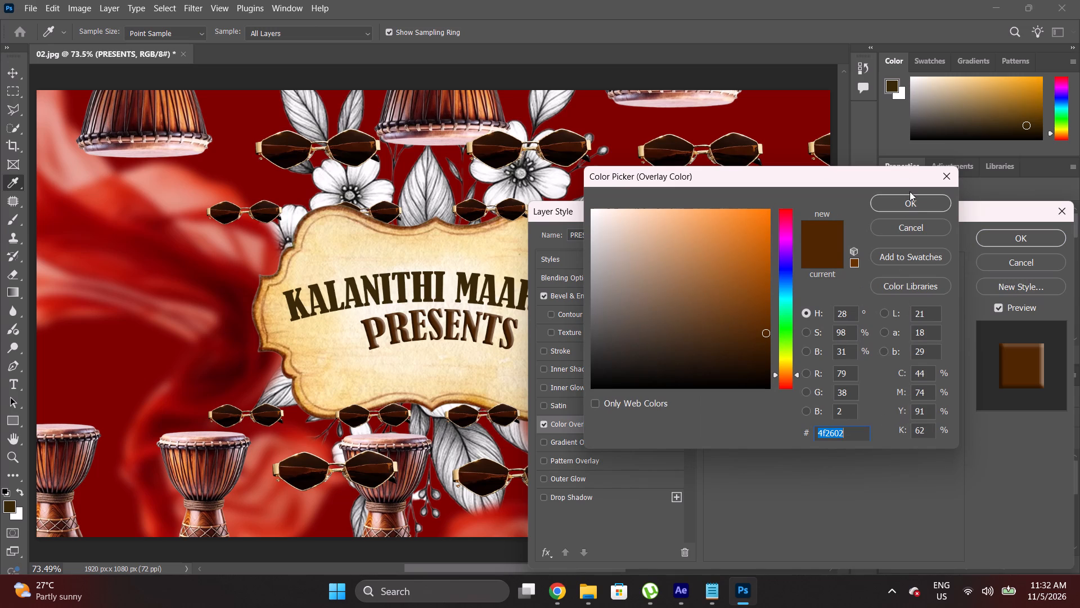
pyautogui.click(912, 202)
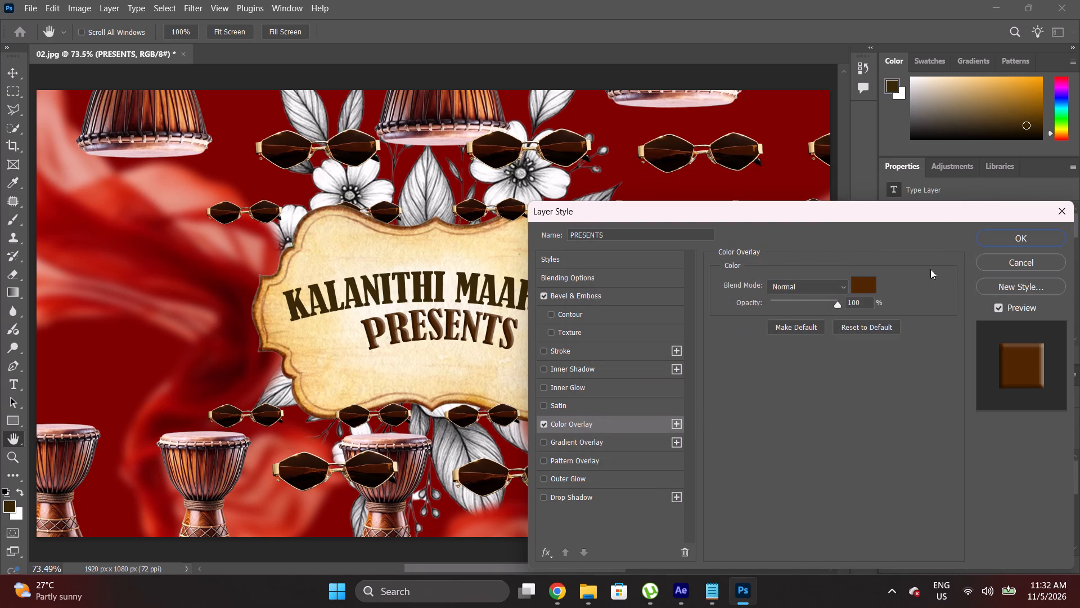
pyautogui.click(998, 240)
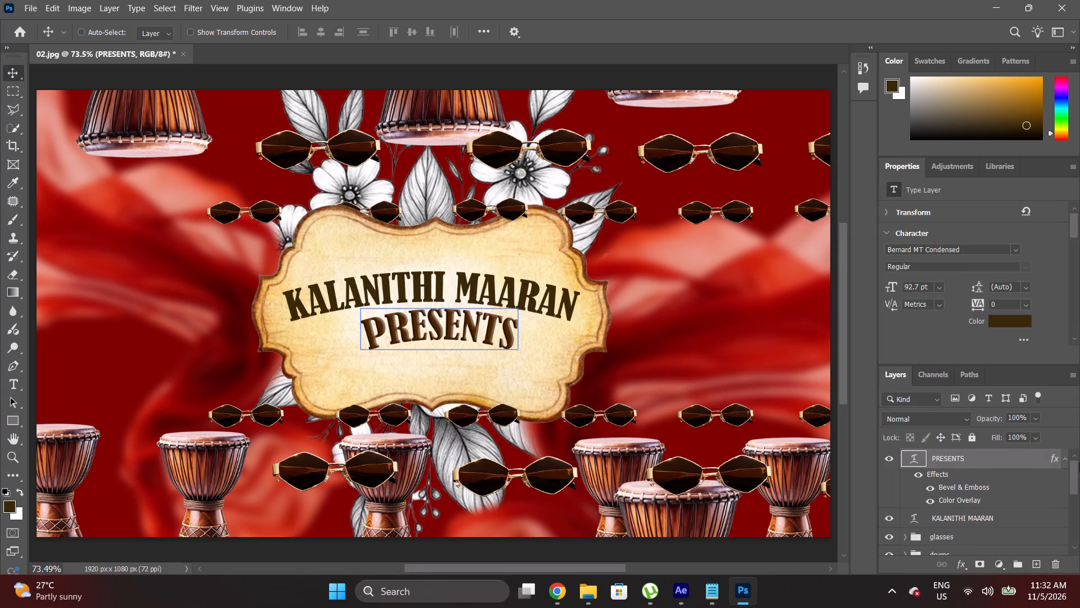
pyautogui.click(1065, 457)
# Give the KALANITHI MAARAN text a Color Overlay in the copied brown 4f2602 plus Bevel & Emboss.
pyautogui.click(1020, 476)
pyautogui.rightClick(1019, 476)
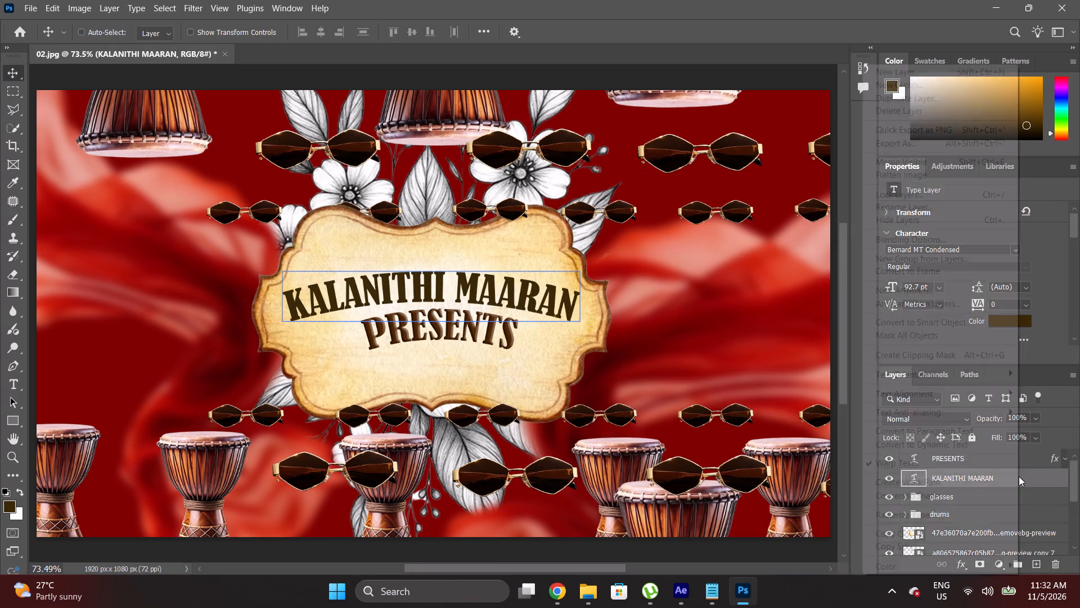
pyautogui.click(898, 243)
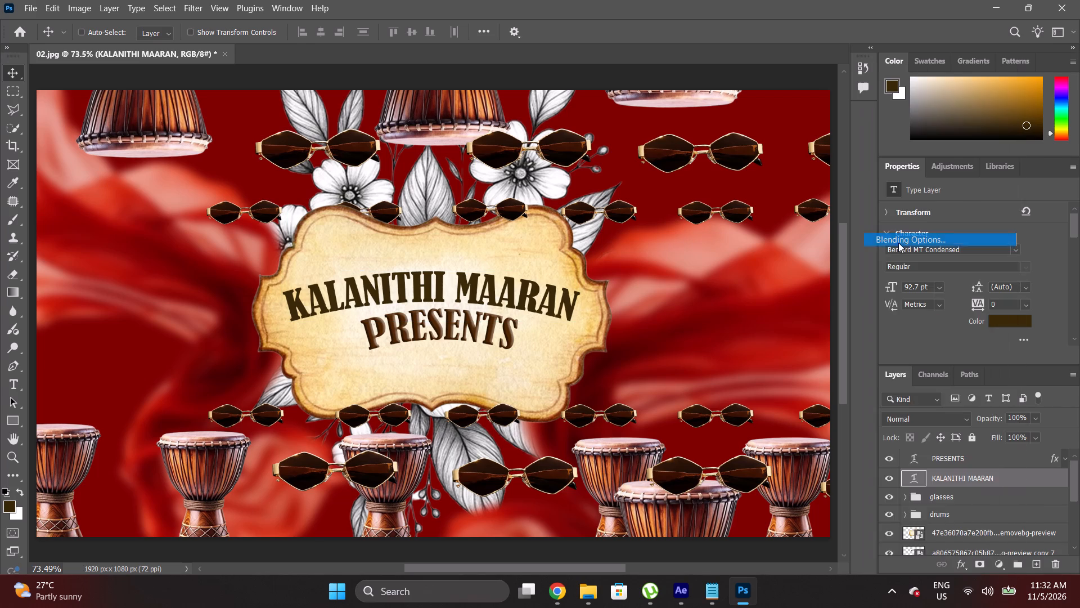
pyautogui.click(582, 427)
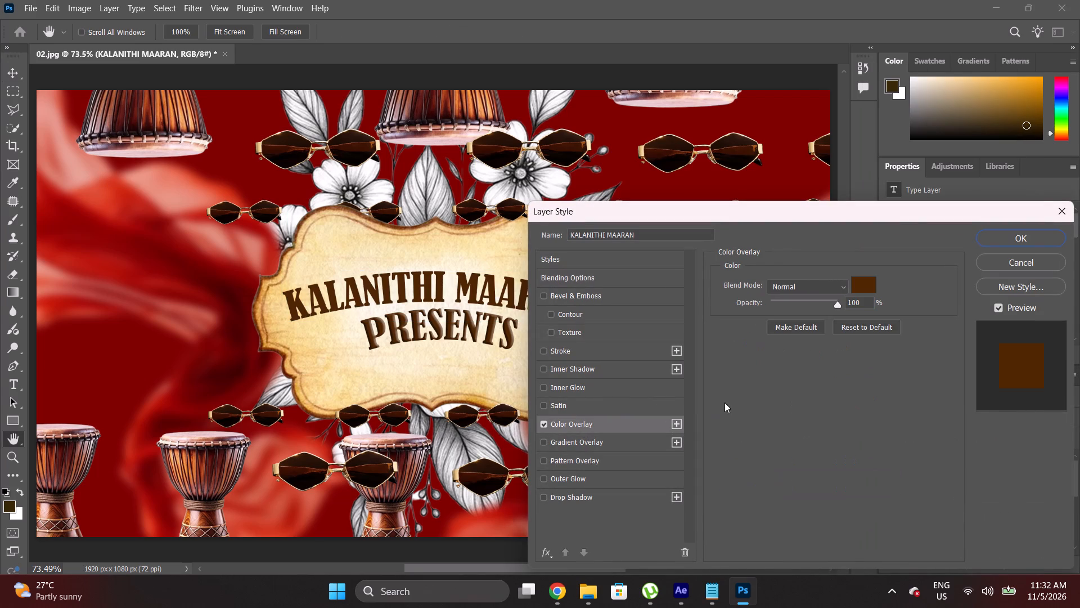
pyautogui.click(546, 294)
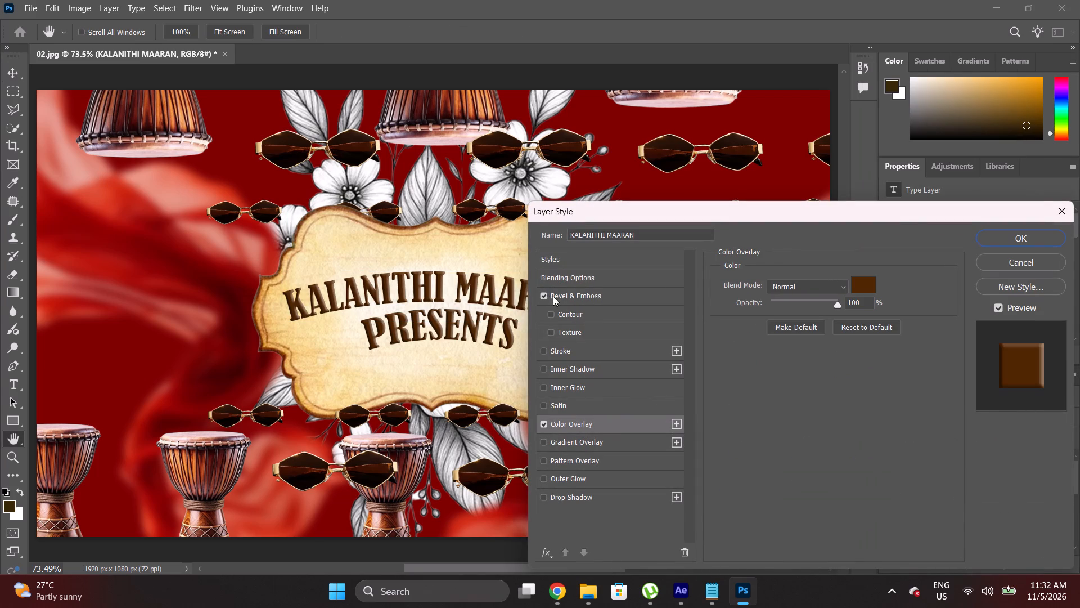
pyautogui.click(862, 284)
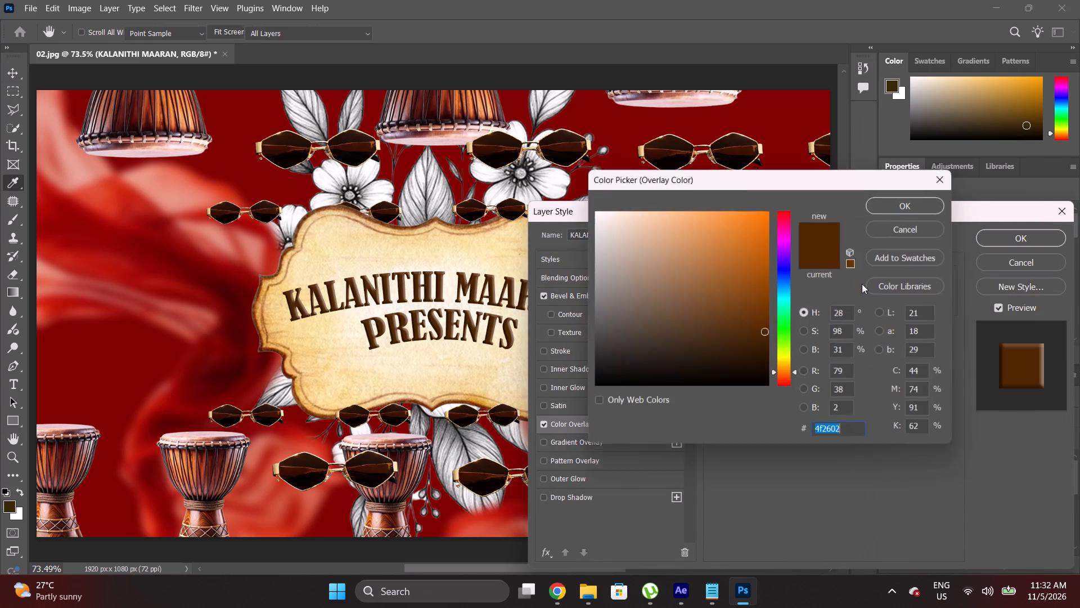
pyautogui.hotkey('ctrl', 'v')
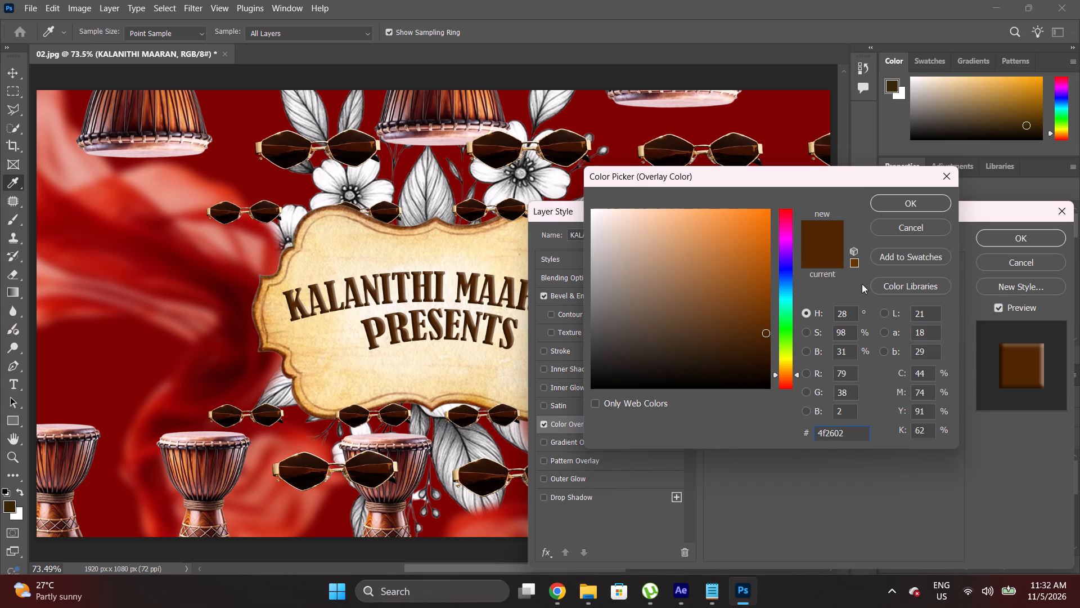
pyautogui.click(919, 205)
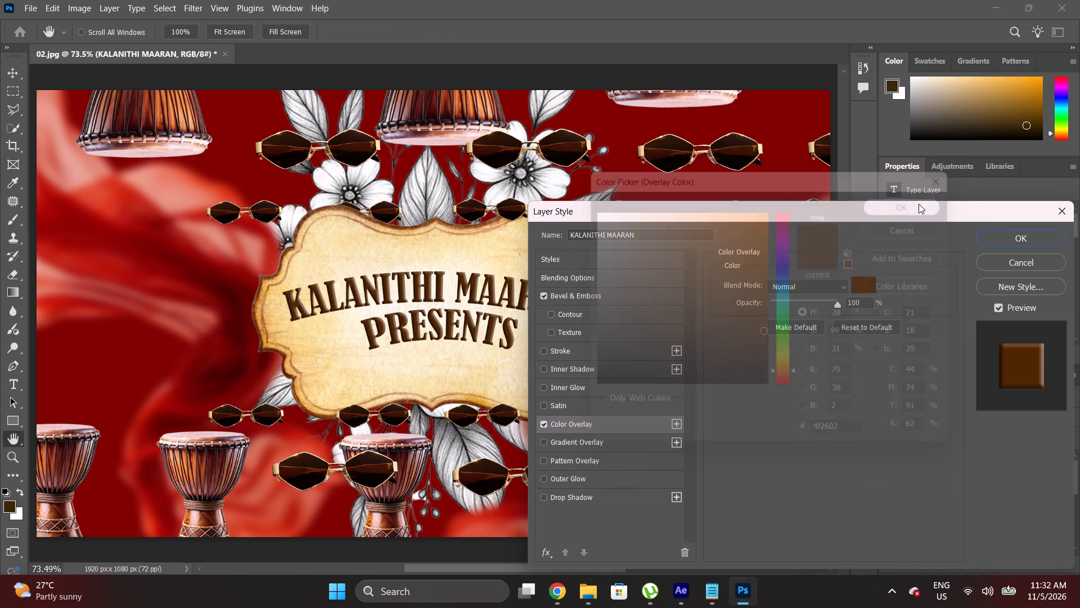
pyautogui.click(1017, 238)
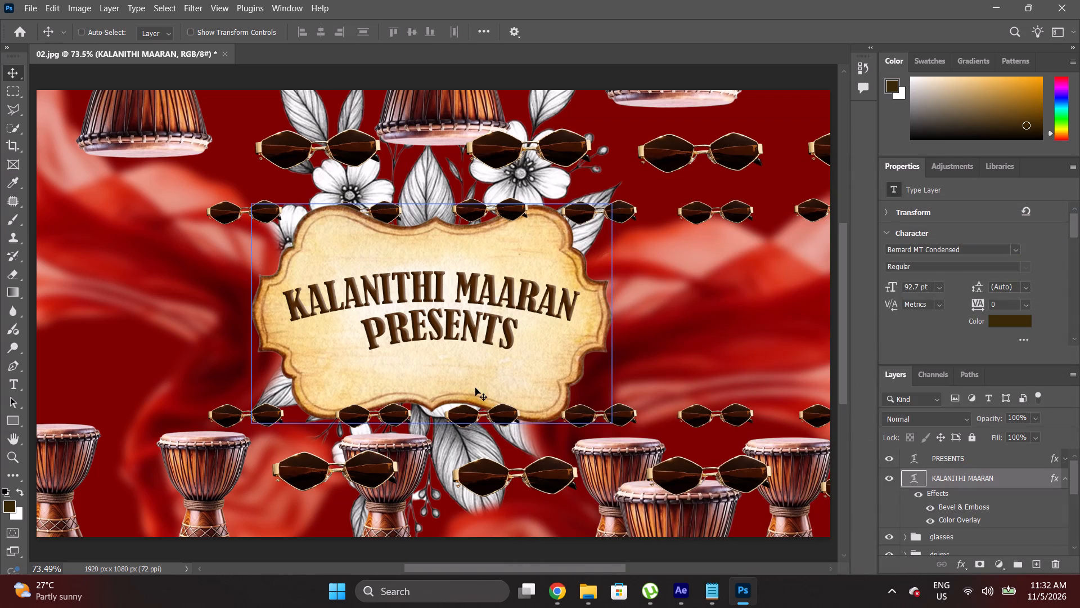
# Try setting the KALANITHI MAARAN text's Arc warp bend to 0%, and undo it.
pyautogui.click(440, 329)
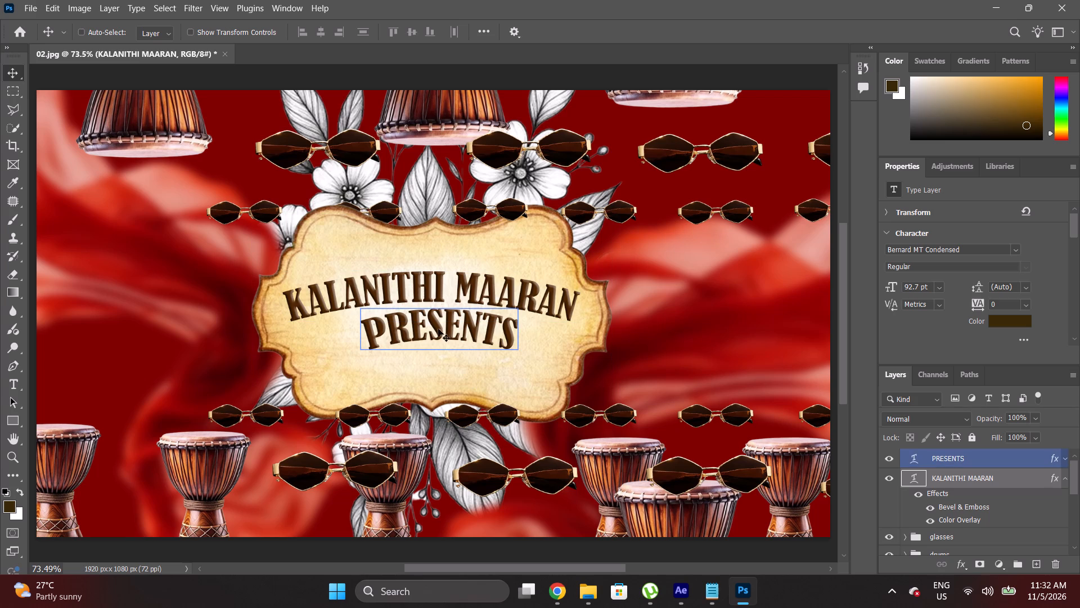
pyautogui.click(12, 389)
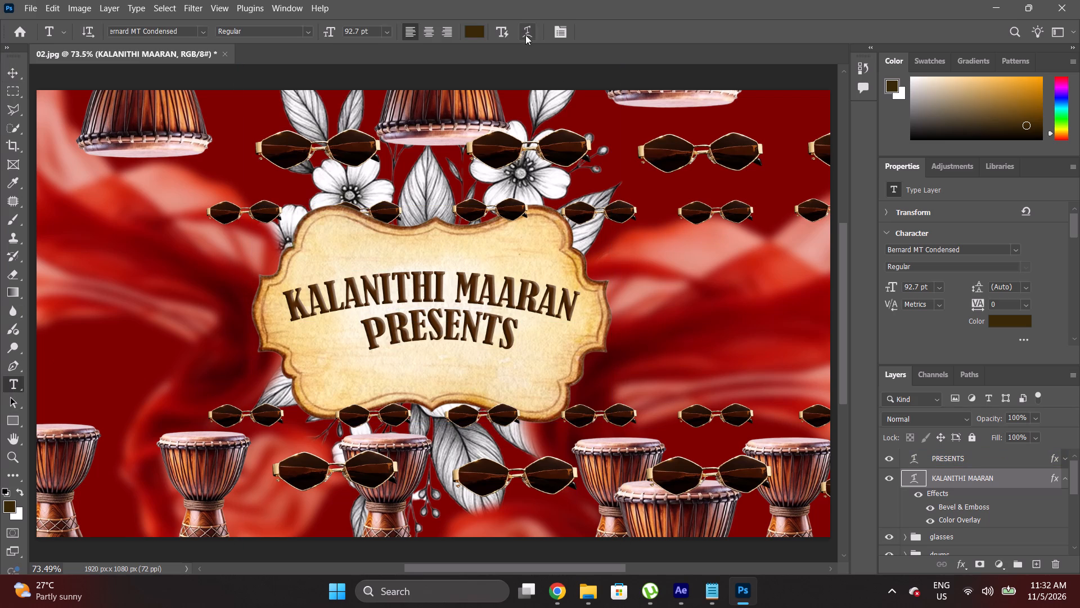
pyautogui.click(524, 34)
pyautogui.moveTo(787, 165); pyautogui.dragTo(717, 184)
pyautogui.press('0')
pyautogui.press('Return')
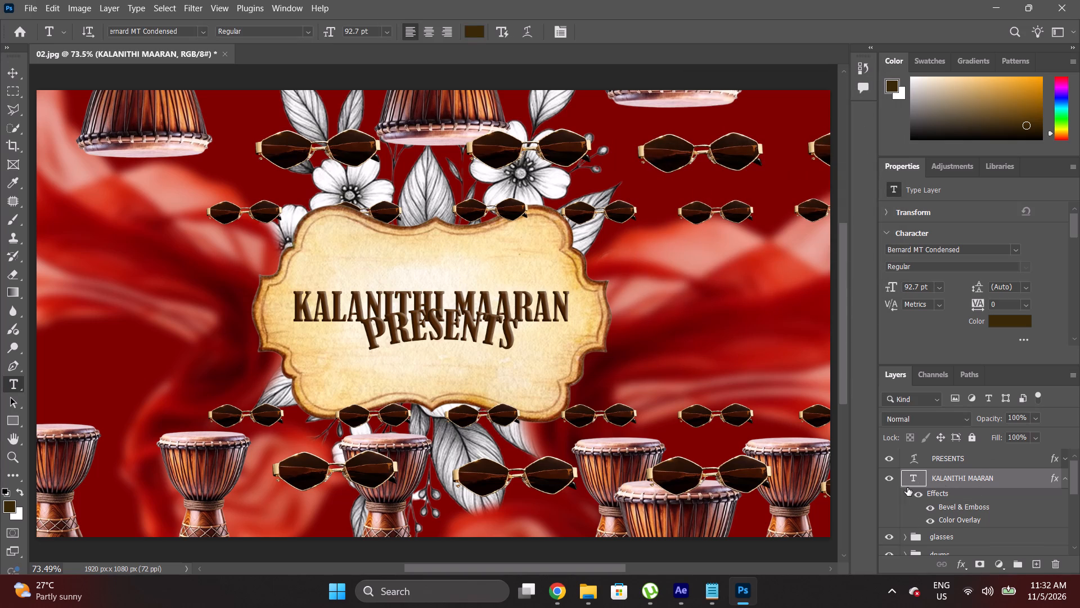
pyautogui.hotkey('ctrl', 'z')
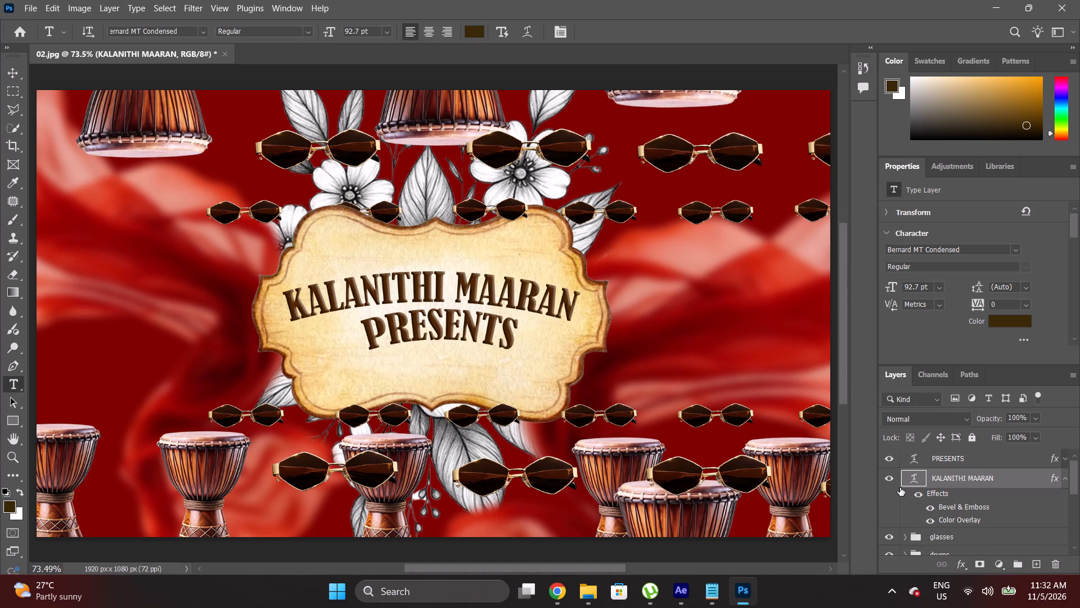
# Straighten the PRESENTS text by setting its Arc warp bend to 0%.
pyautogui.click(959, 457)
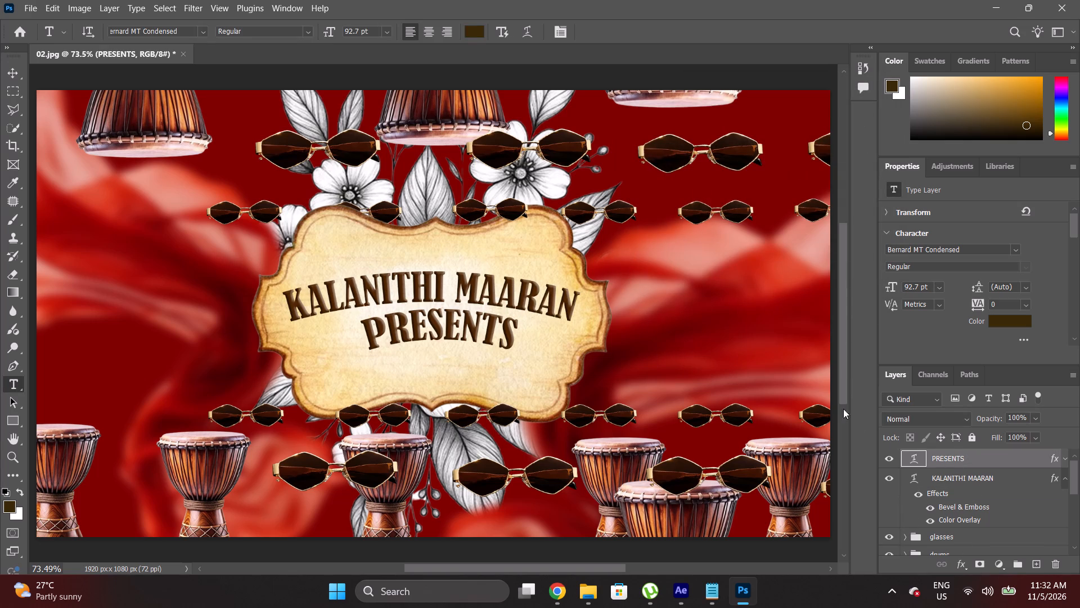
pyautogui.click(525, 36)
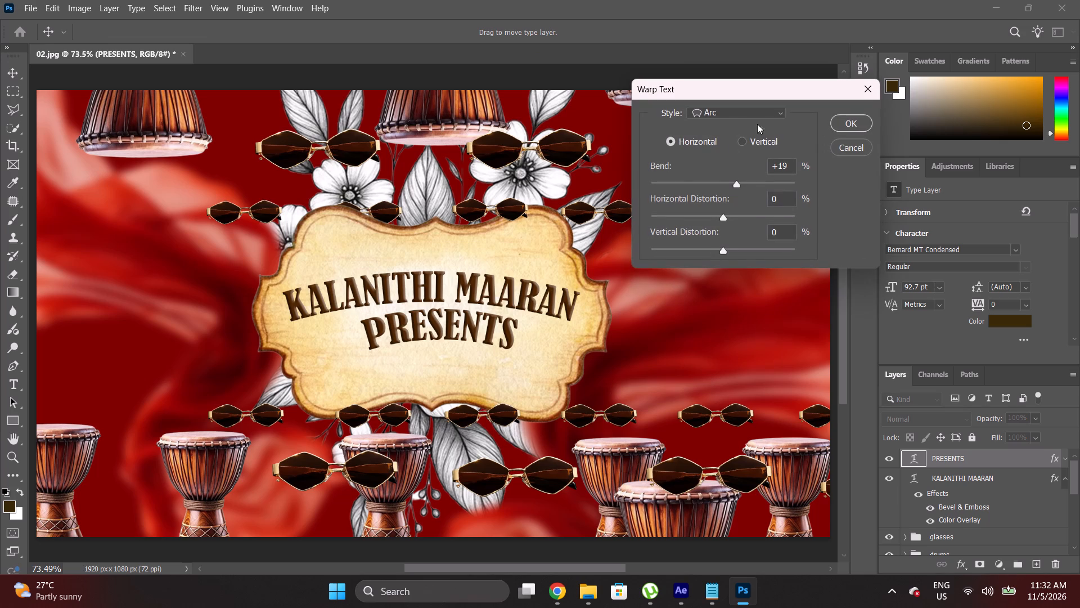
pyautogui.moveTo(791, 169); pyautogui.dragTo(682, 186)
pyautogui.press('0')
pyautogui.press('Return')
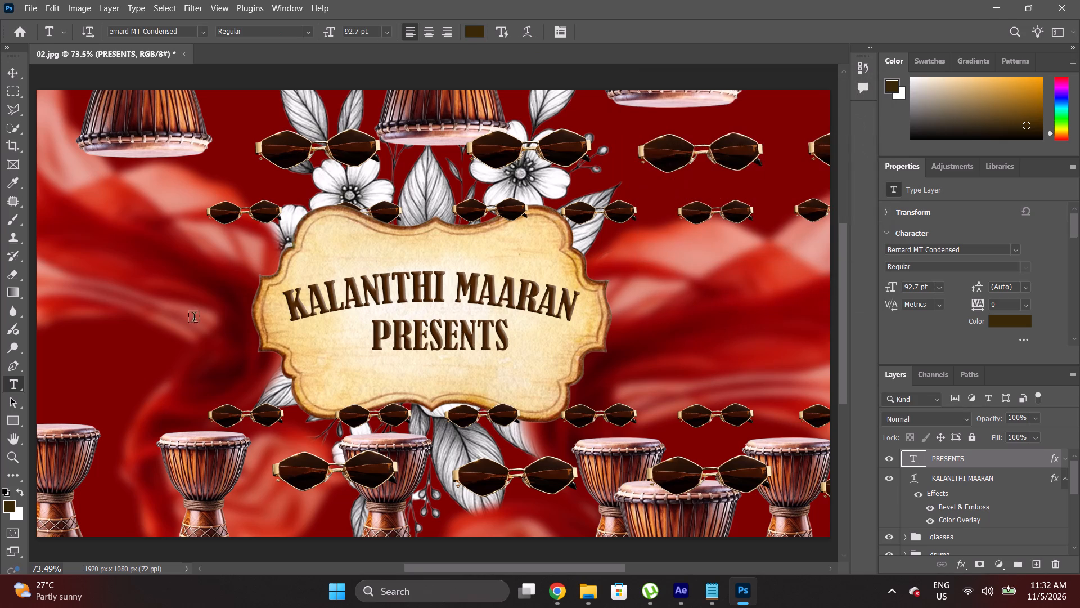
# Move the PRESENTS text up about 13 px toward the name line and collapse the KALANITHI MAARAN effects list.
pyautogui.press('v')
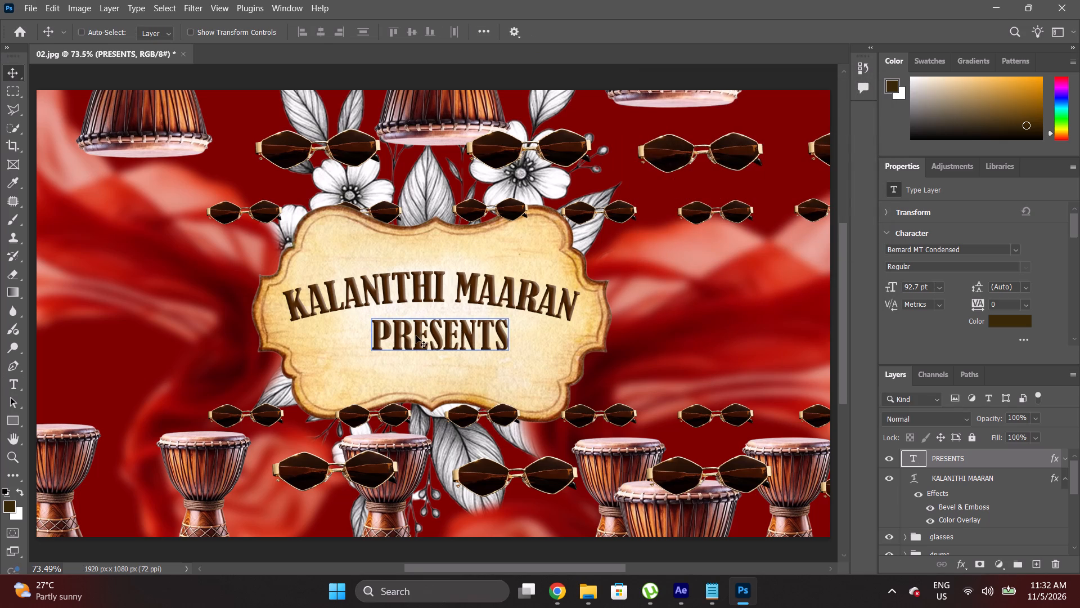
pyautogui.moveTo(416, 336); pyautogui.dragTo(415, 329)
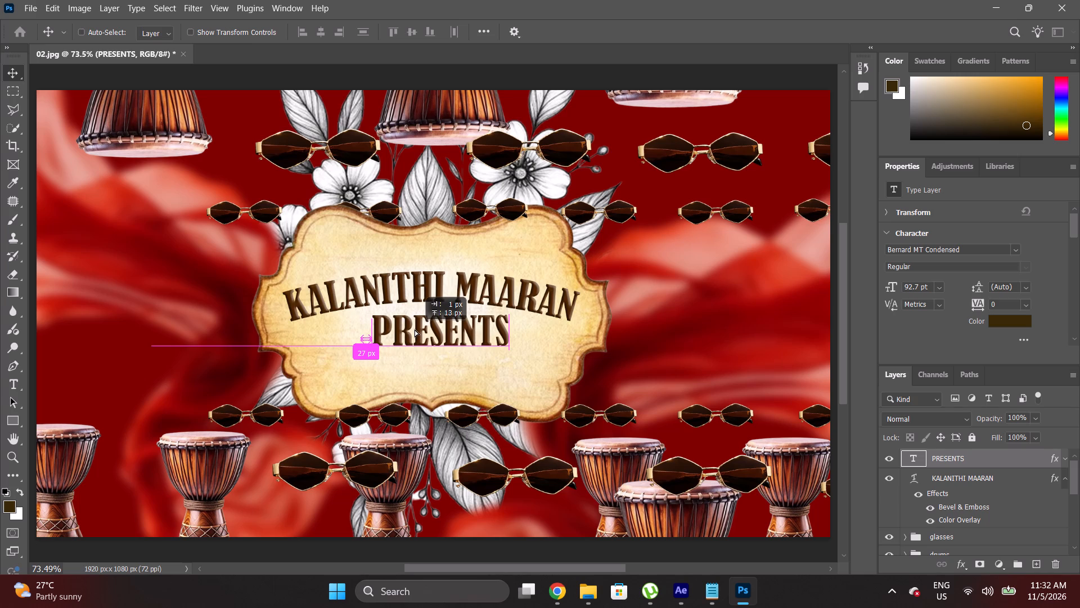
pyautogui.moveTo(415, 329); pyautogui.dragTo(415, 329)
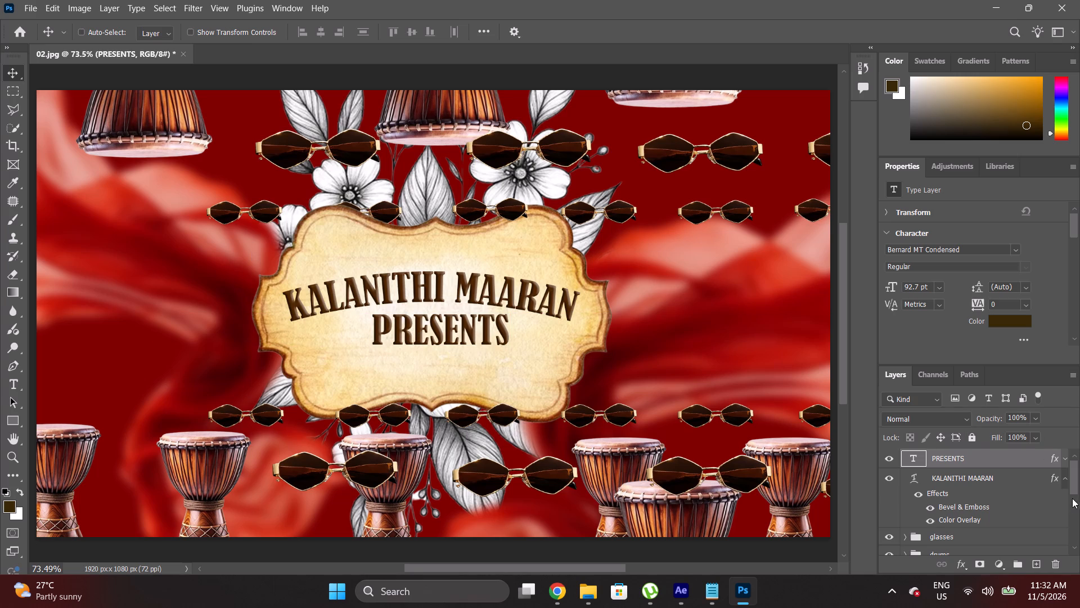
pyautogui.click(1065, 475)
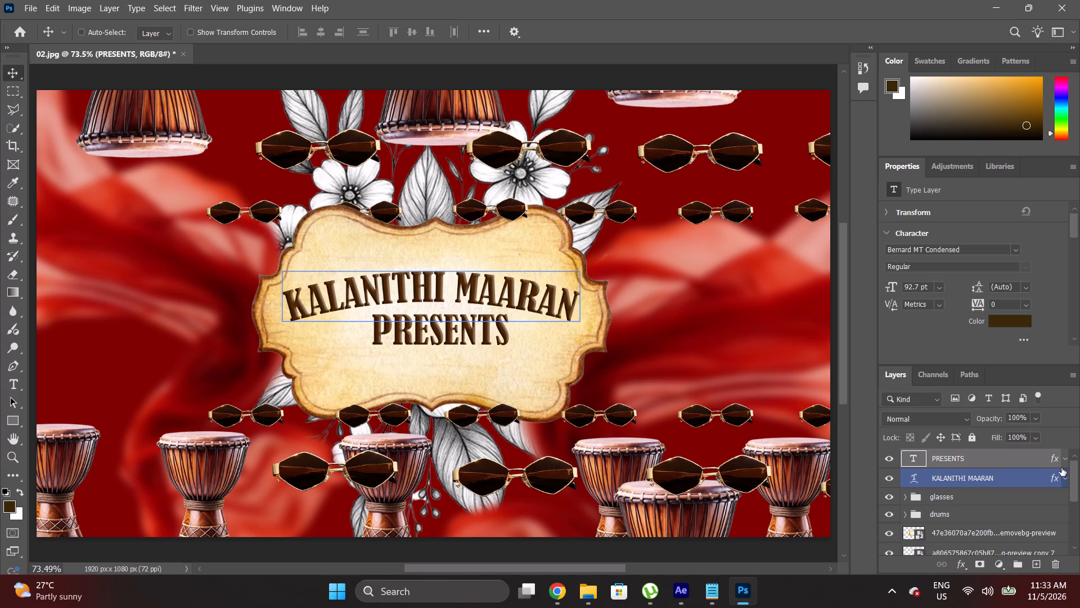
# Switch to Chrome, search Pinterest for "STICKS TO BEAT DRUMS" and browse the images.
pyautogui.click(564, 599)
pyautogui.click(102, 13)
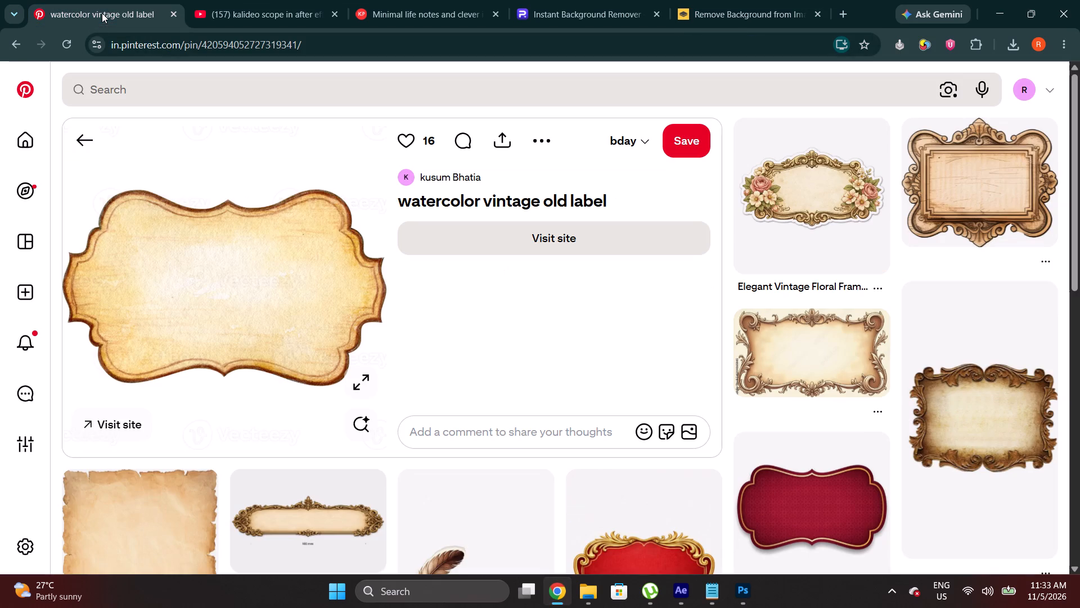
pyautogui.click(224, 93)
pyautogui.write('STICKS TO BEAT DRUMS')
pyautogui.press('Return')
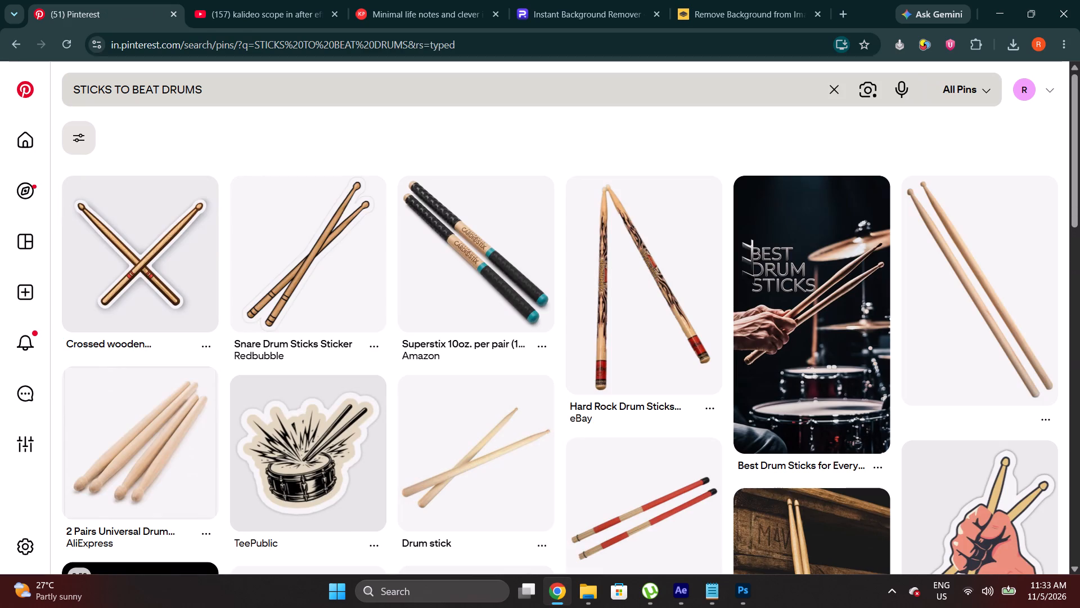
pyautogui.scroll(-3, 233, 82)
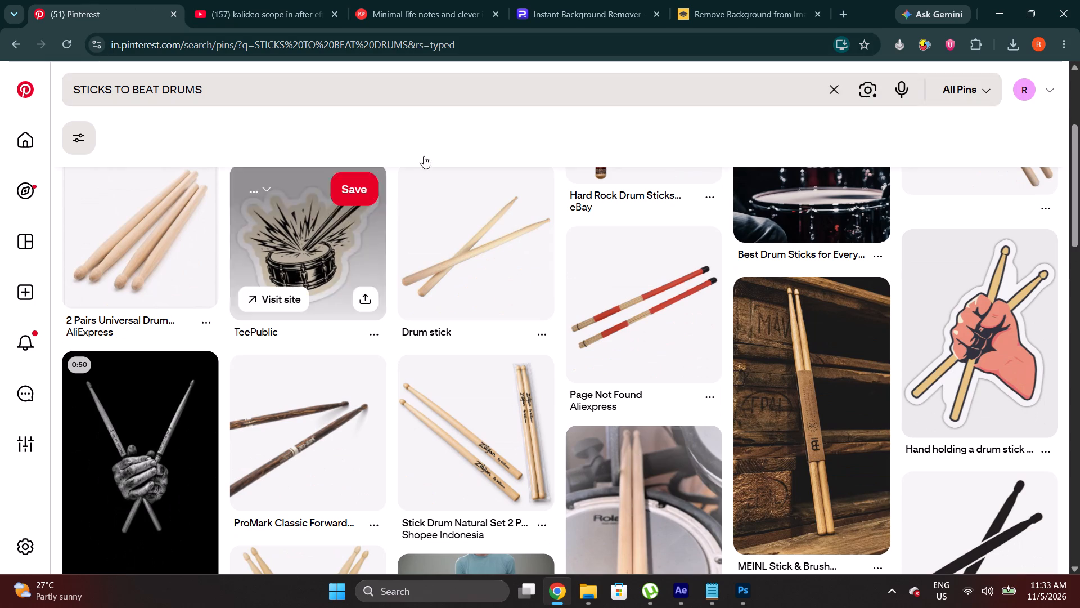
# Refine the Pinterest search to "STICKS TO BEAT DRUMS SINGLE".
pyautogui.click(259, 85)
pyautogui.press('space')
pyautogui.write('SINGLE')
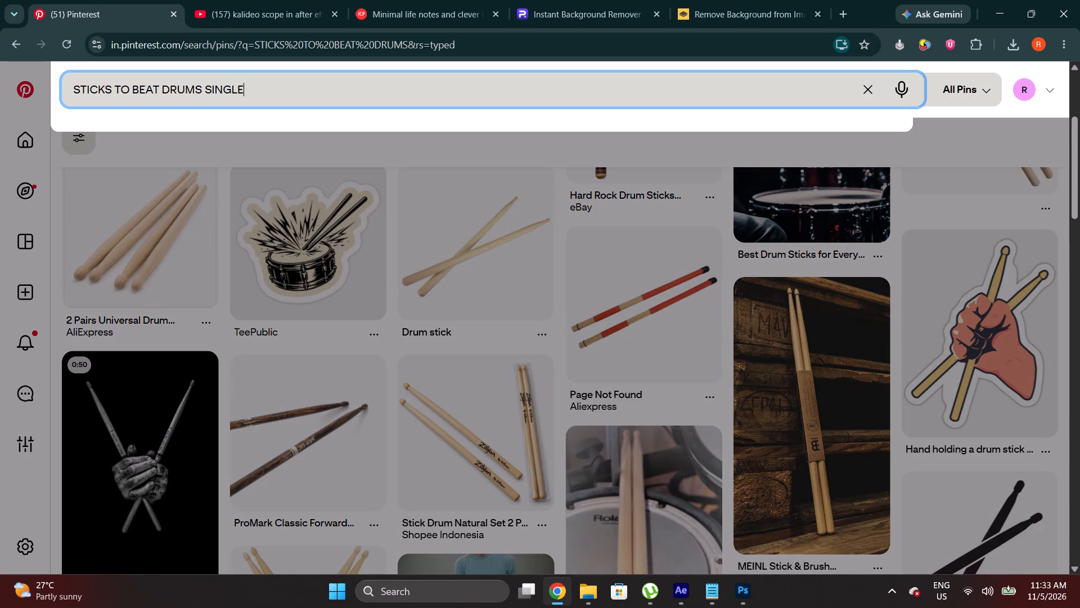
pyautogui.press('Return')
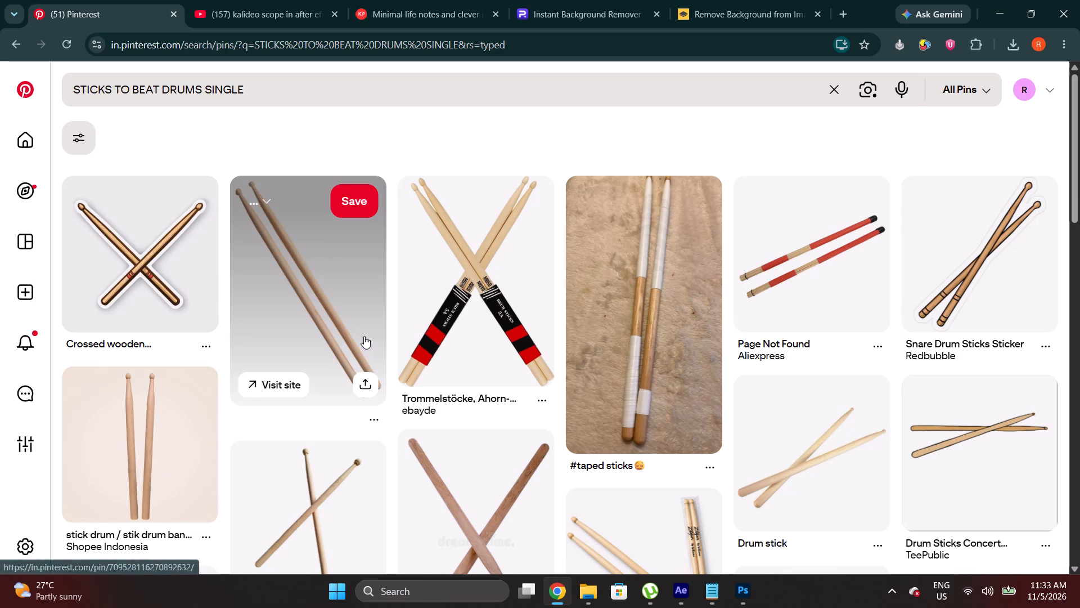
# Browse the single-drumstick results and related pins, and open the "Drum Stick" pin showing one plain wooden stick.
pyautogui.scroll(-1, 364, 336)
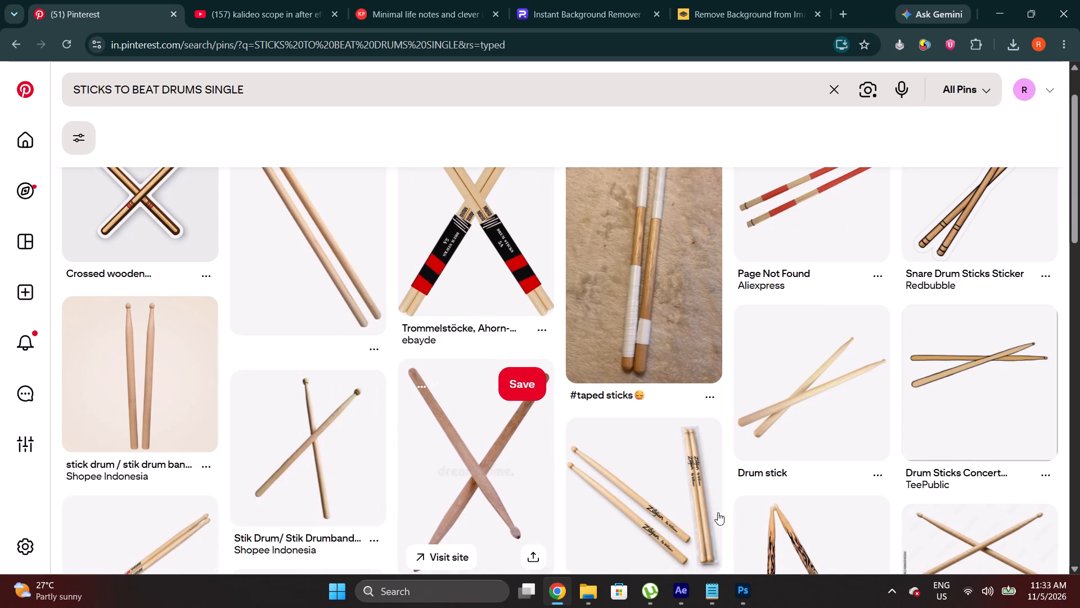
pyautogui.scroll(-5, 722, 507)
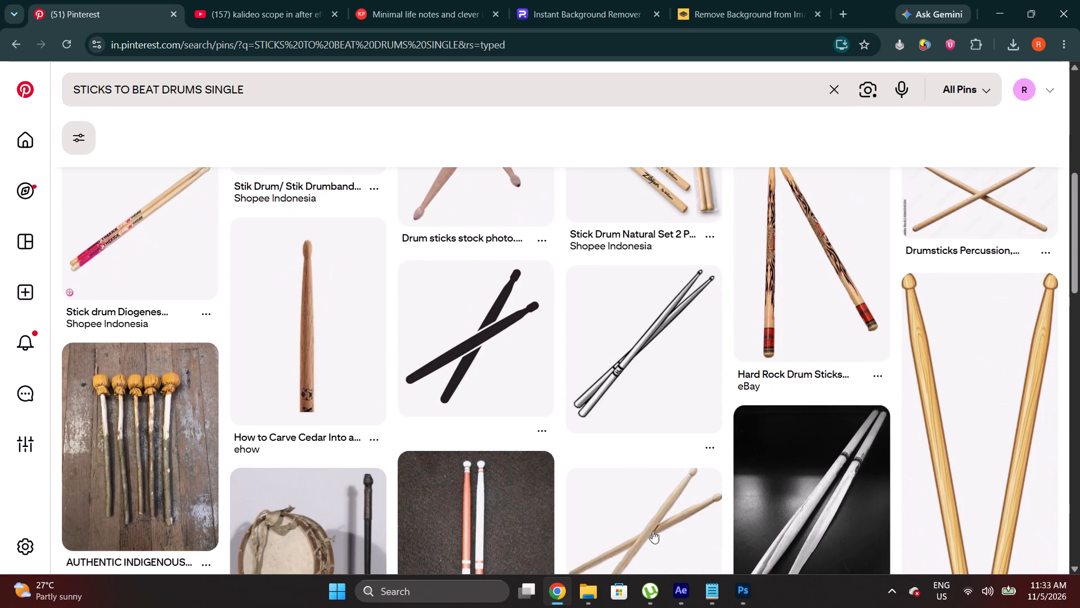
pyautogui.click(308, 357)
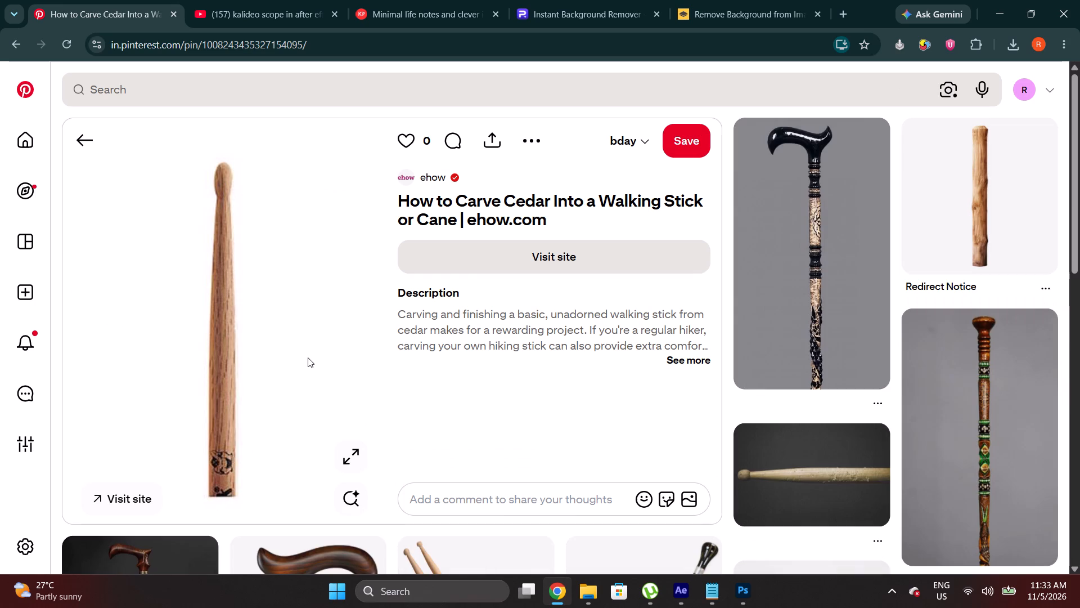
pyautogui.scroll(-3, 908, 412)
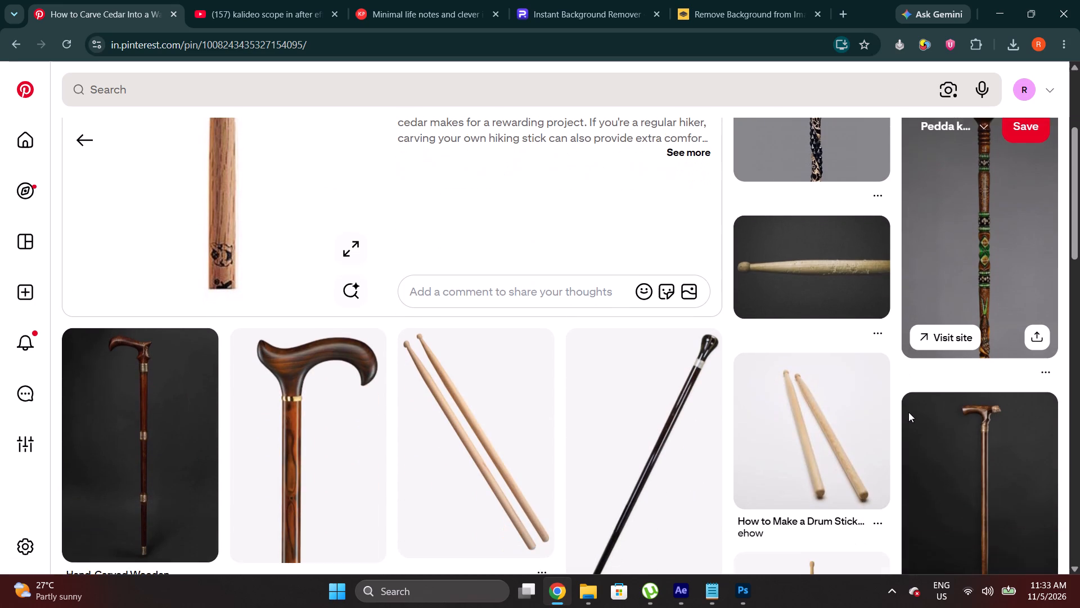
pyautogui.scroll(-4, 897, 412)
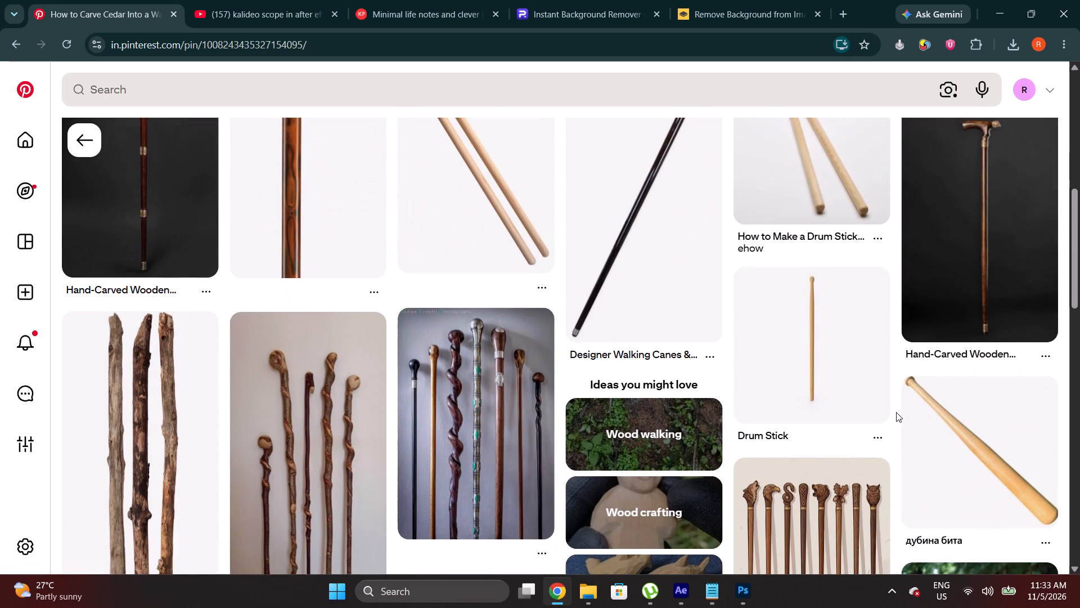
pyautogui.click(804, 373)
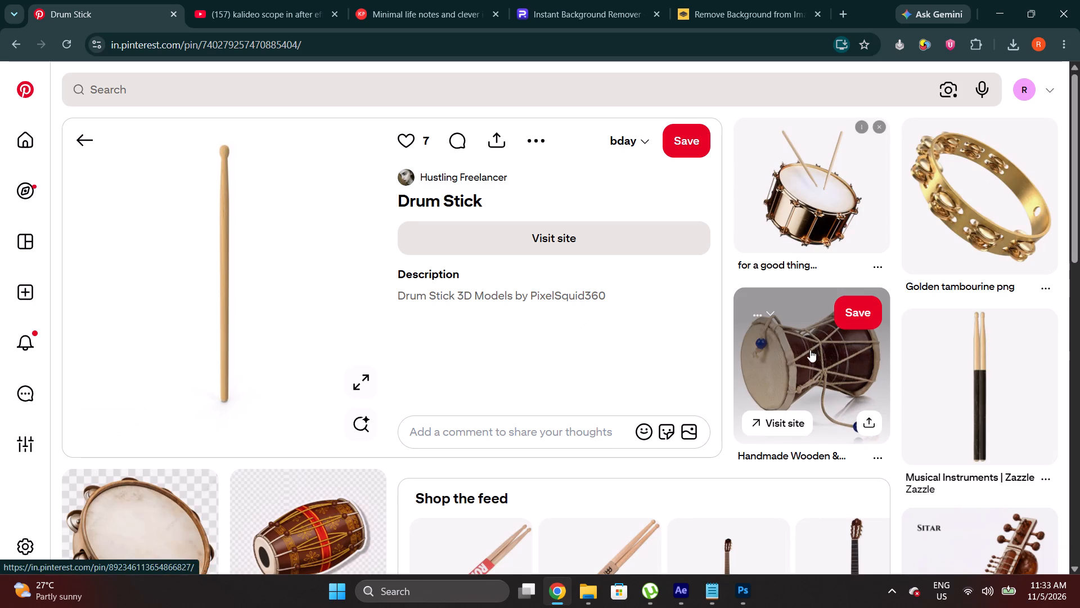
# Look through the pins related to the "Drum Stick" pin for other suitable stick images.
pyautogui.scroll(-12, 810, 350)
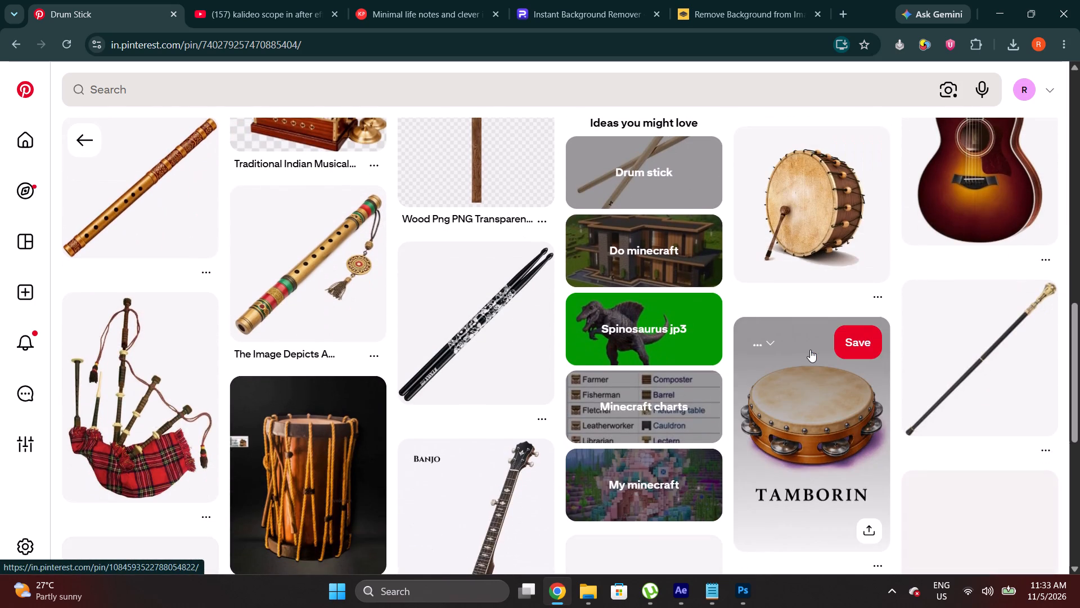
pyautogui.scroll(10, 810, 350)
pyautogui.scroll(-1, 809, 349)
pyautogui.scroll(8, 809, 349)
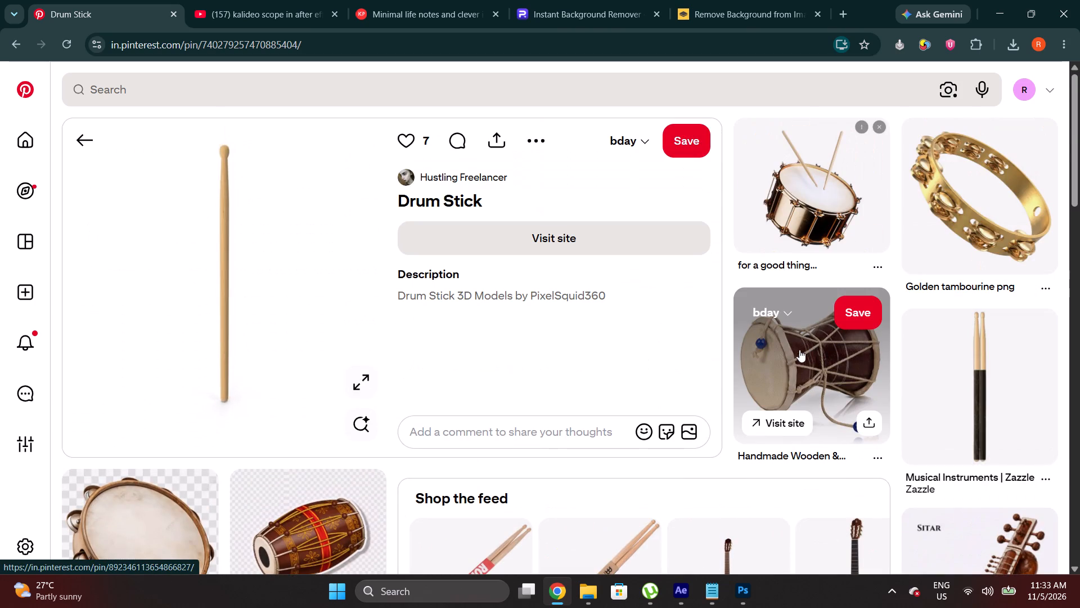
# Remove the drumstick image's background in remove.bg and save the free 500 x 500 preview.
pyautogui.moveTo(229, 312); pyautogui.dragTo(721, 46)
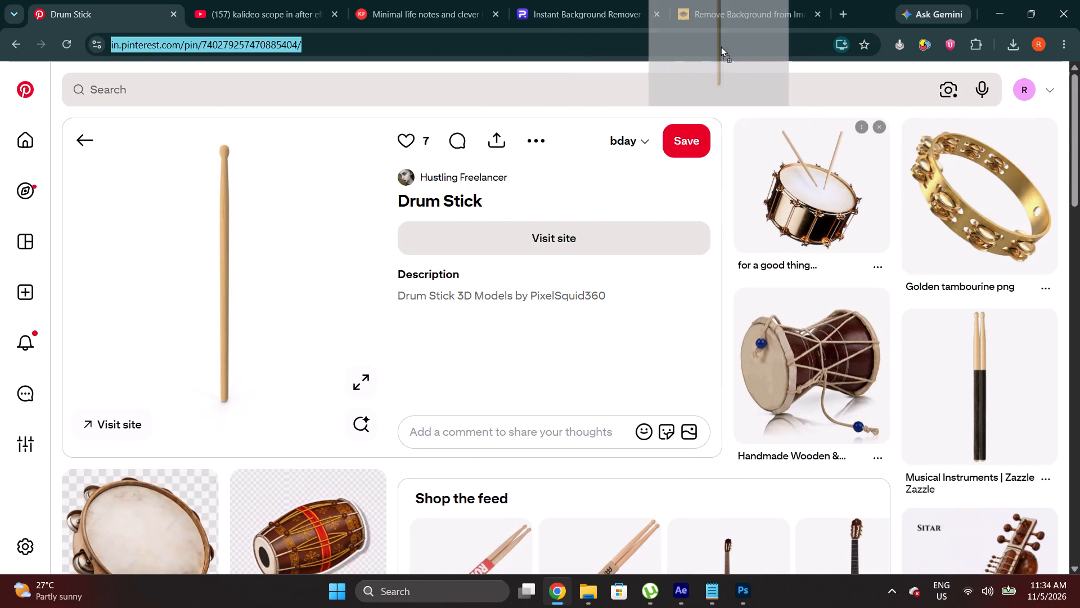
pyautogui.moveTo(721, 46); pyautogui.dragTo(731, 20)
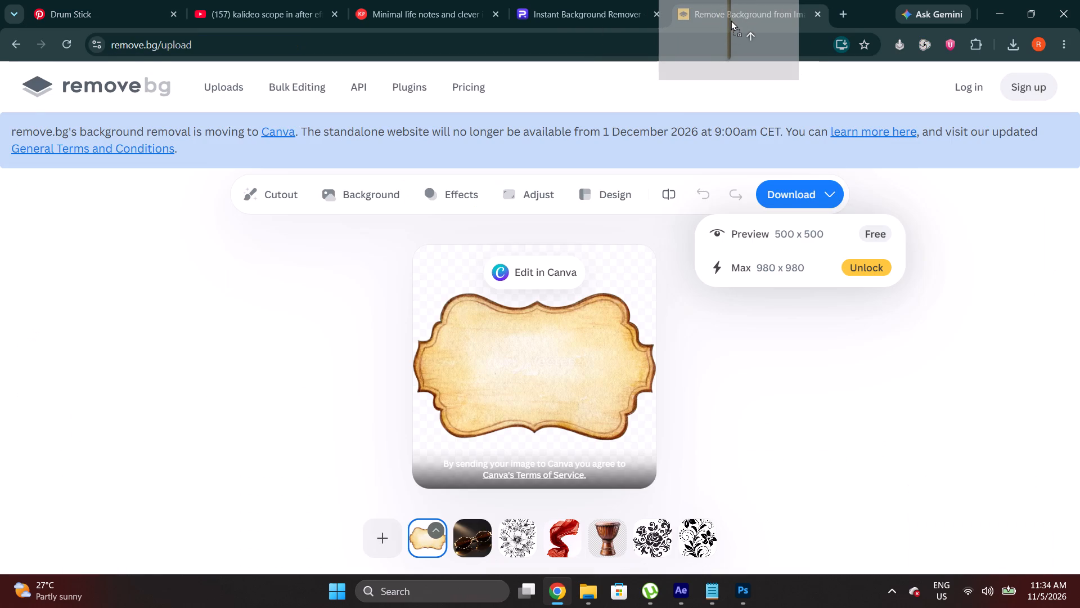
pyautogui.moveTo(731, 20); pyautogui.dragTo(424, 336)
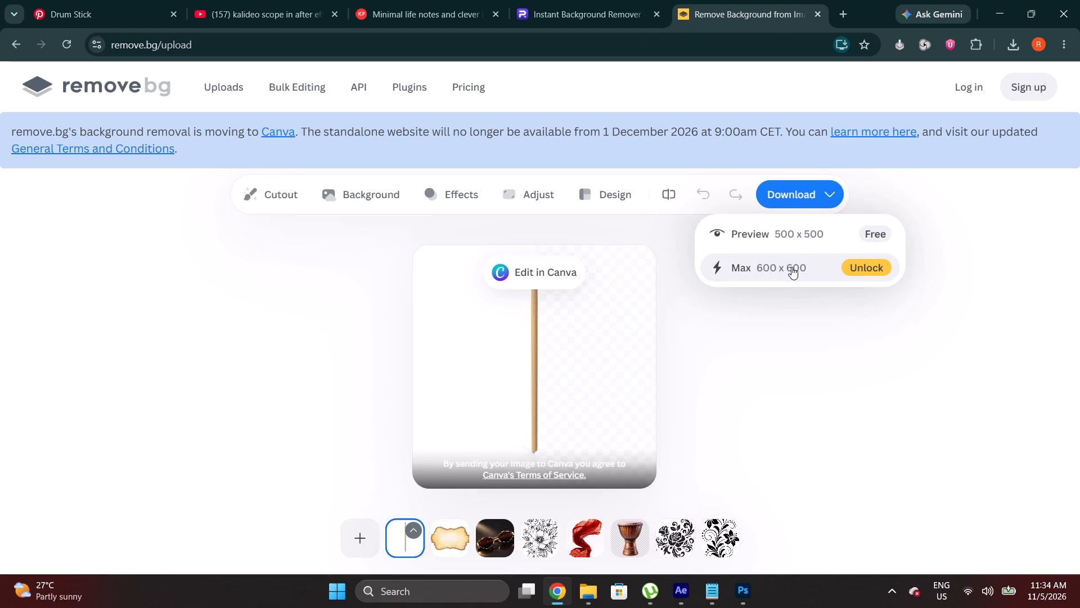
pyautogui.click(801, 238)
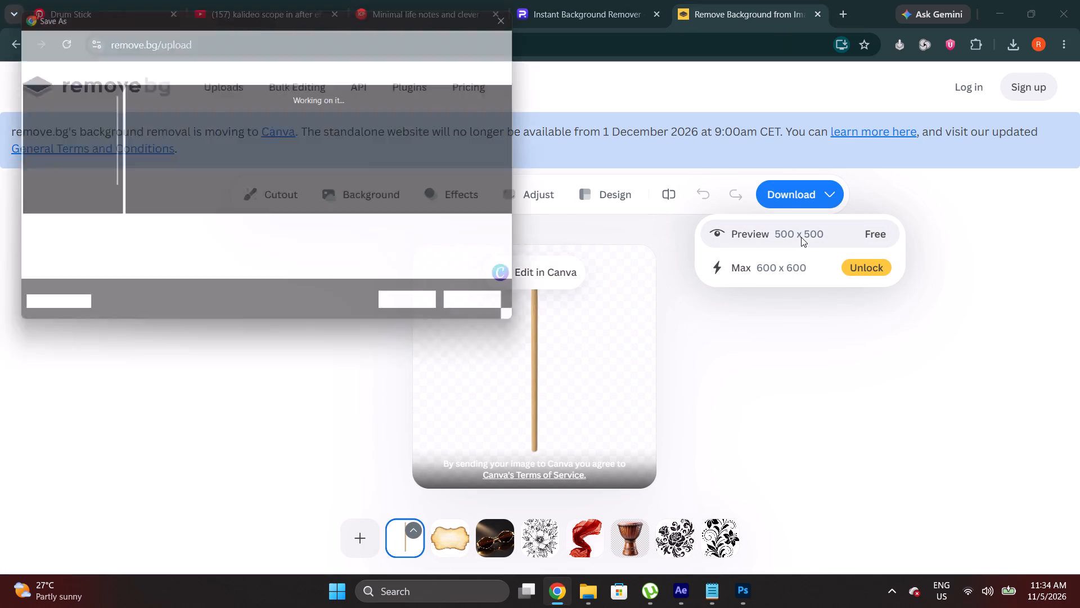
pyautogui.click(436, 315)
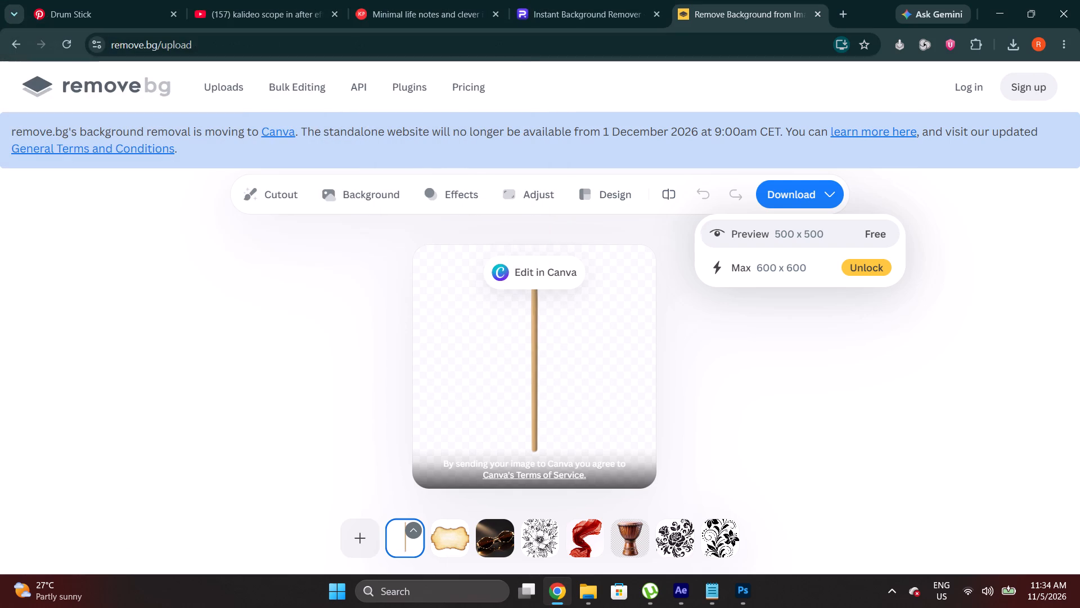
# Switch to Photoshop and place the saved drumstick cutout from the pngs folder as an embedded image.
pyautogui.click(1000, 11)
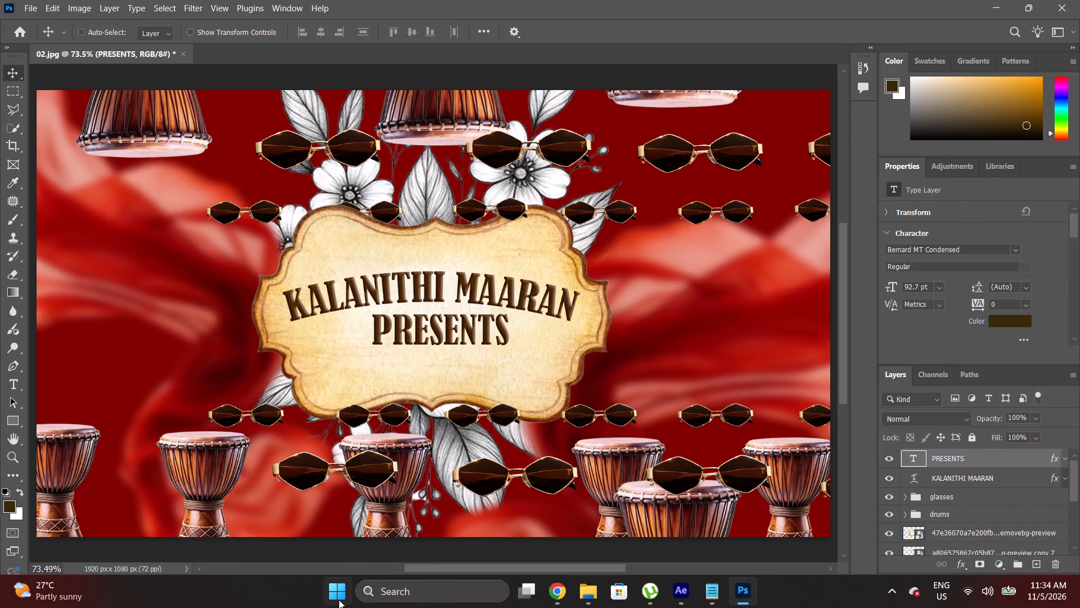
pyautogui.hotkey('ctrl', 'a')
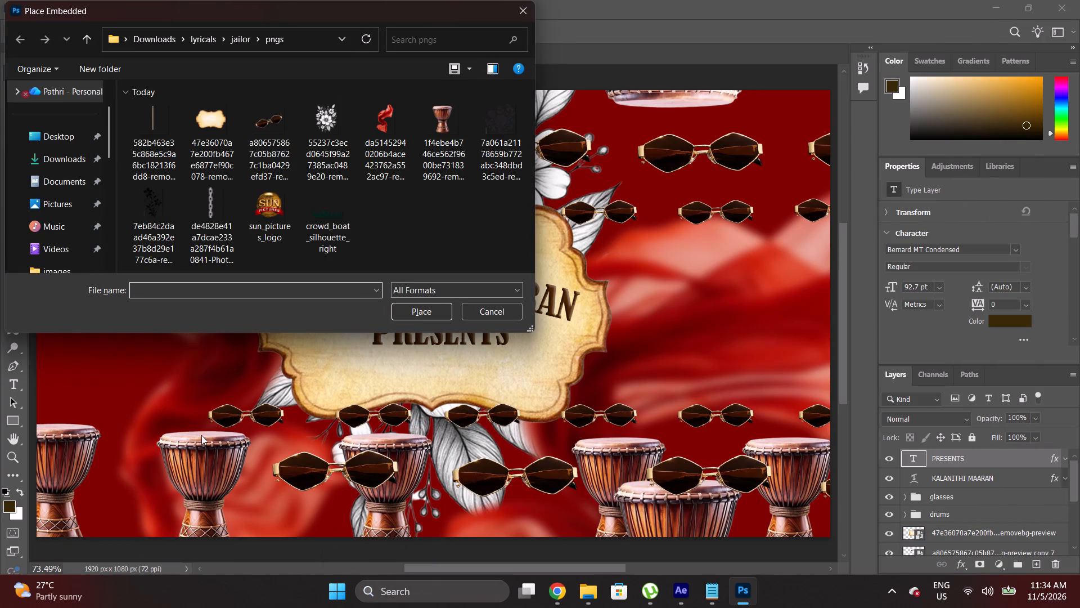
pyautogui.click(156, 115)
pyautogui.click(419, 310)
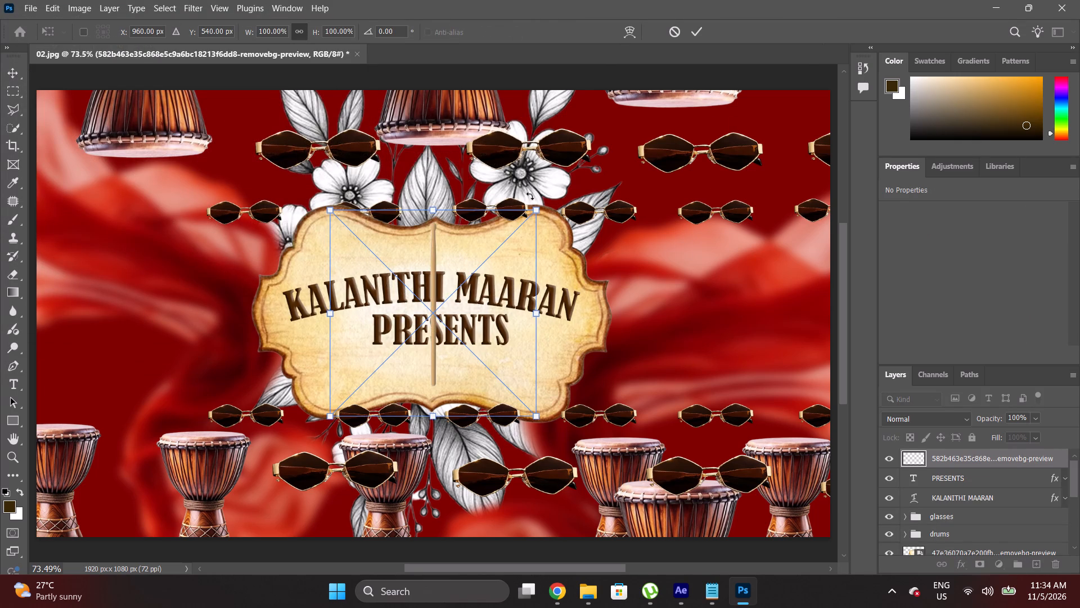
# Rotate the placed drumstick to about 120°, scale it to about 48% and position it above the leftmost bottom drum, partly off the canvas.
pyautogui.moveTo(544, 196); pyautogui.dragTo(532, 481)
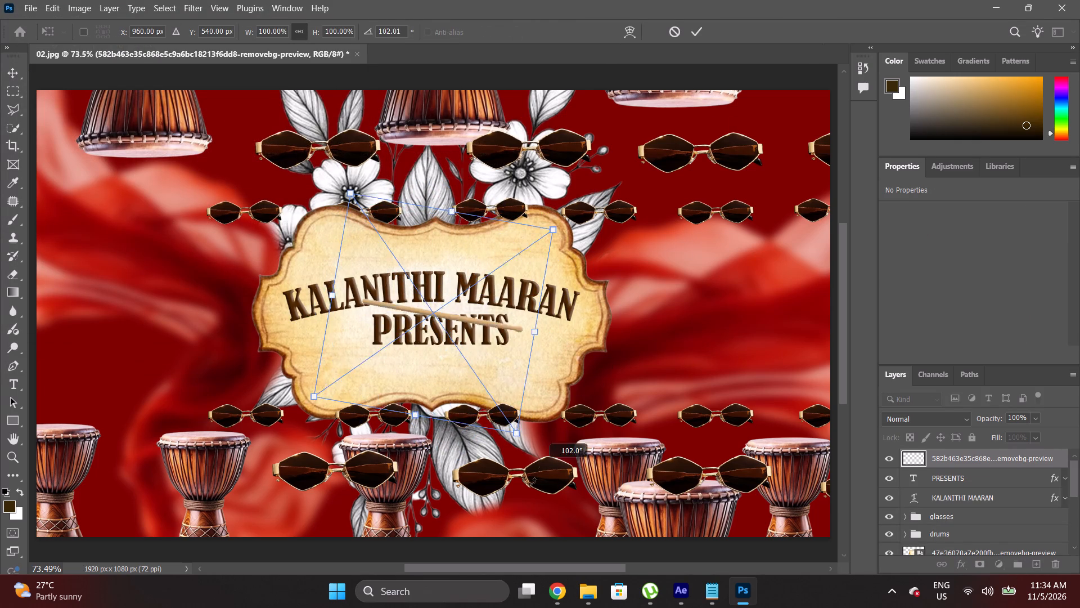
pyautogui.moveTo(532, 481); pyautogui.dragTo(494, 517)
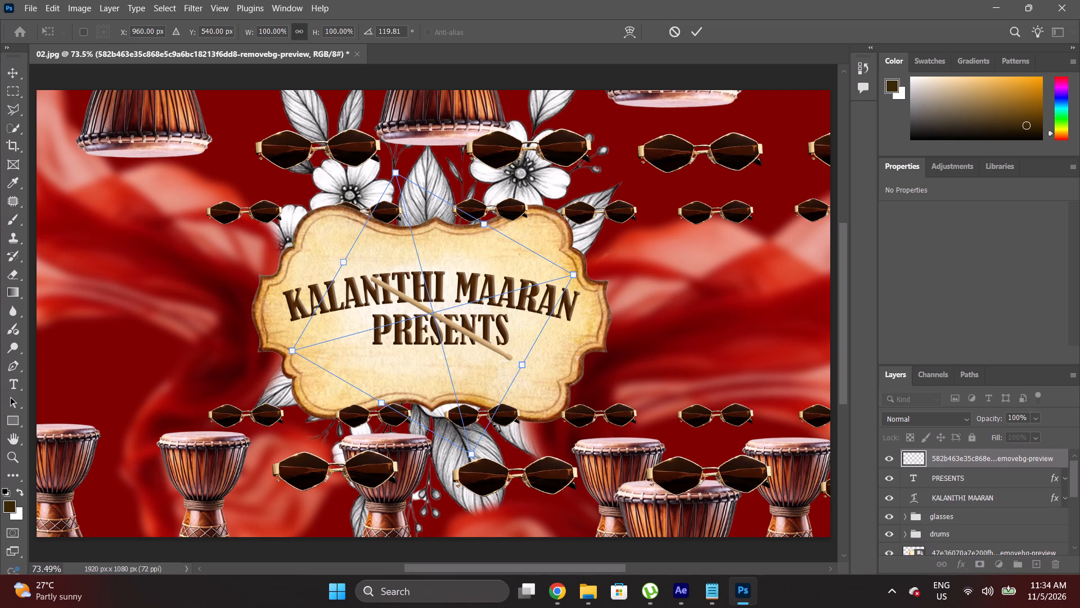
pyautogui.moveTo(452, 342); pyautogui.dragTo(414, 350)
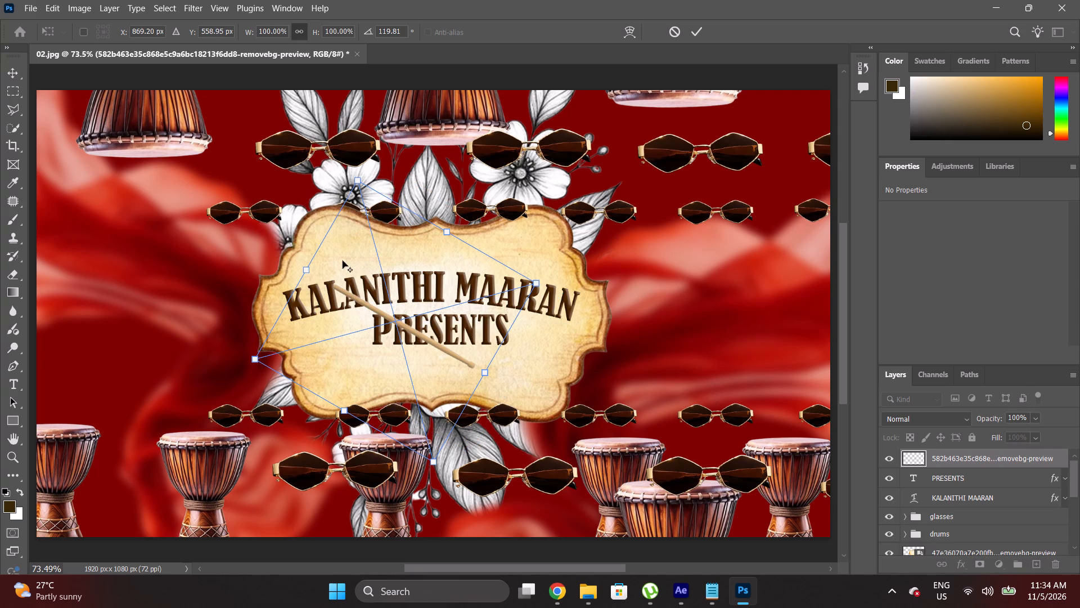
pyautogui.keyDown('alt'); pyautogui.moveTo(256, 363); pyautogui.dragTo(348, 361); pyautogui.keyUp('alt')
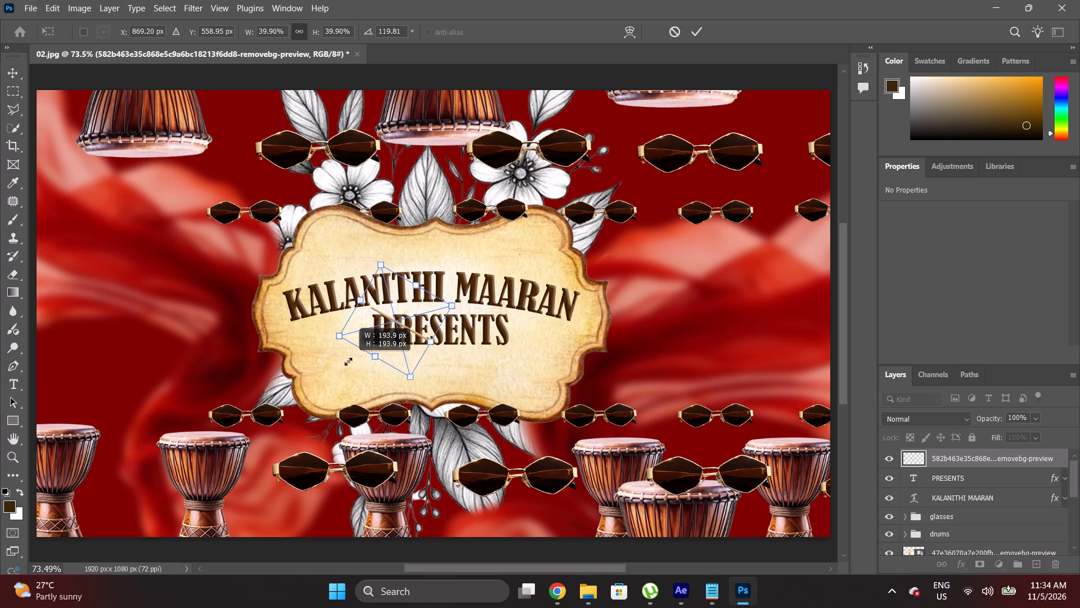
pyautogui.keyDown('alt'); pyautogui.moveTo(348, 361); pyautogui.dragTo(335, 368); pyautogui.keyUp('alt')
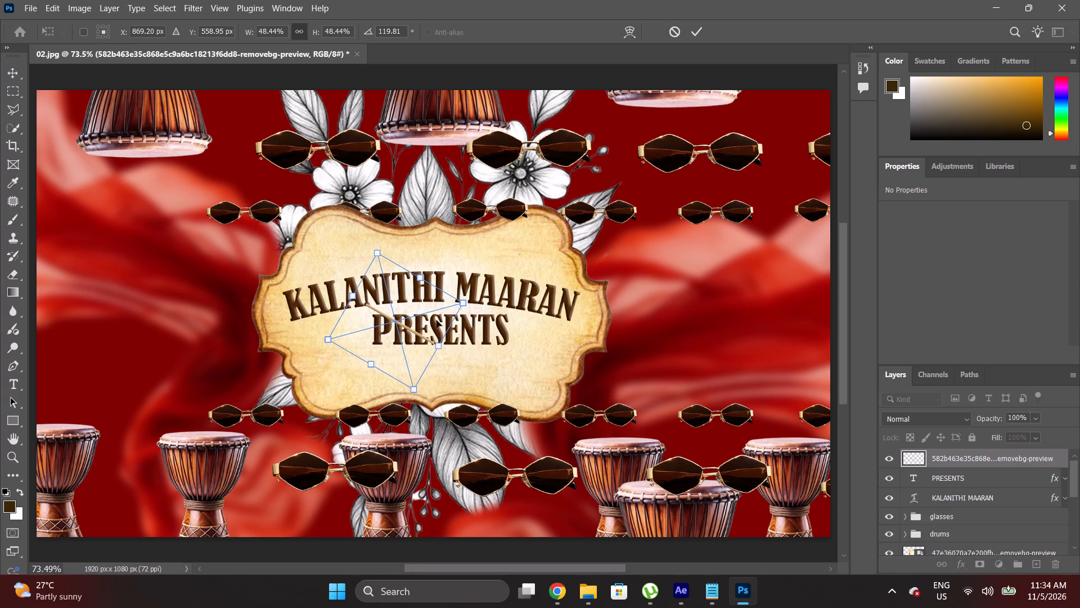
pyautogui.moveTo(434, 321); pyautogui.dragTo(69, 375)
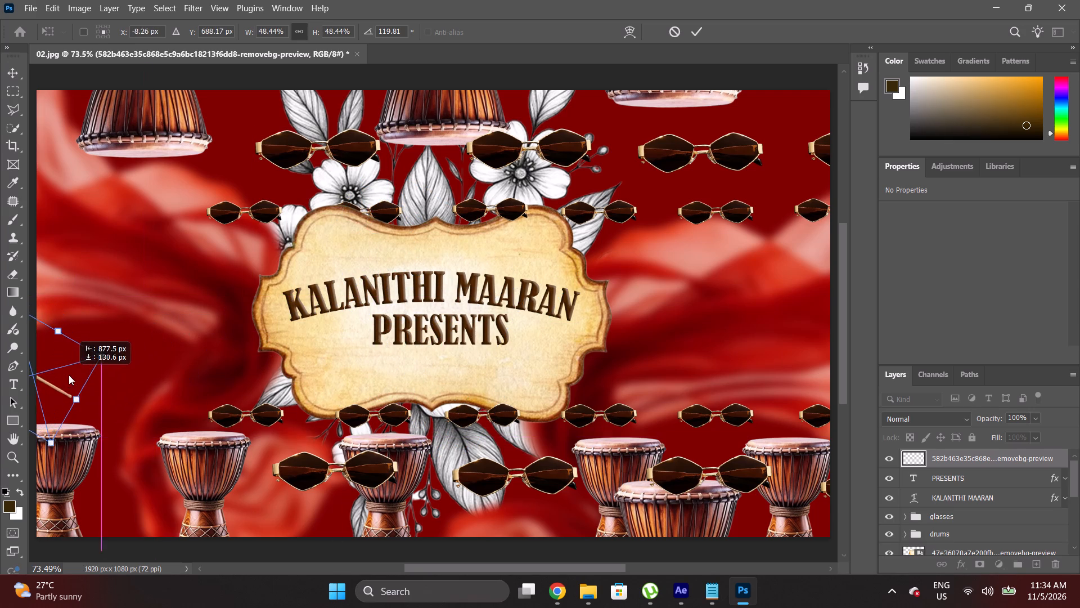
pyautogui.moveTo(69, 375); pyautogui.dragTo(56, 386)
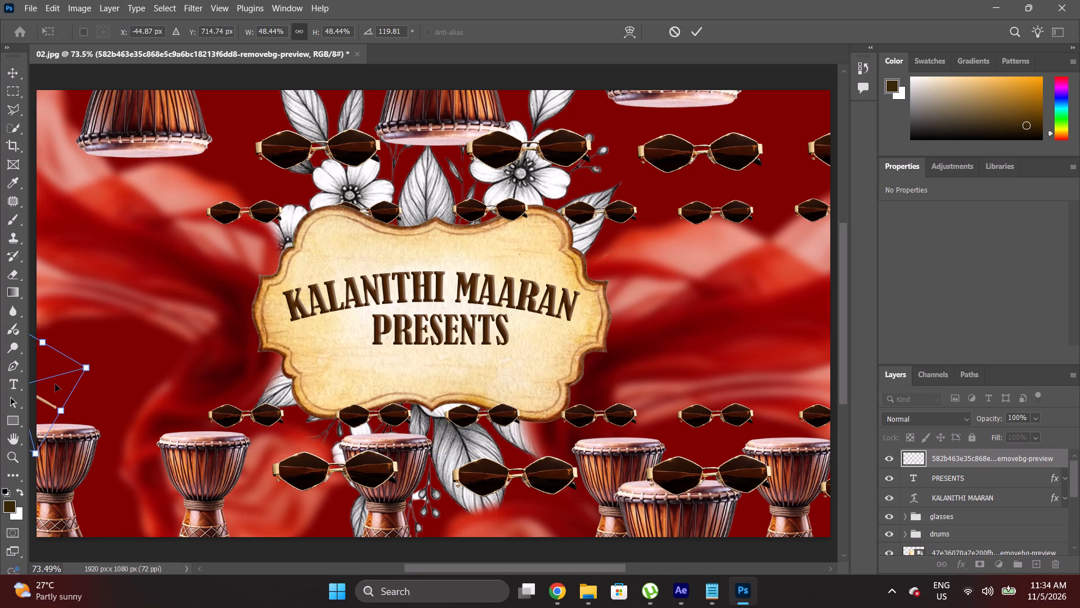
pyautogui.click(696, 34)
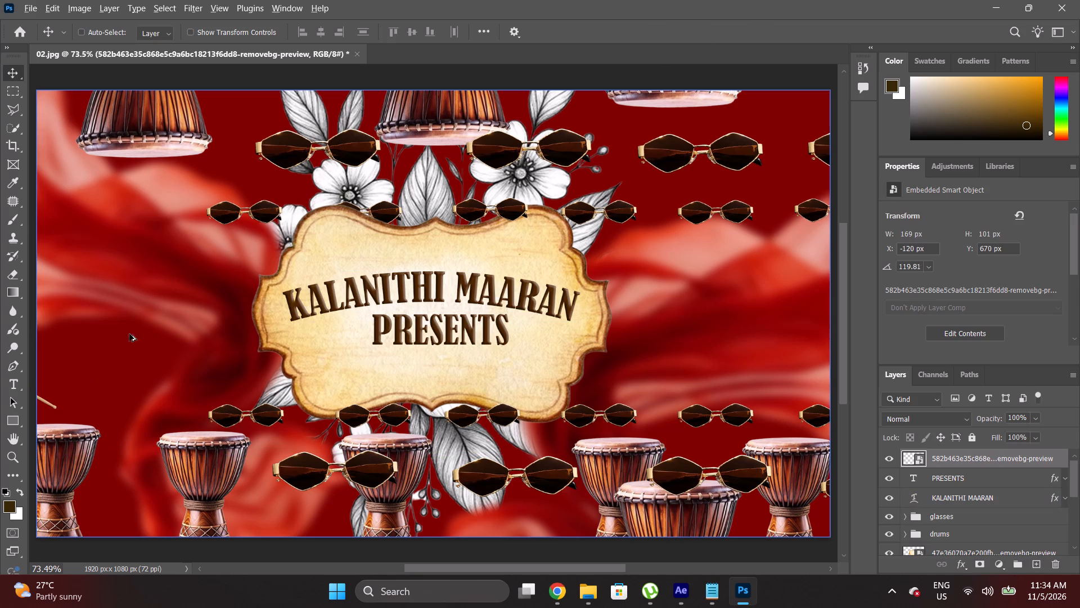
# Duplicate the drumstick, flip the copy horizontally and place it opposite the original, forming a V above the leftmost bottom drum.
pyautogui.click(46, 403)
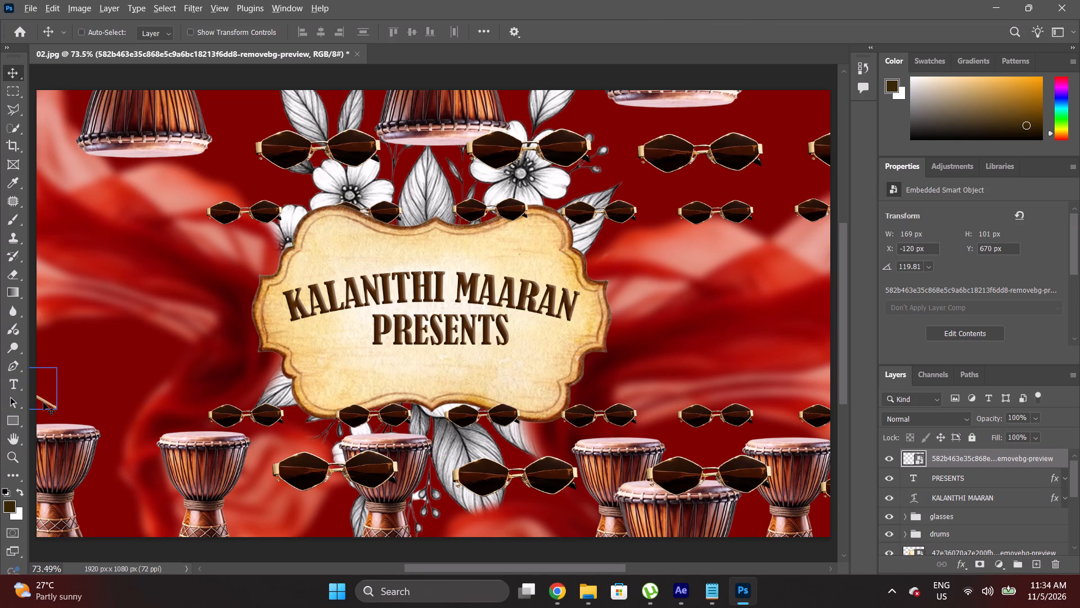
pyautogui.click(1005, 459)
pyautogui.keyDown('alt'); pyautogui.moveTo(43, 400); pyautogui.dragTo(88, 396); pyautogui.keyUp('alt')
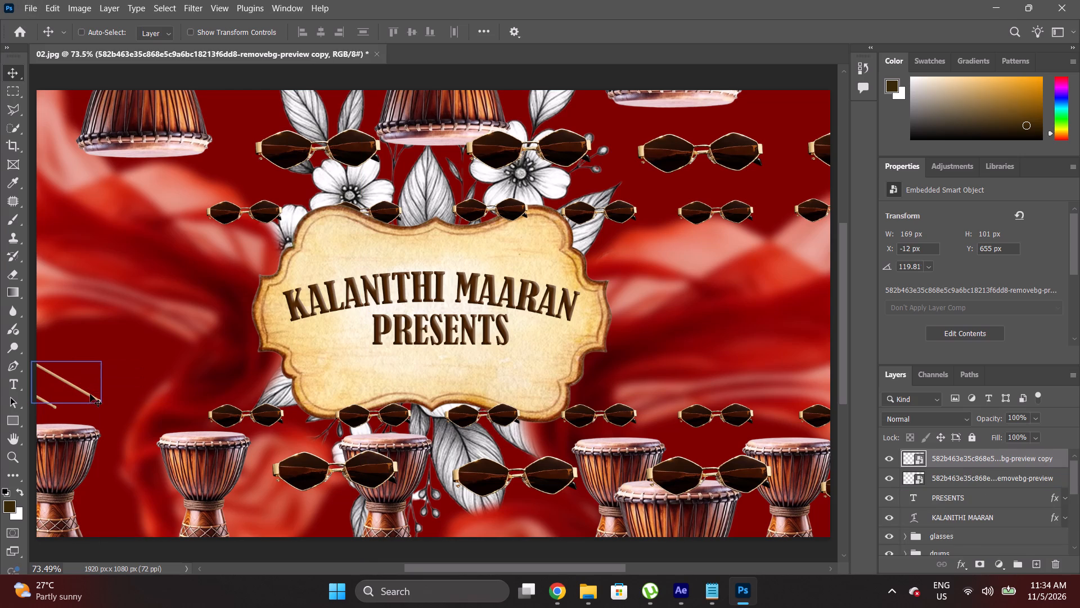
pyautogui.click(55, 0)
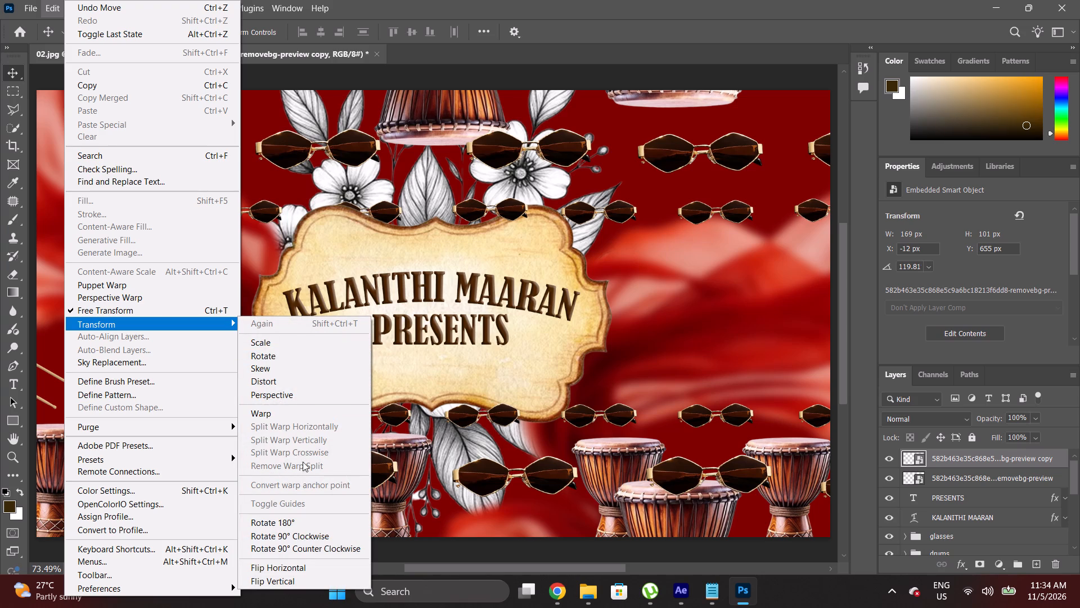
pyautogui.click(281, 566)
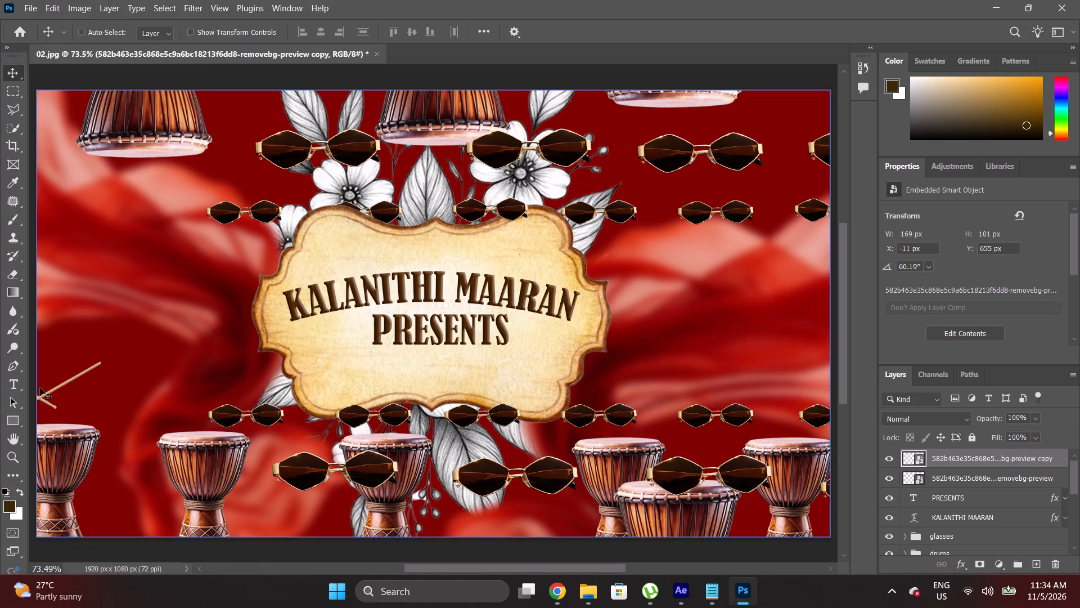
pyautogui.moveTo(48, 391); pyautogui.dragTo(76, 401)
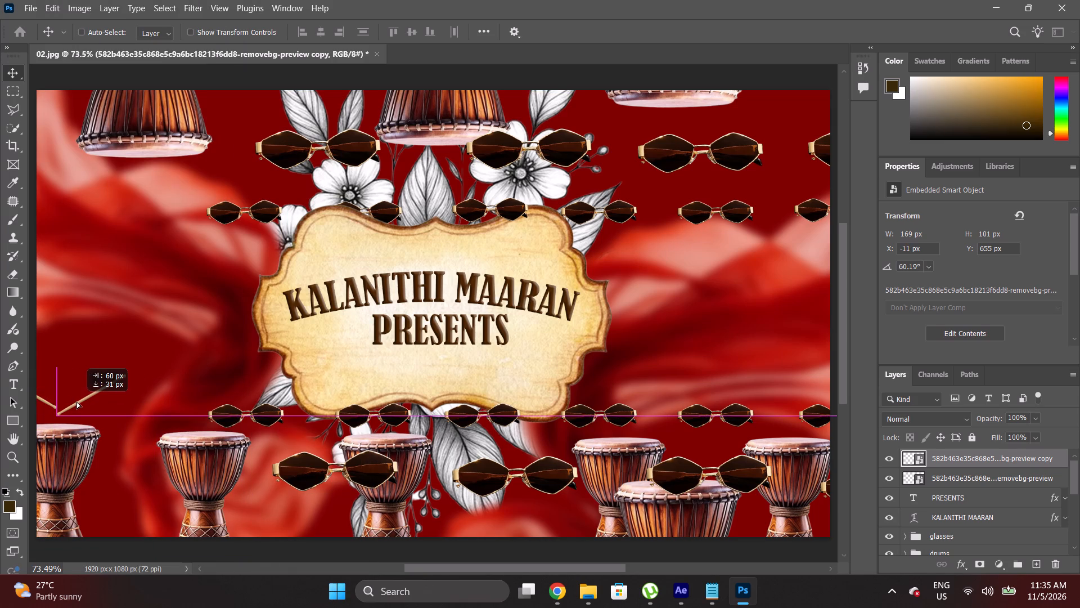
pyautogui.moveTo(76, 401); pyautogui.dragTo(79, 396)
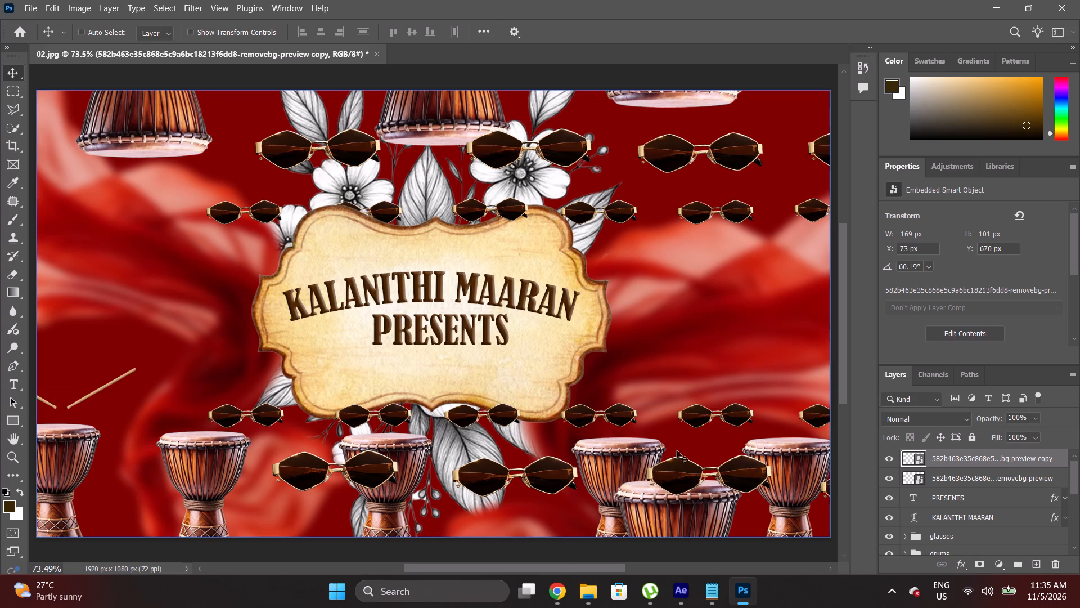
# Select both drumstick layers and duplicate the pair onto the second and third drums of the bottom row.
pyautogui.click(984, 480)
pyautogui.keyDown('ctrl'); pyautogui.click(993, 456); pyautogui.keyUp('ctrl')
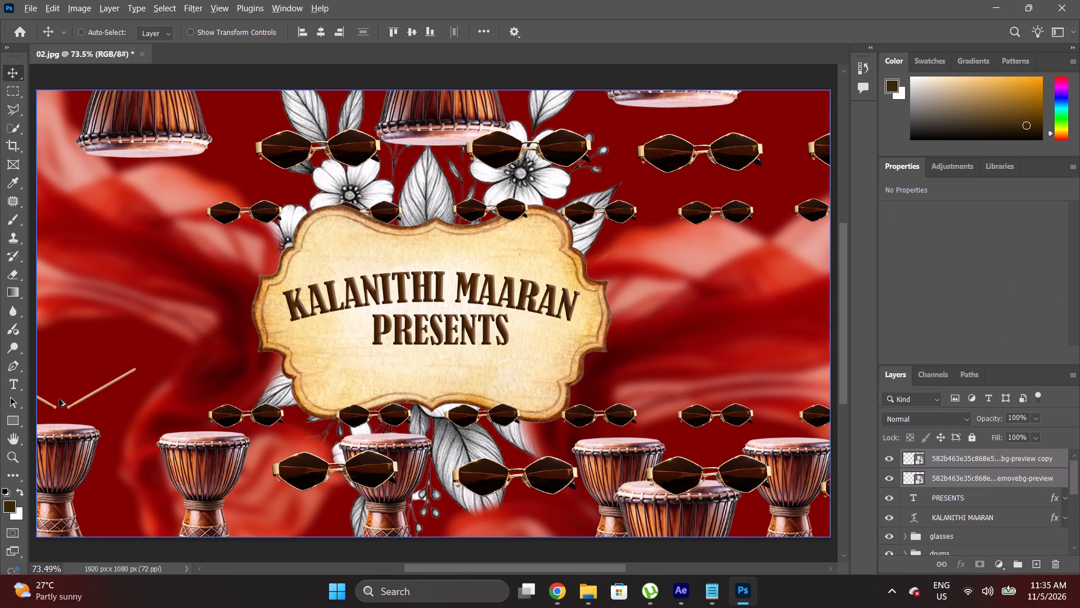
pyautogui.keyDown('alt'); pyautogui.moveTo(49, 401); pyautogui.dragTo(178, 413); pyautogui.keyUp('alt')
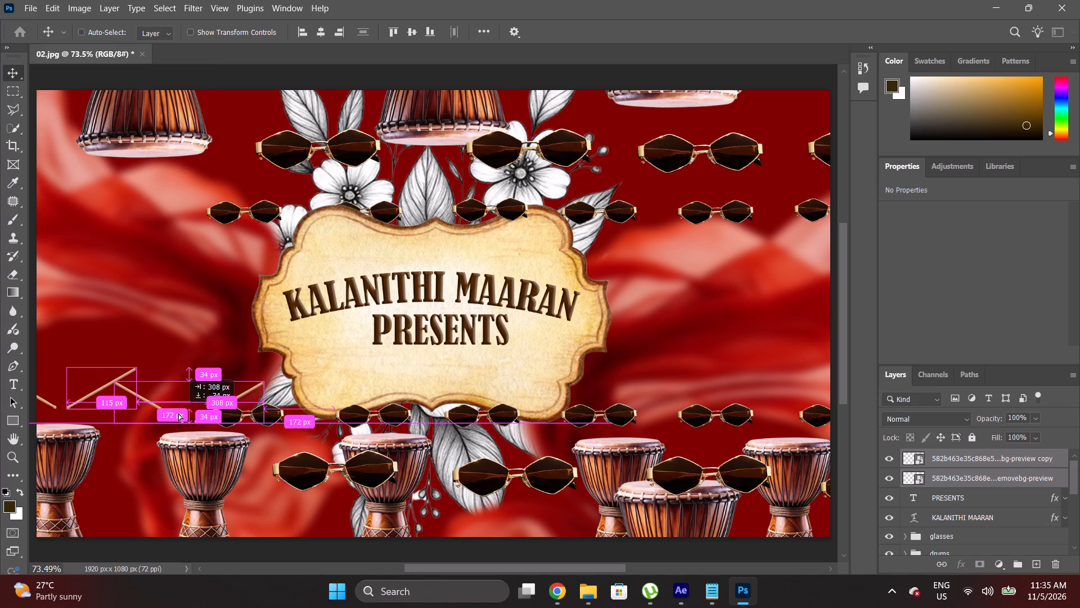
pyautogui.keyDown('alt'); pyautogui.moveTo(178, 413); pyautogui.dragTo(189, 422); pyautogui.keyUp('alt')
pyautogui.keyDown('alt'); pyautogui.moveTo(189, 422); pyautogui.dragTo(355, 422); pyautogui.keyUp('alt')
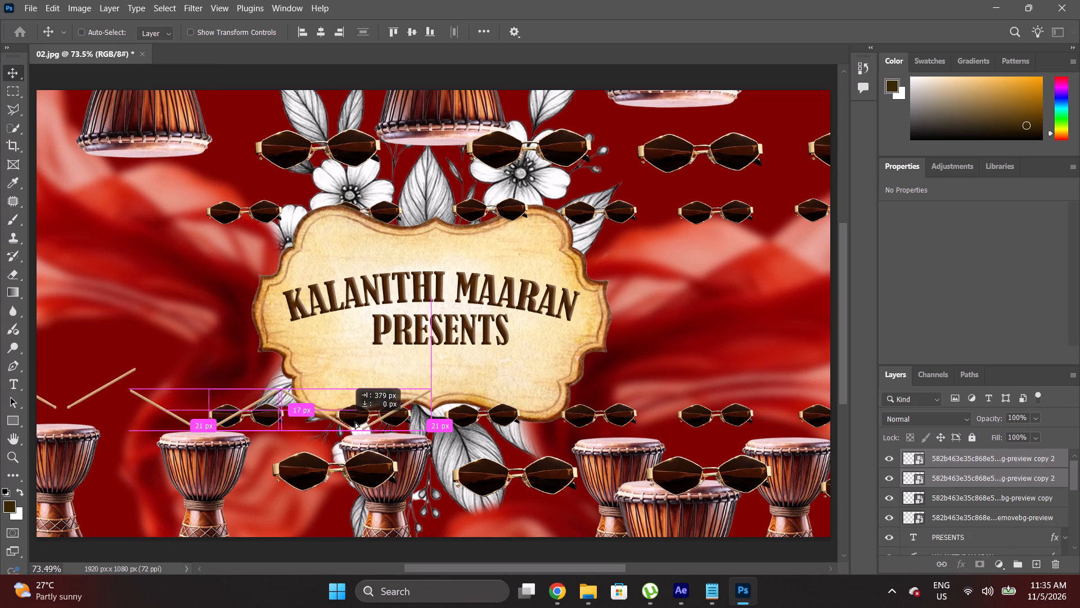
pyautogui.keyDown('alt'); pyautogui.moveTo(355, 422); pyautogui.dragTo(368, 429); pyautogui.keyUp('alt')
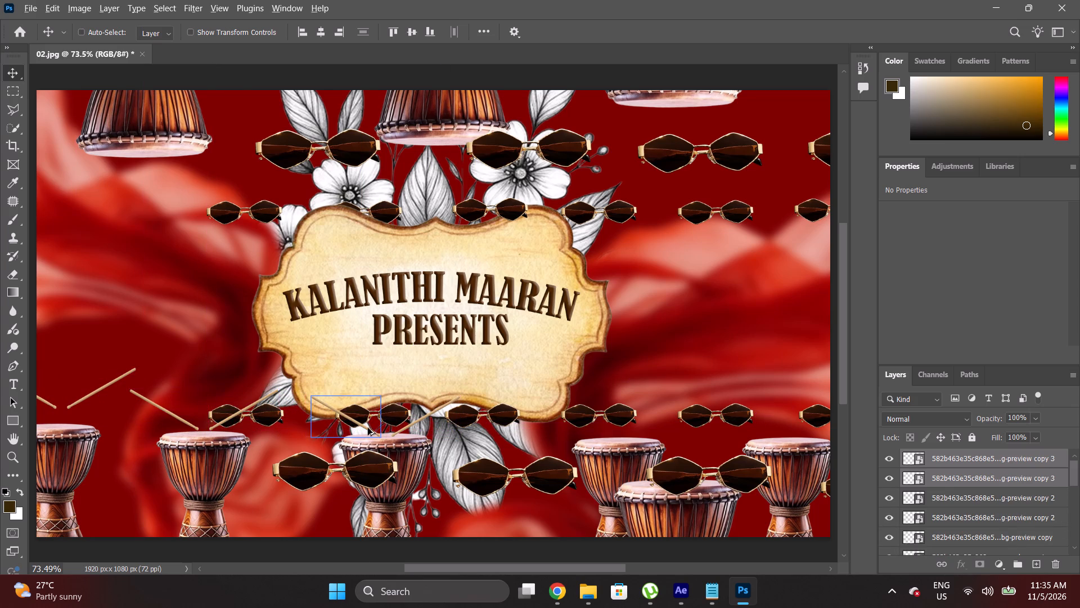
# Duplicate the drumstick pair onto the fourth and fifth drums of the bottom row, keeping the V arrangement above each drum.
pyautogui.keyDown('alt'); pyautogui.moveTo(367, 425); pyautogui.dragTo(598, 427); pyautogui.keyUp('alt')
pyautogui.keyDown('alt'); pyautogui.moveTo(596, 430); pyautogui.dragTo(669, 431); pyautogui.keyUp('alt')
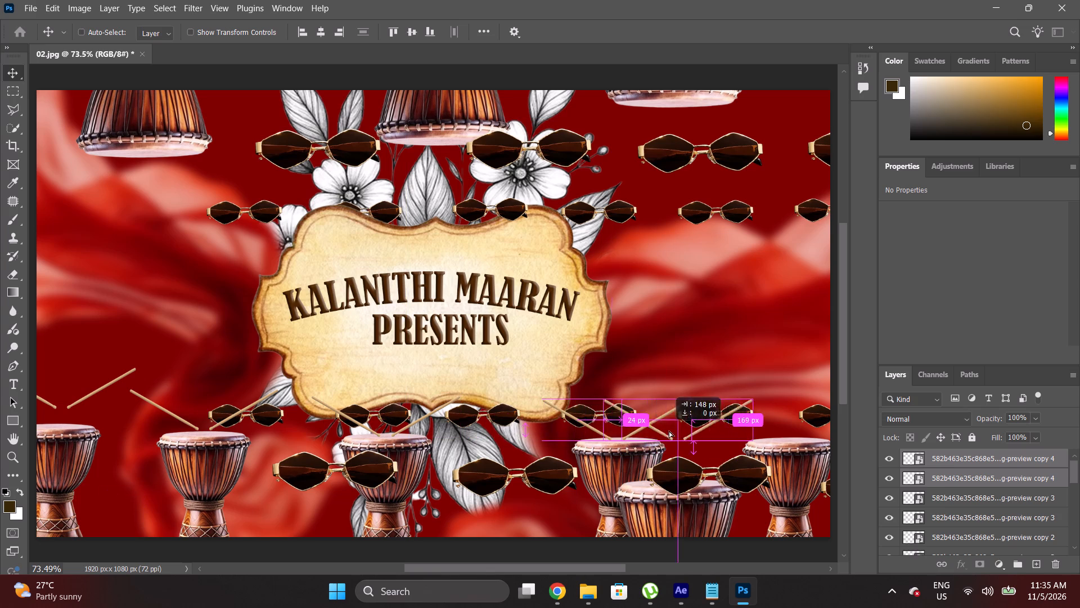
pyautogui.keyDown('alt'); pyautogui.moveTo(669, 431); pyautogui.dragTo(775, 428); pyautogui.keyUp('alt')
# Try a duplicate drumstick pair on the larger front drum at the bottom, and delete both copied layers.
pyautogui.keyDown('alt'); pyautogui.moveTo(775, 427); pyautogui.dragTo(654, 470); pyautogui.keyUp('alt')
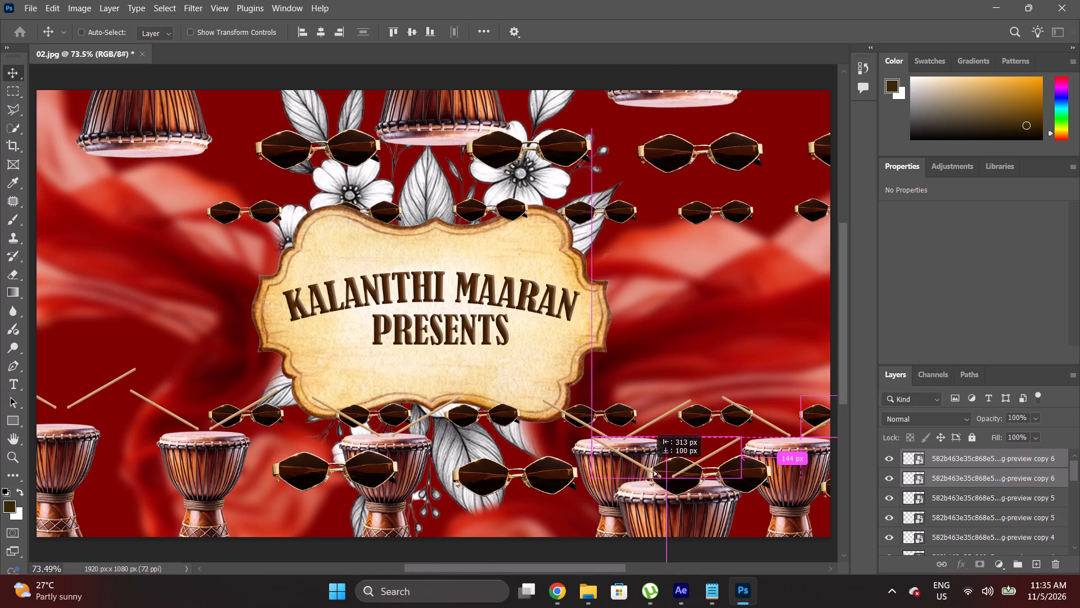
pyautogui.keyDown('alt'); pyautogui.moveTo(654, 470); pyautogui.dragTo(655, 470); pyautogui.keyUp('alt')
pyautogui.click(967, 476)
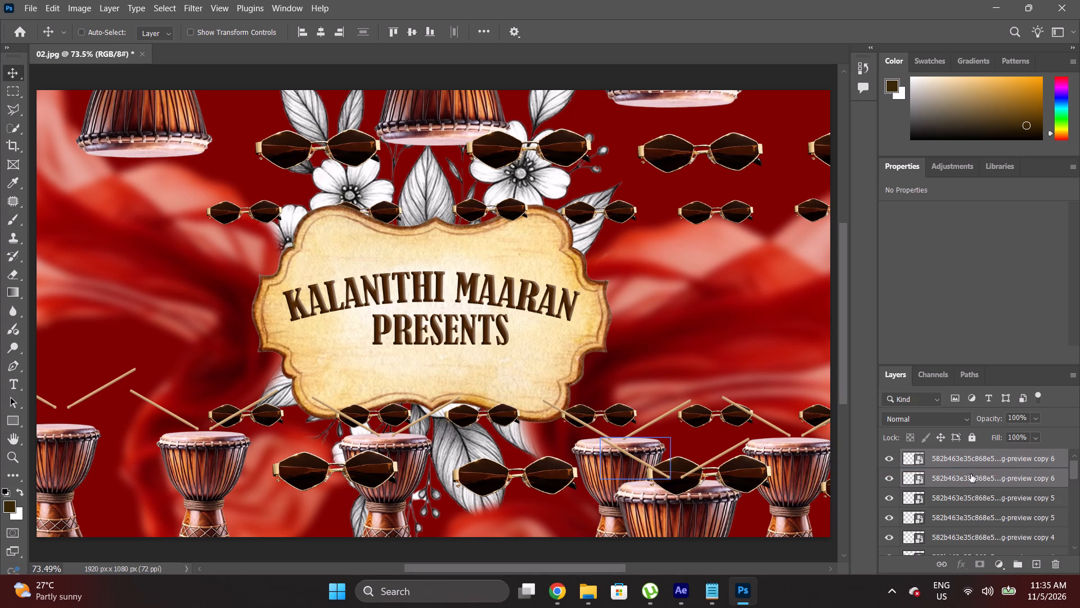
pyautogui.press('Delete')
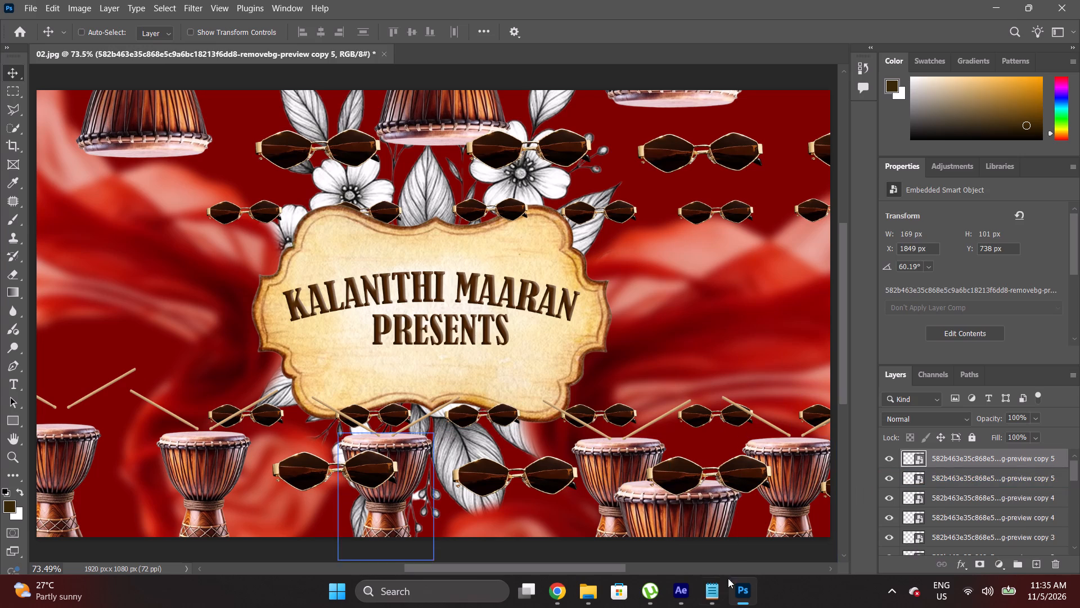
# Duplicate the last drumstick pair to the top-left hanging drum, flip the copy vertically and position it just below the drumhead.
pyautogui.keyDown('ctrl'); pyautogui.click(983, 475); pyautogui.keyUp('ctrl')
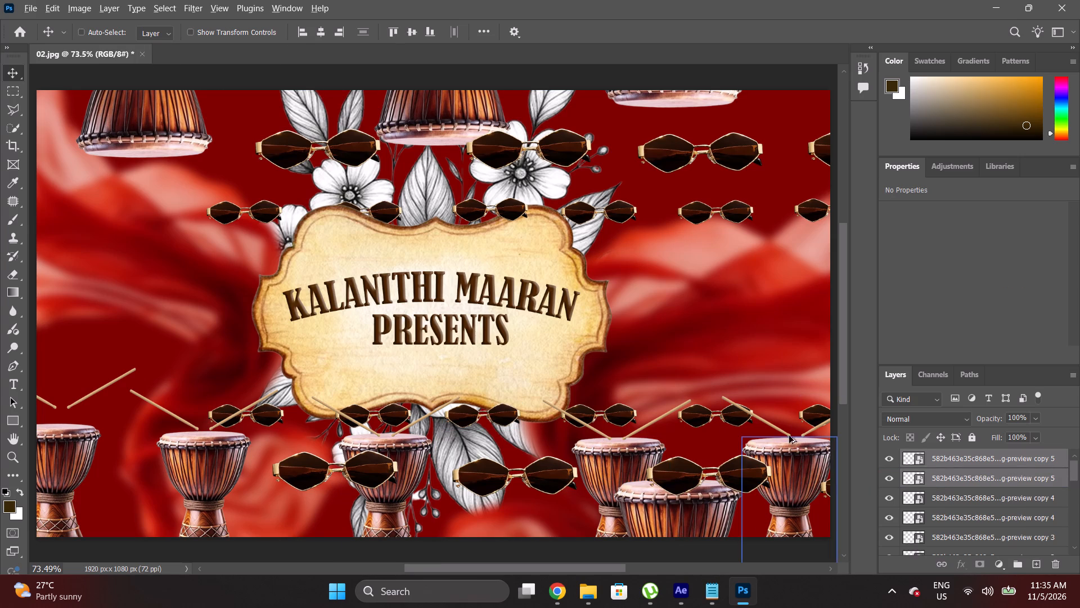
pyautogui.keyDown('alt'); pyautogui.moveTo(777, 427); pyautogui.dragTo(235, 244); pyautogui.keyUp('alt')
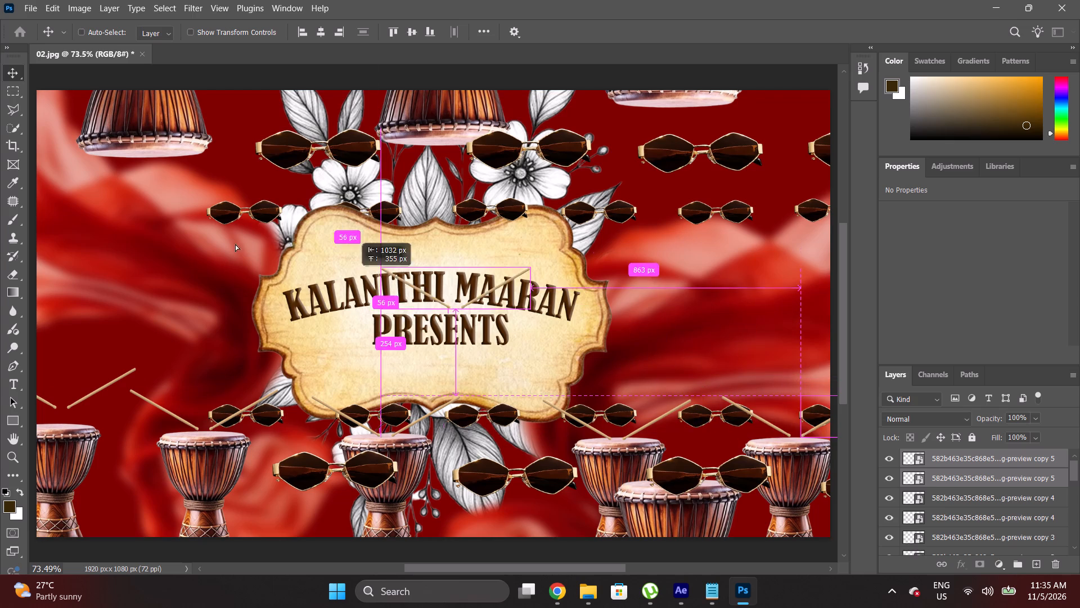
pyautogui.keyDown('alt'); pyautogui.moveTo(235, 244); pyautogui.dragTo(142, 203); pyautogui.keyUp('alt')
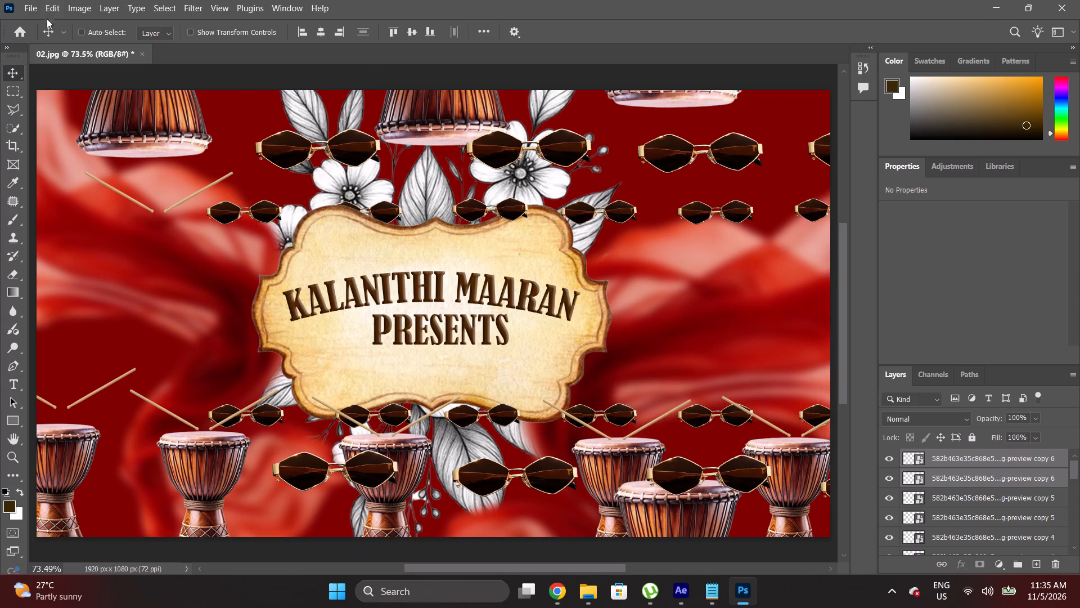
pyautogui.click(49, 12)
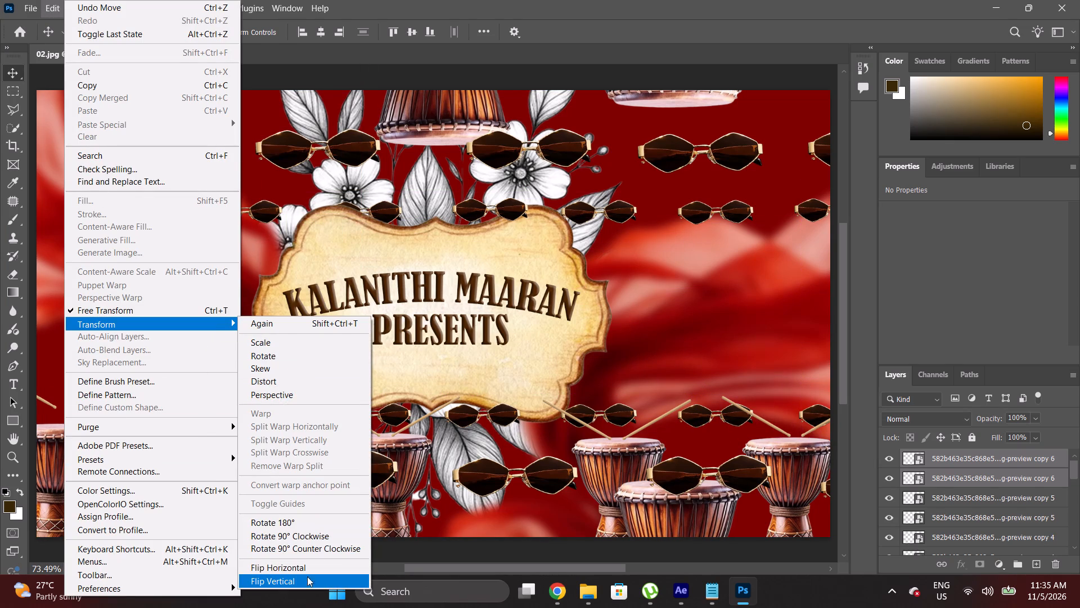
pyautogui.click(295, 581)
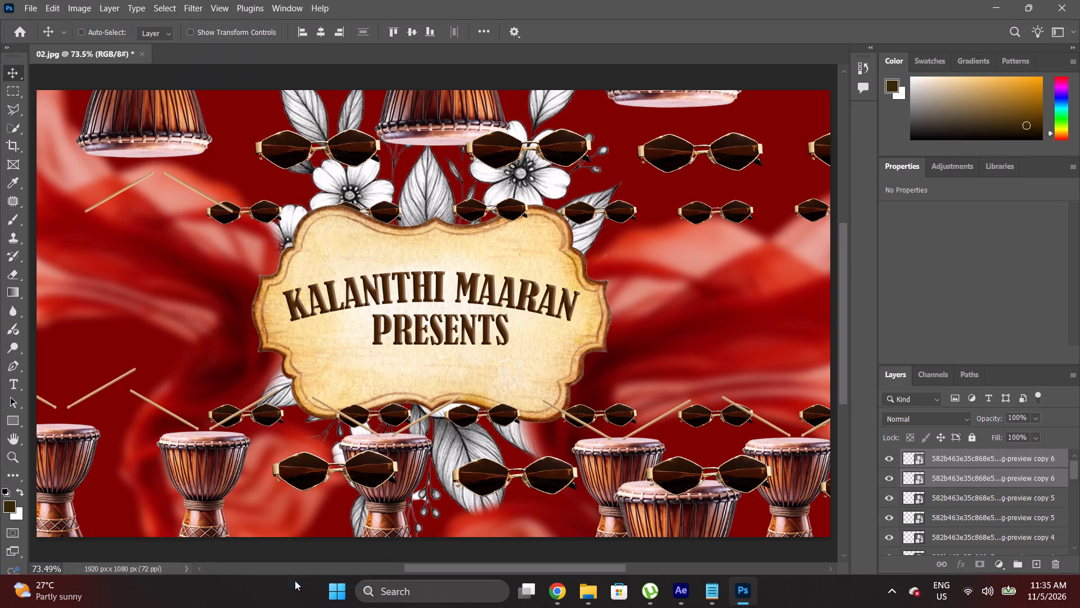
pyautogui.click(187, 187)
pyautogui.moveTo(187, 187); pyautogui.dragTo(187, 185)
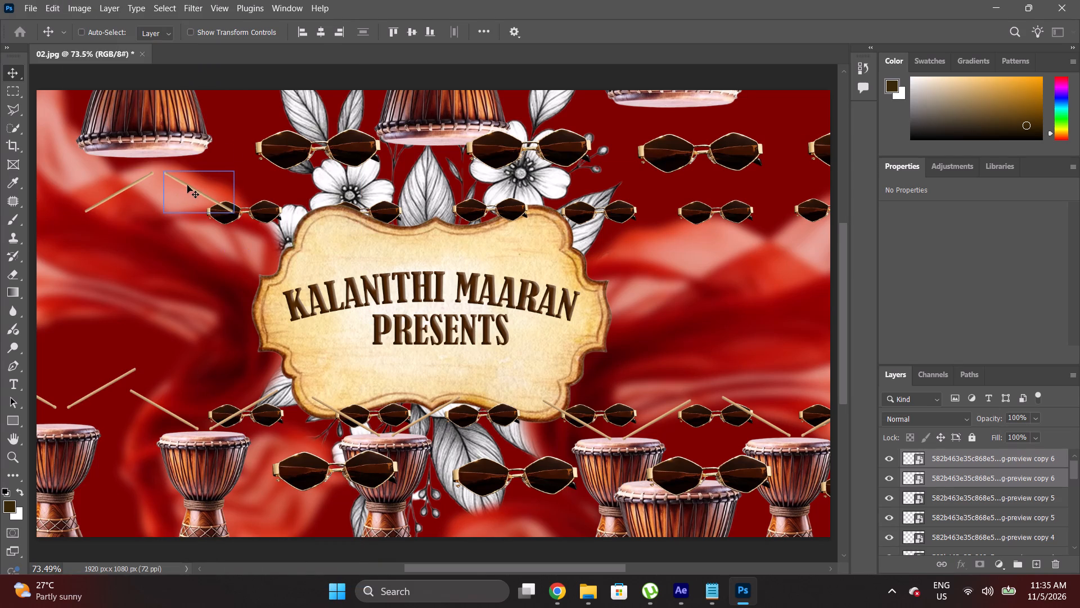
pyautogui.moveTo(187, 185); pyautogui.dragTo(174, 171)
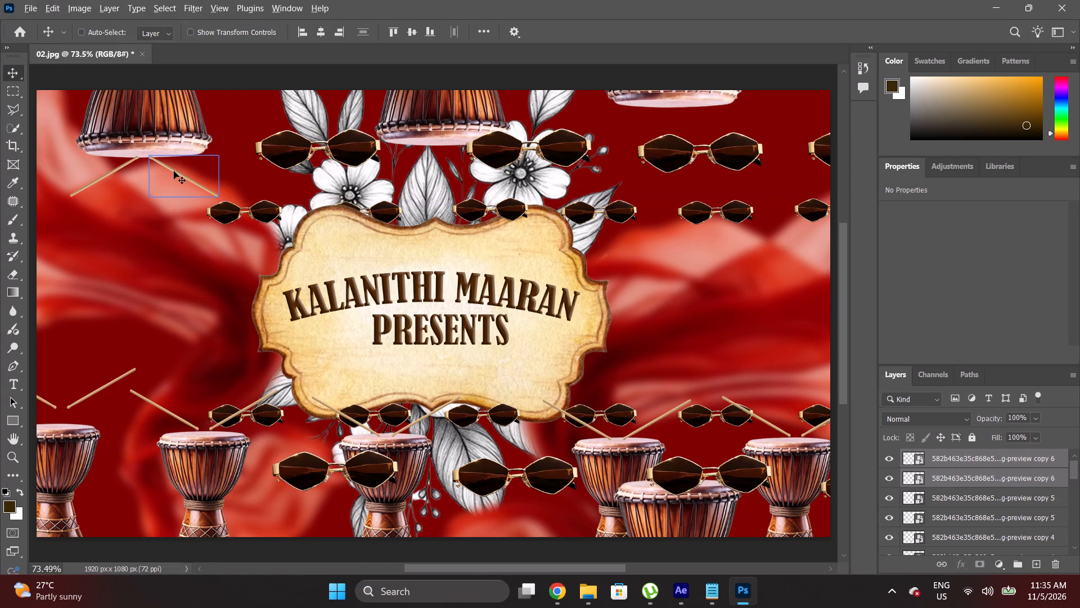
# Duplicate the flipped drumstick pair and place it beneath the top-middle hanging drum.
pyautogui.keyDown('alt'); pyautogui.moveTo(174, 171); pyautogui.dragTo(479, 155); pyautogui.keyUp('alt')
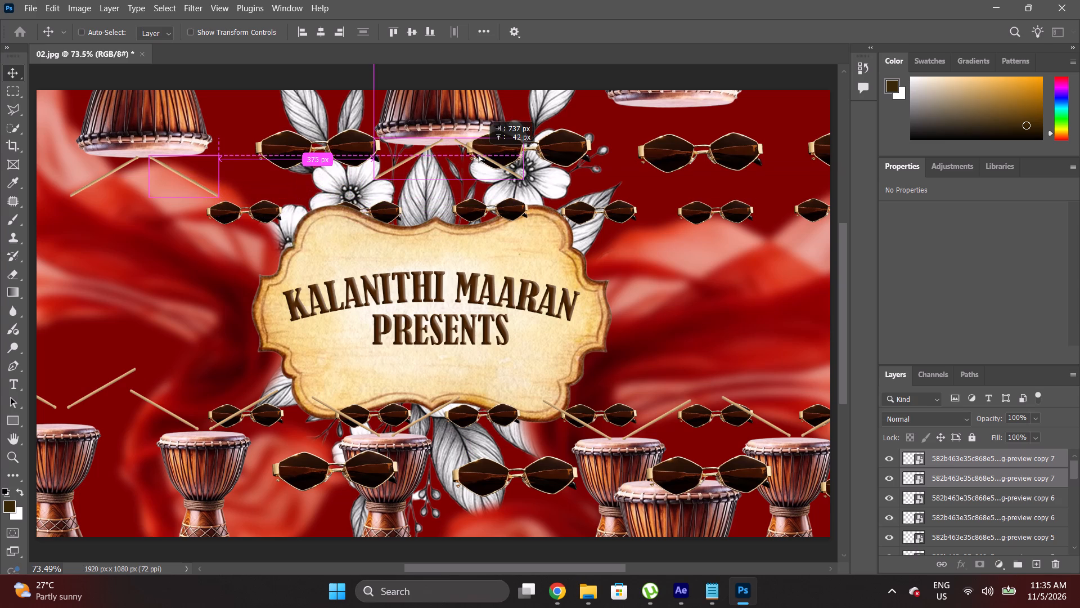
pyautogui.keyDown('alt'); pyautogui.moveTo(479, 155); pyautogui.dragTo(475, 160); pyautogui.keyUp('alt')
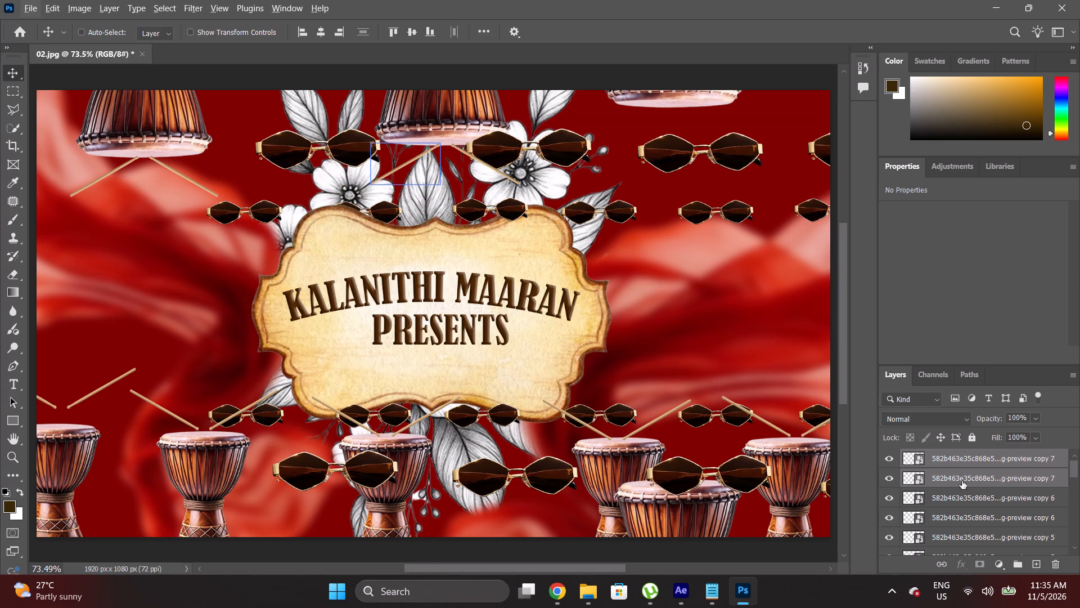
# Toggle the Color Fill 1 layer's visibility to compare the composition with and without the red background, leaving the layer shown.
pyautogui.click(688, 307)
pyautogui.scroll(-8, 1009, 508)
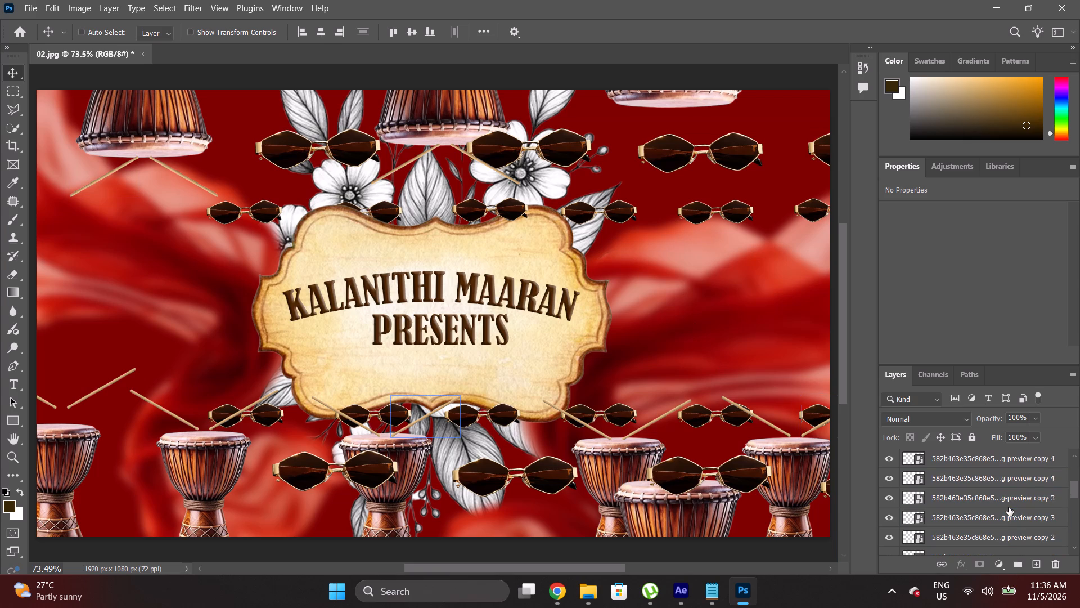
pyautogui.scroll(-14, 1009, 507)
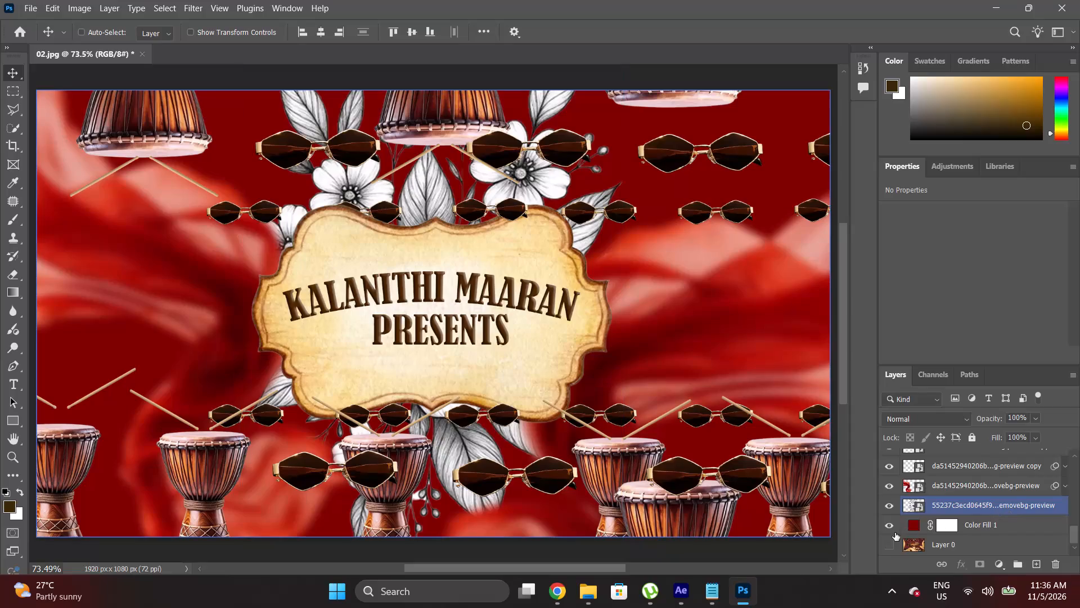
pyautogui.click(893, 529)
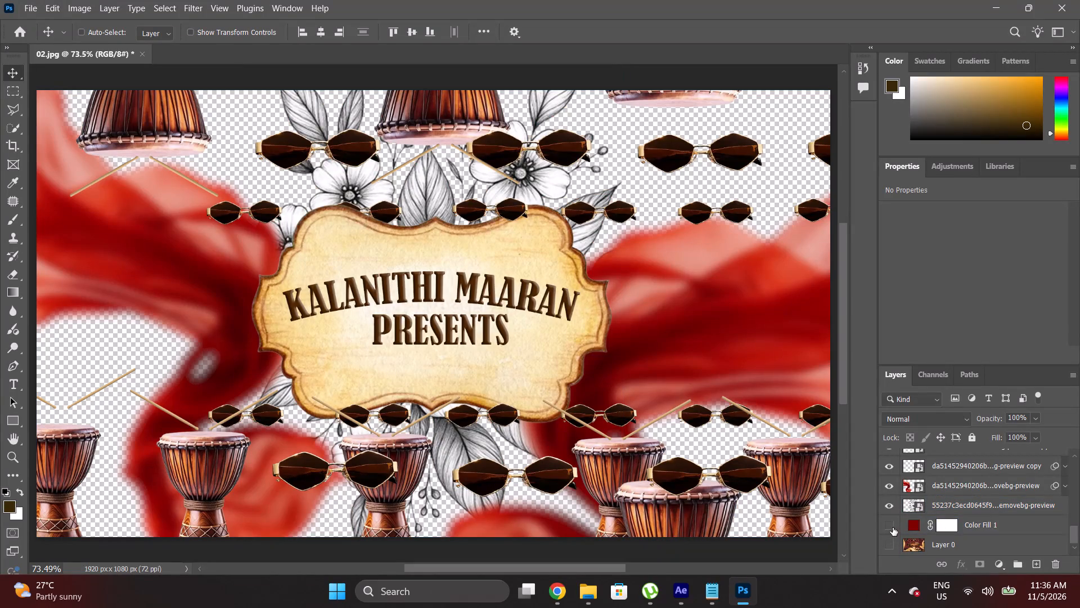
pyautogui.doubleClick(893, 527)
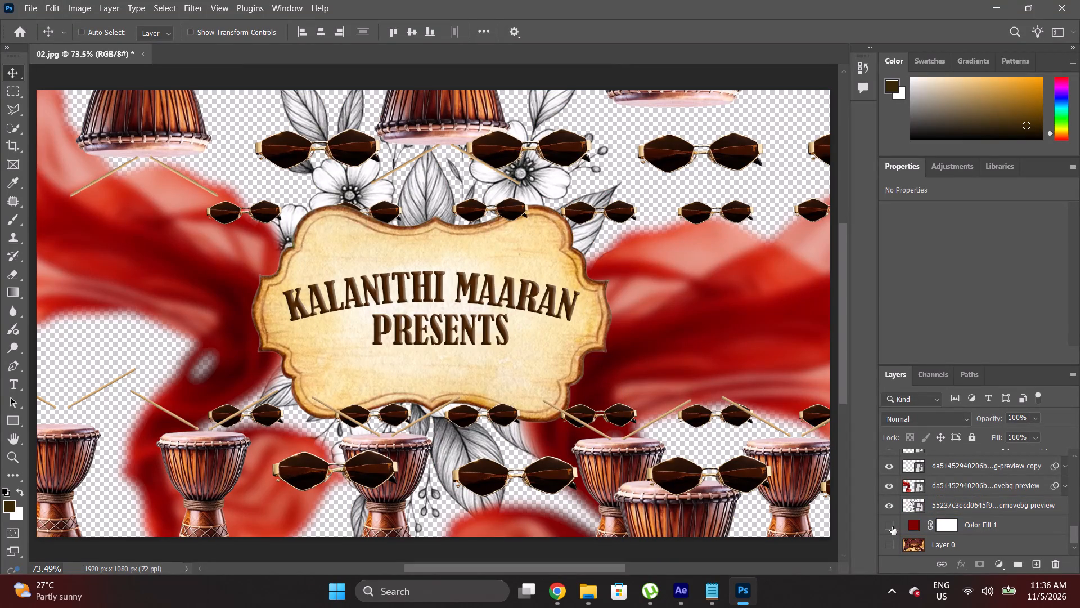
pyautogui.click(892, 526)
pyautogui.click(892, 526)
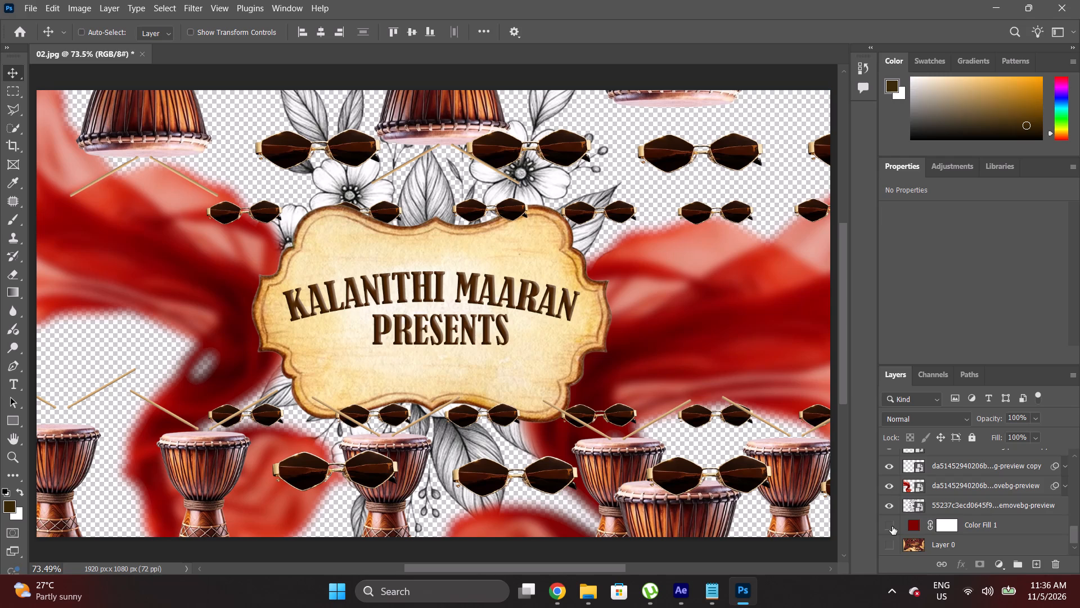
pyautogui.click(892, 526)
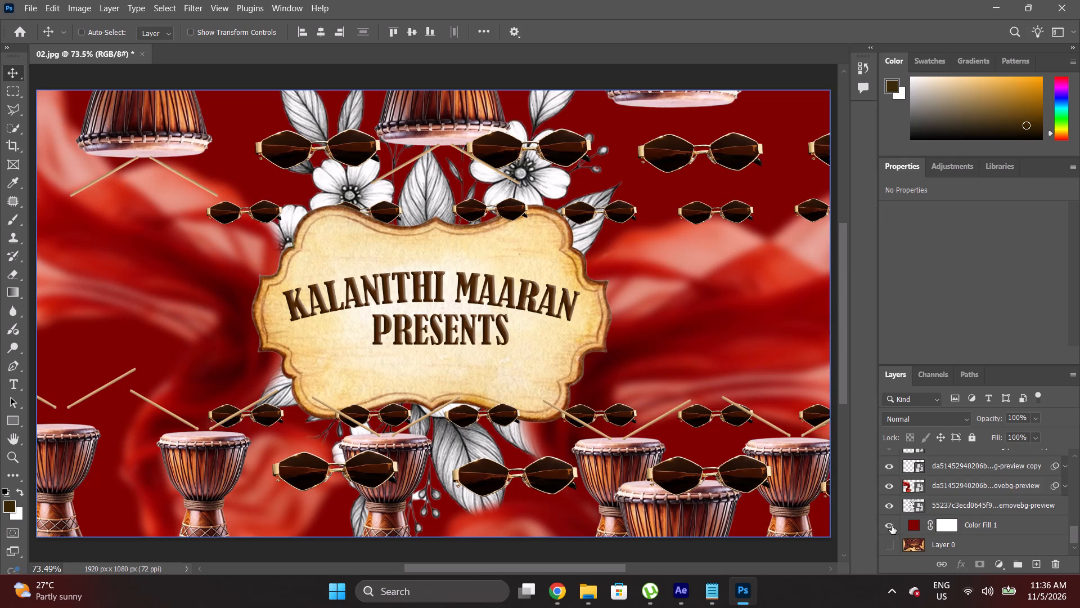
# Save the layered document as a Photoshop file named 02 in the jailor psd folder with Maximize Compatibility on, and minimize Photoshop.
pyautogui.hotkey('ctrl', 'shift', 's')
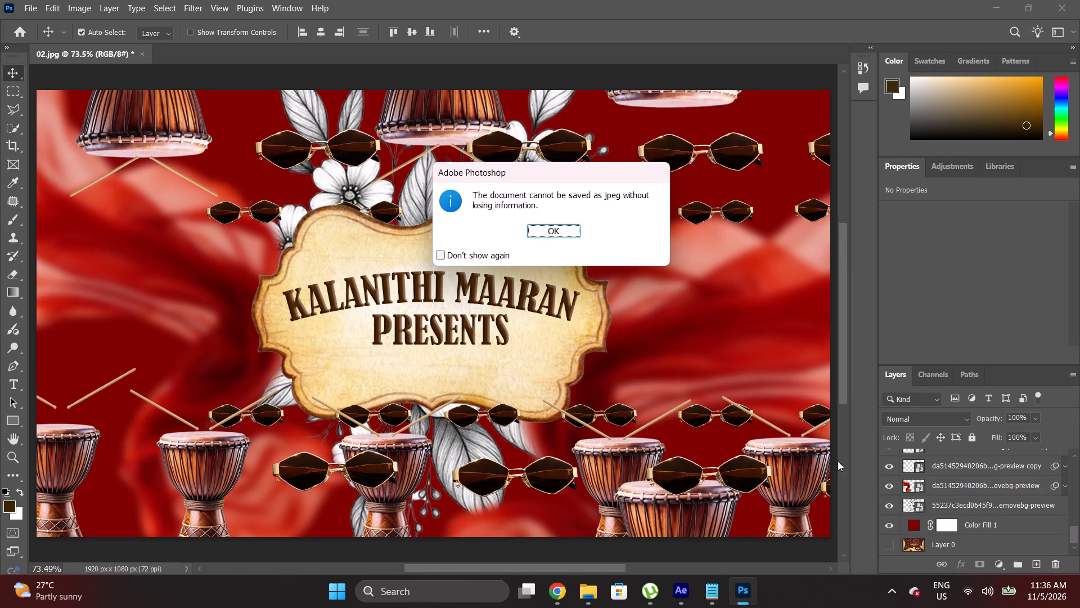
pyautogui.click(560, 231)
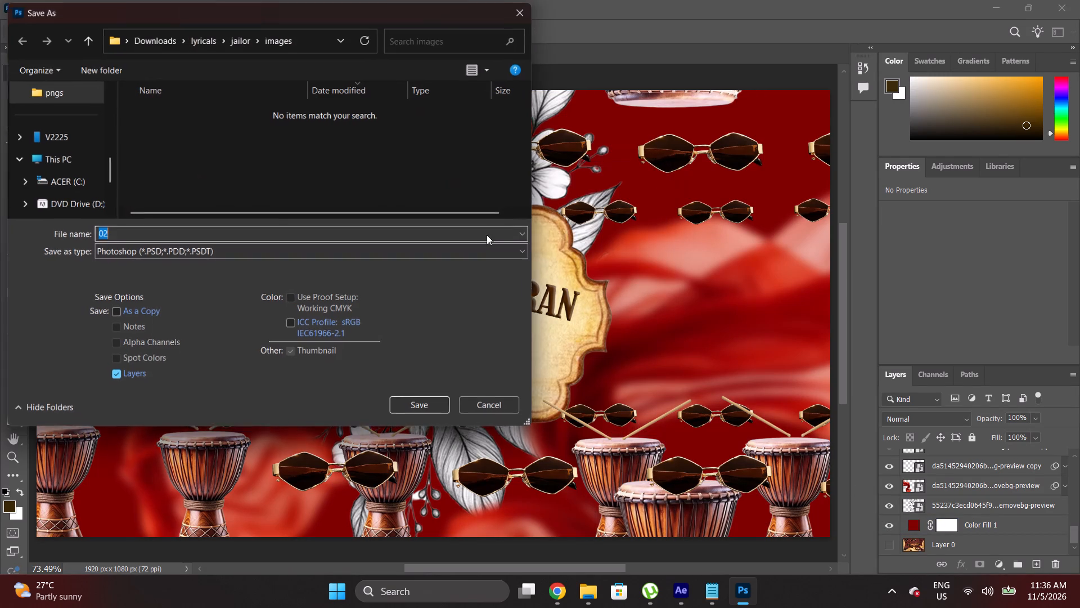
pyautogui.click(238, 42)
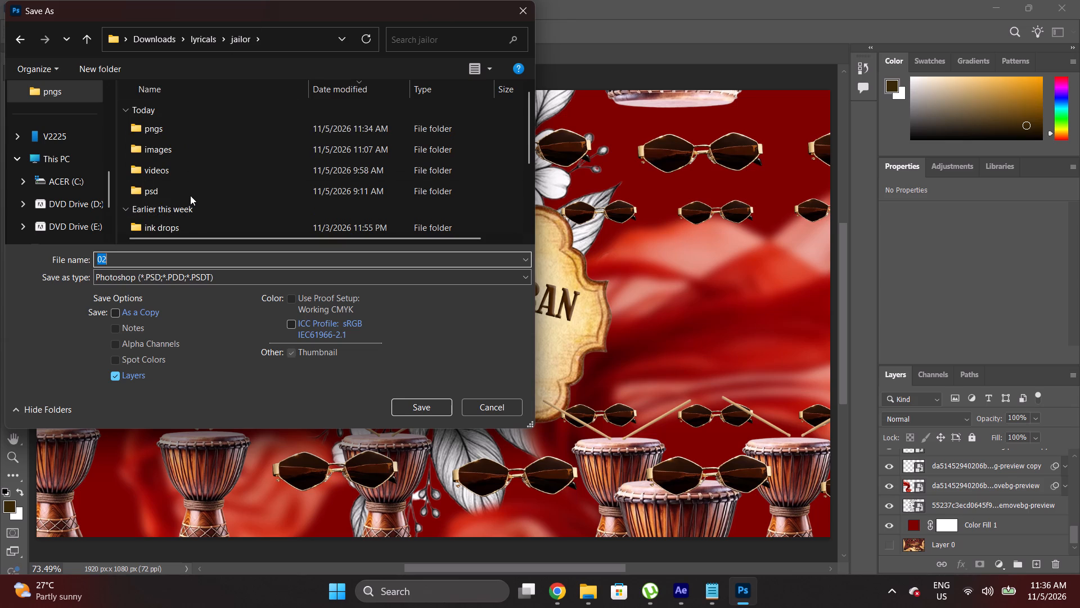
pyautogui.doubleClick(190, 195)
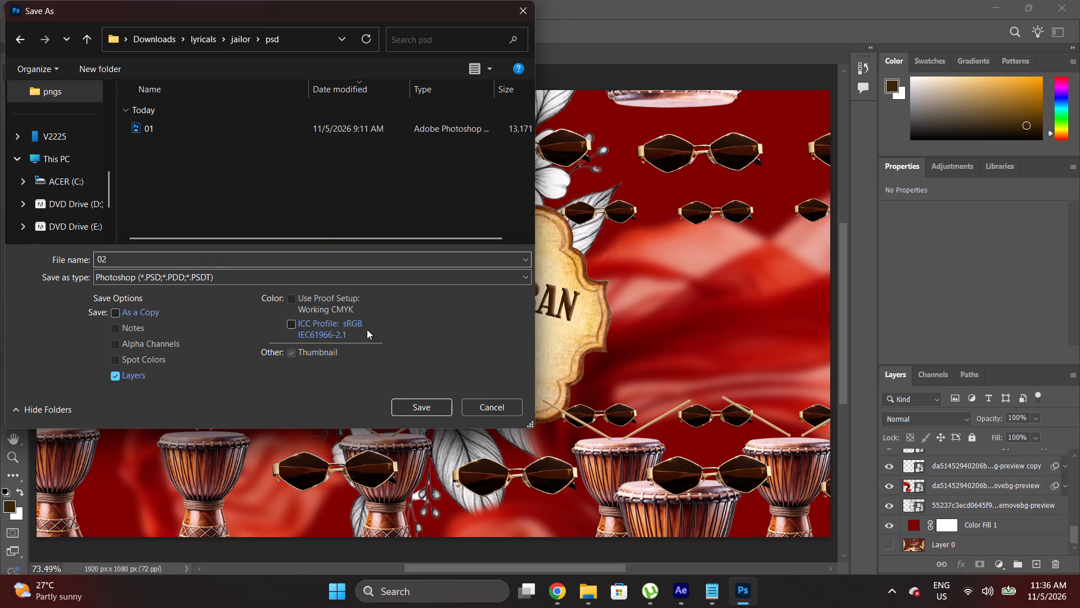
pyautogui.click(431, 408)
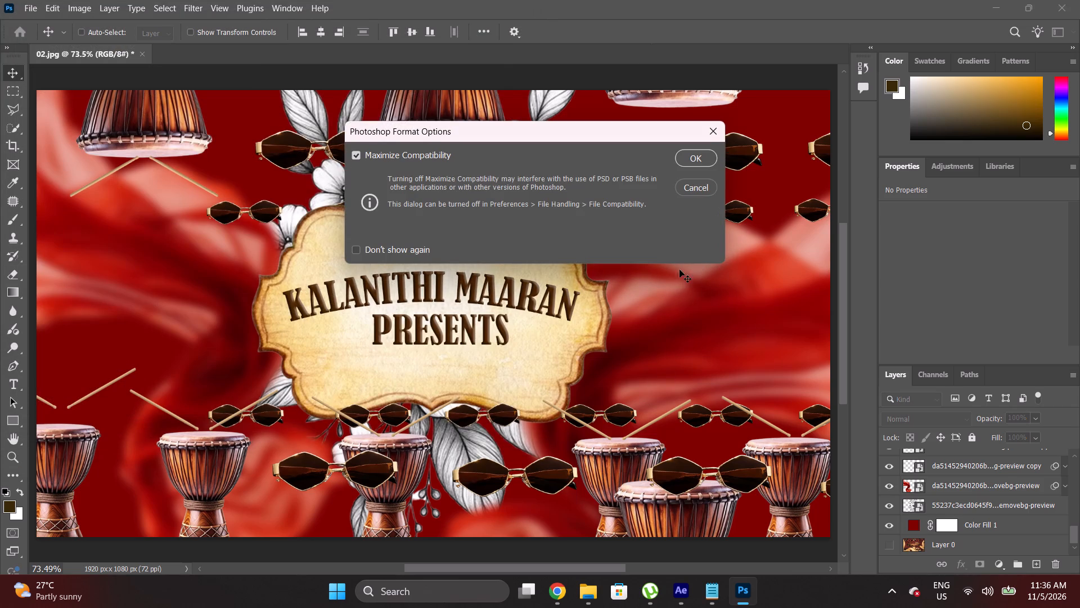
pyautogui.click(691, 159)
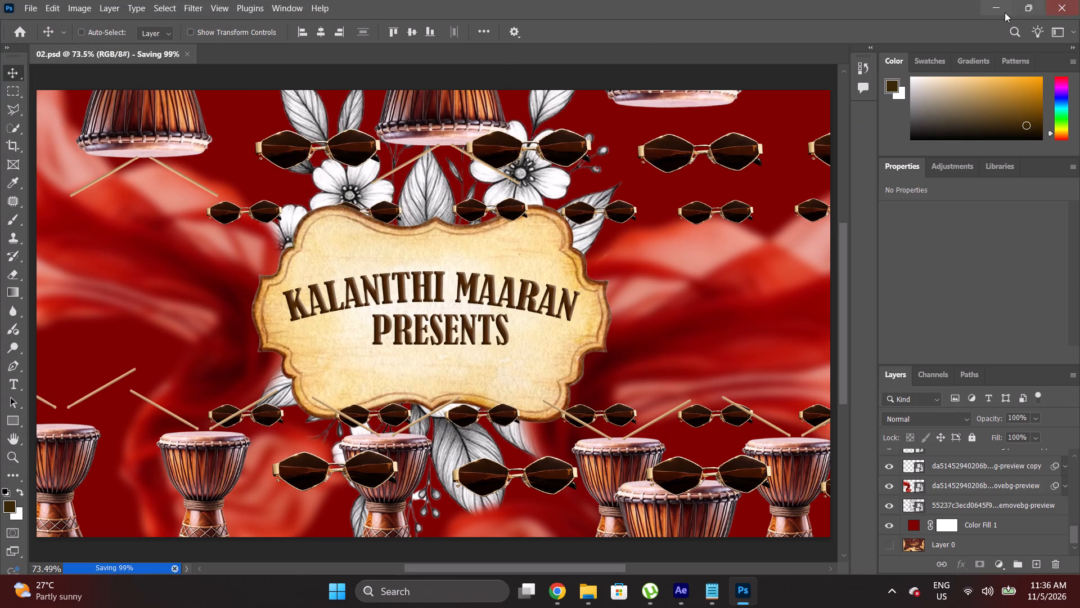
pyautogui.click(996, 4)
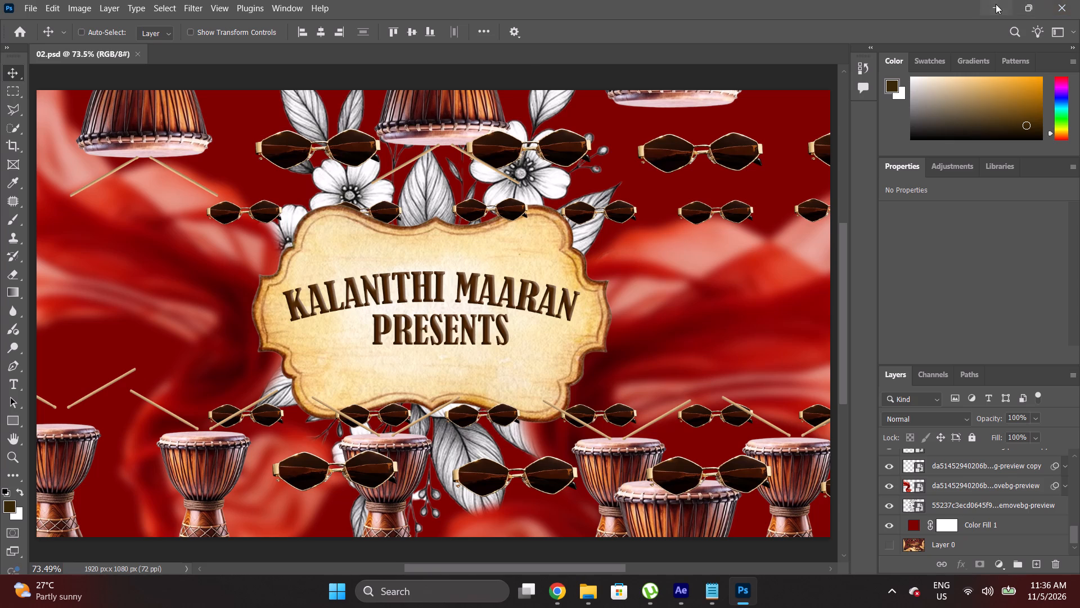